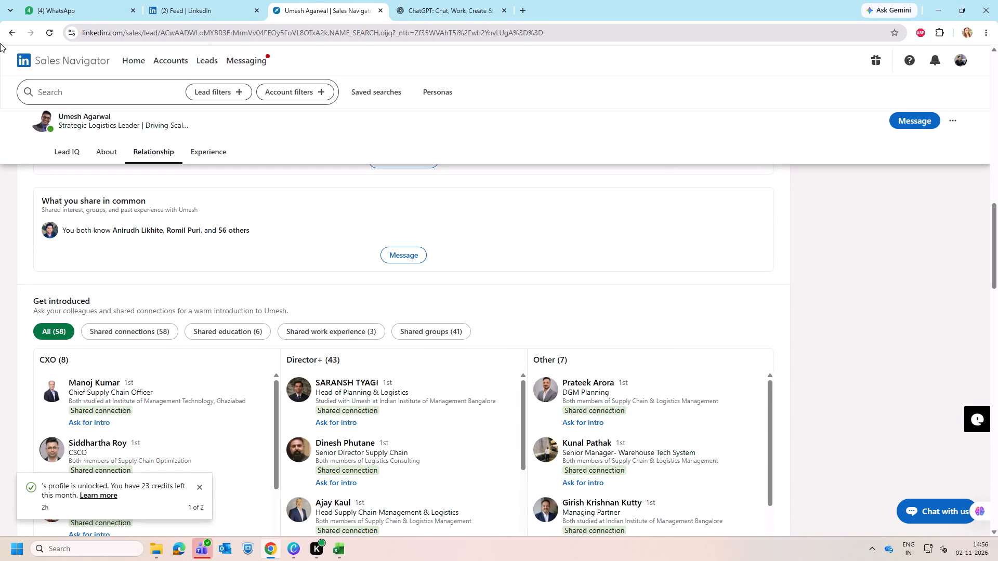
# Search the computer for the Word app, using the search term "word".
pyautogui.click(72, 551)
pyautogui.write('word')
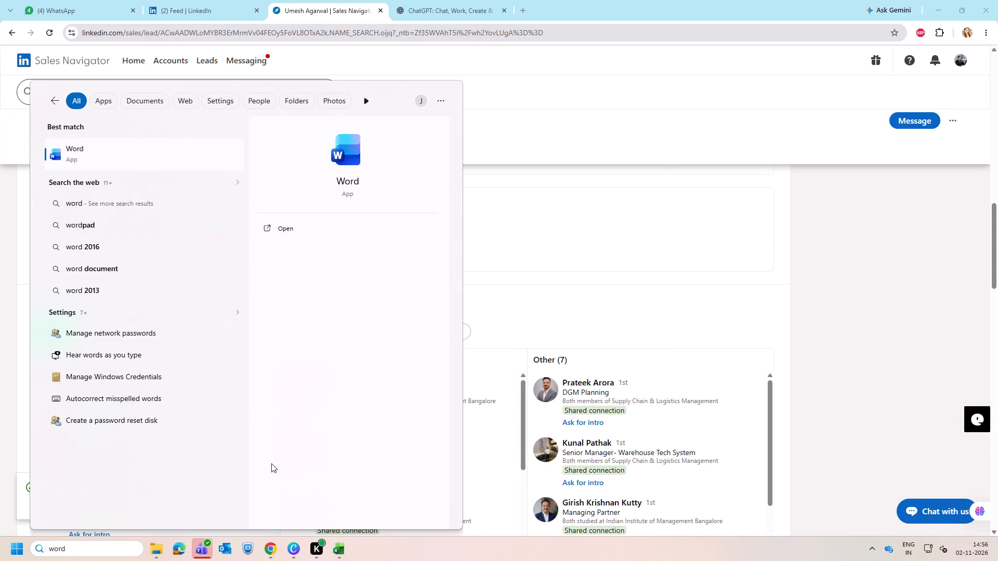
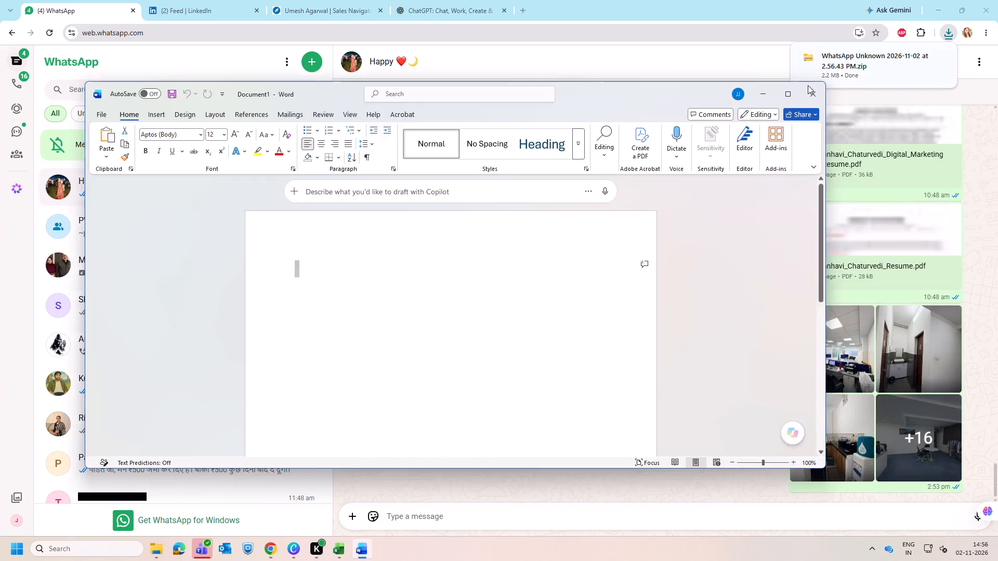
# Dismiss the Copilot document-editing offer and maximize the blank Word document's window.
pyautogui.click(607, 124)
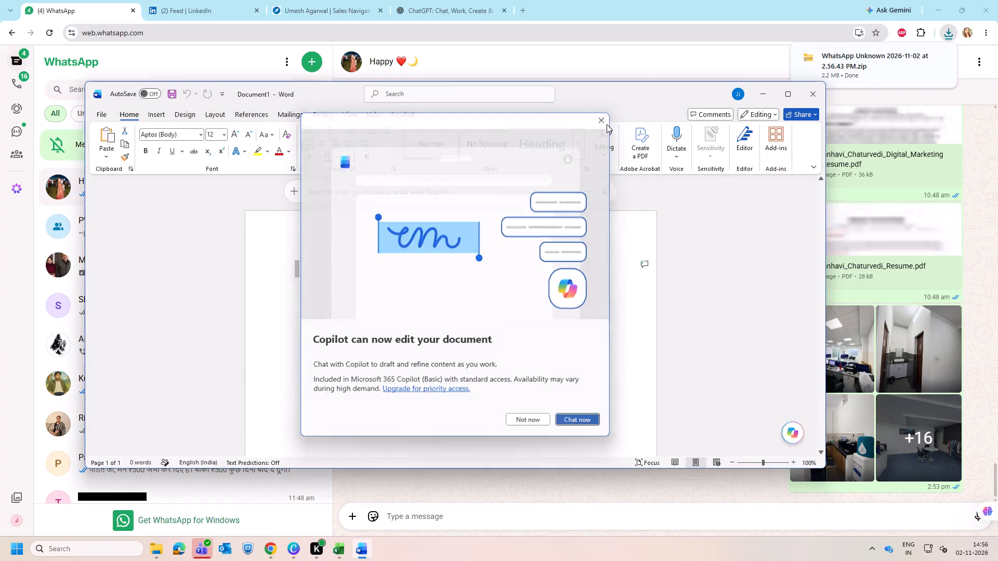
pyautogui.click(782, 95)
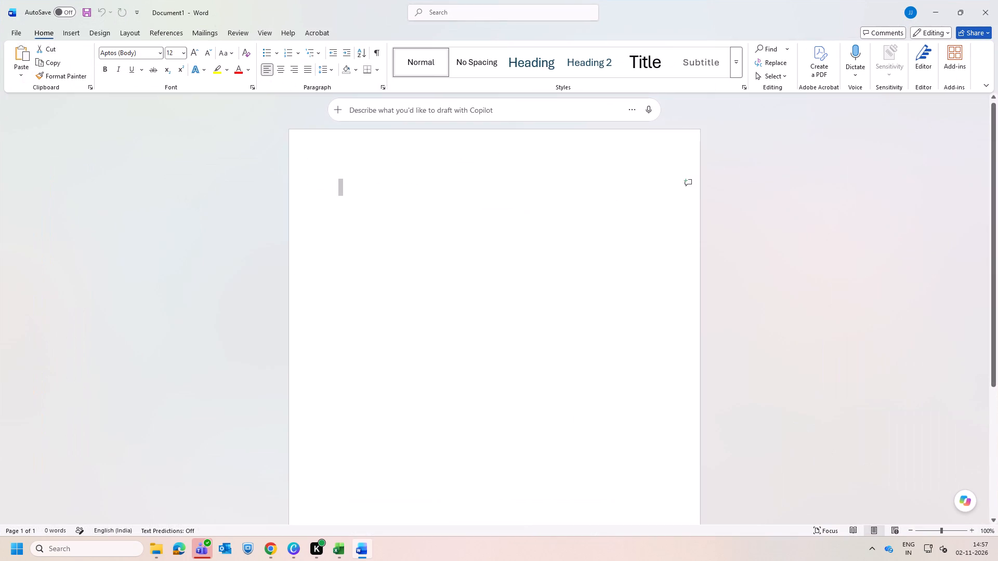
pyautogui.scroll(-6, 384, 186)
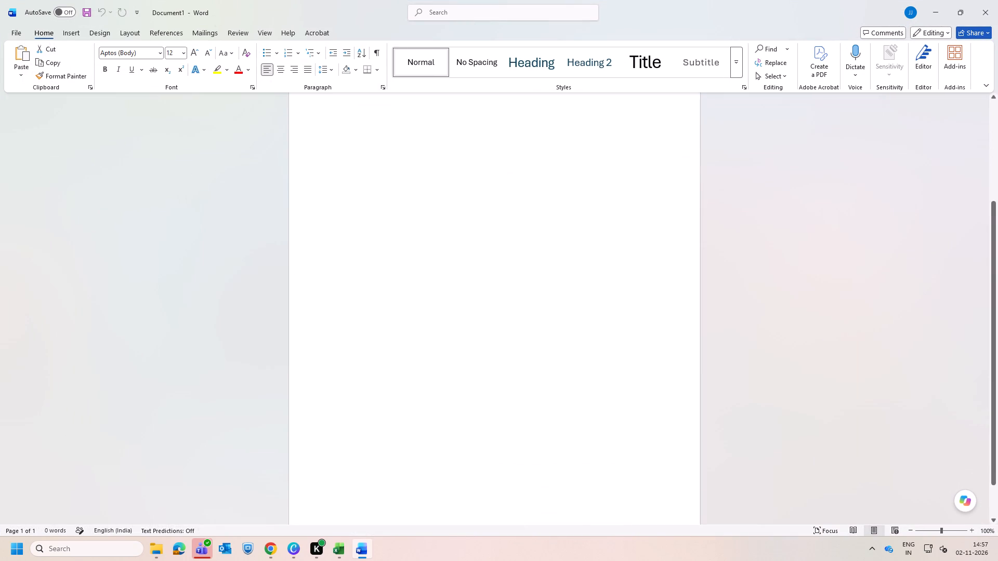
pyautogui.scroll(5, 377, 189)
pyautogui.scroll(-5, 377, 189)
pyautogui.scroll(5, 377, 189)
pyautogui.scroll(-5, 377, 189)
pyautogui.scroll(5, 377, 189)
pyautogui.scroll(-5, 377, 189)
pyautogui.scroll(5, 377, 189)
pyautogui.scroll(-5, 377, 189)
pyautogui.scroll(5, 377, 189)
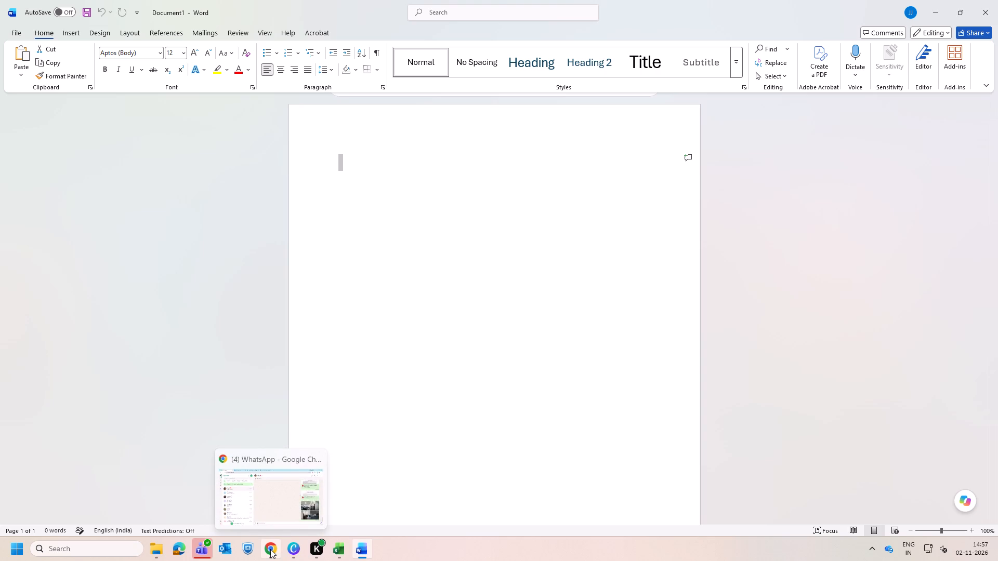
# Switch to Canva with the Blue White Modern Geometric Certificate of Completion design.
pyautogui.click(294, 546)
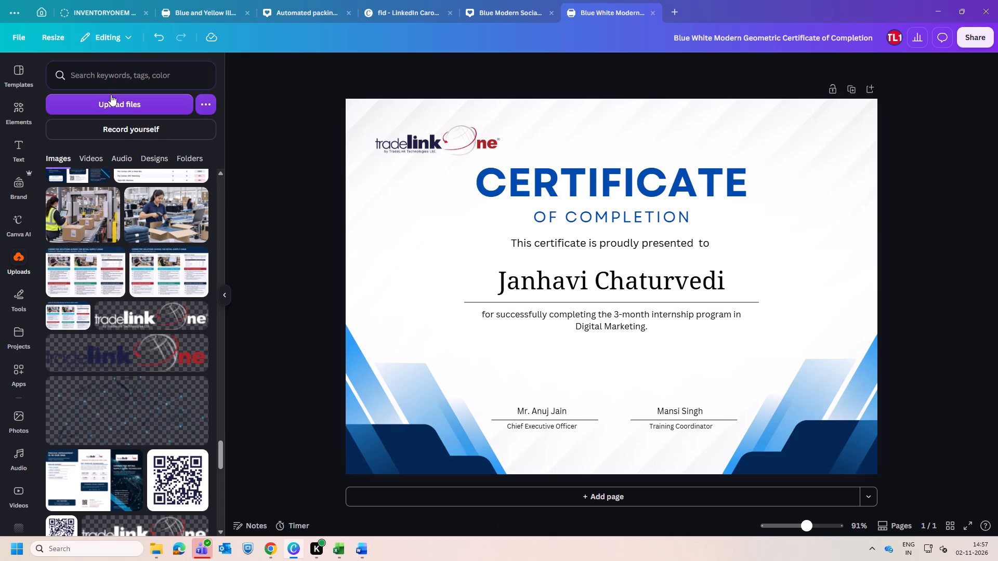
# Close the certificate template preview and look through all existing designs matching "certificate of completion".
pyautogui.click(33, 16)
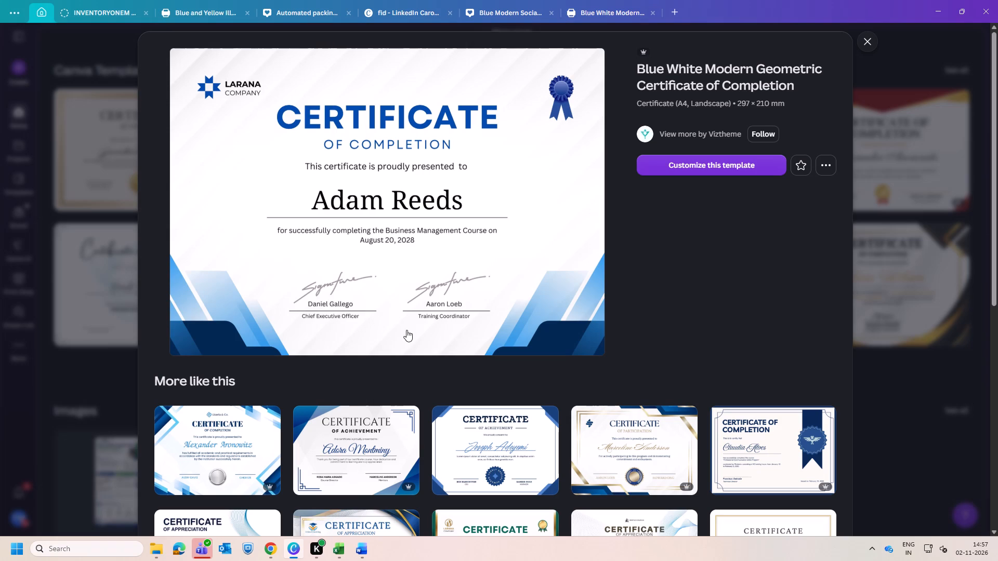
pyautogui.click(37, 7)
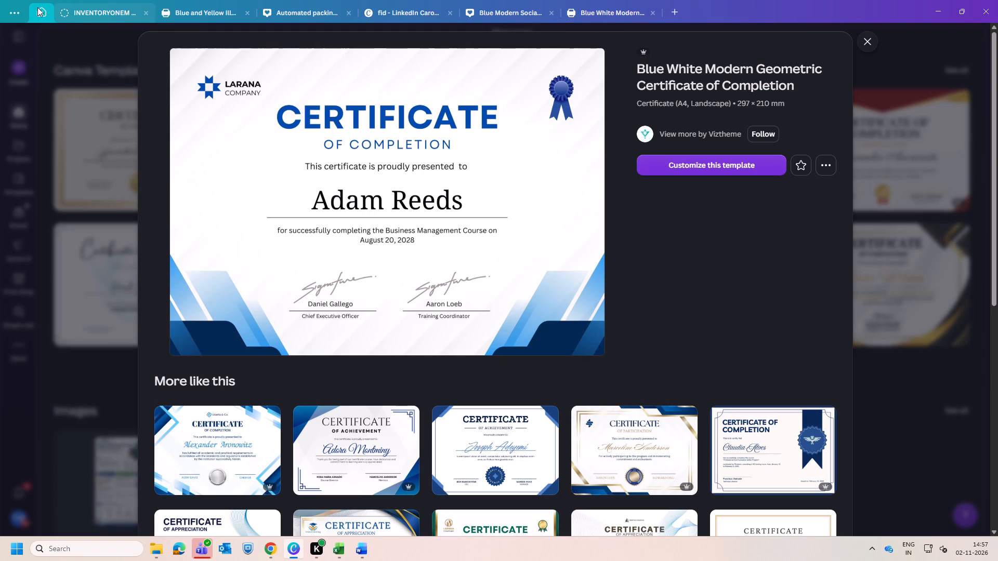
pyautogui.doubleClick(37, 7)
pyautogui.click(874, 37)
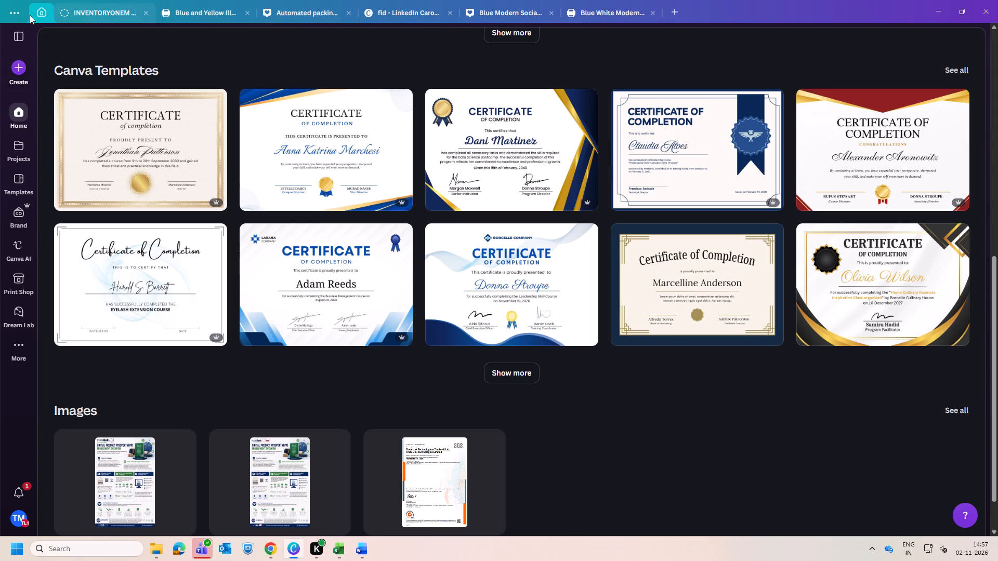
pyautogui.scroll(-3, 288, 295)
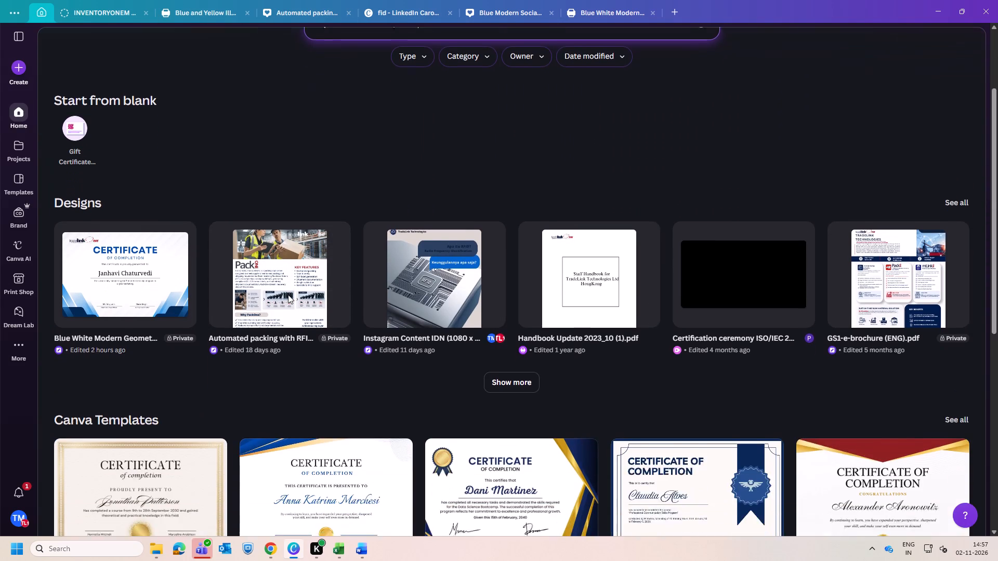
pyautogui.scroll(-2, 288, 295)
pyautogui.scroll(3, 288, 295)
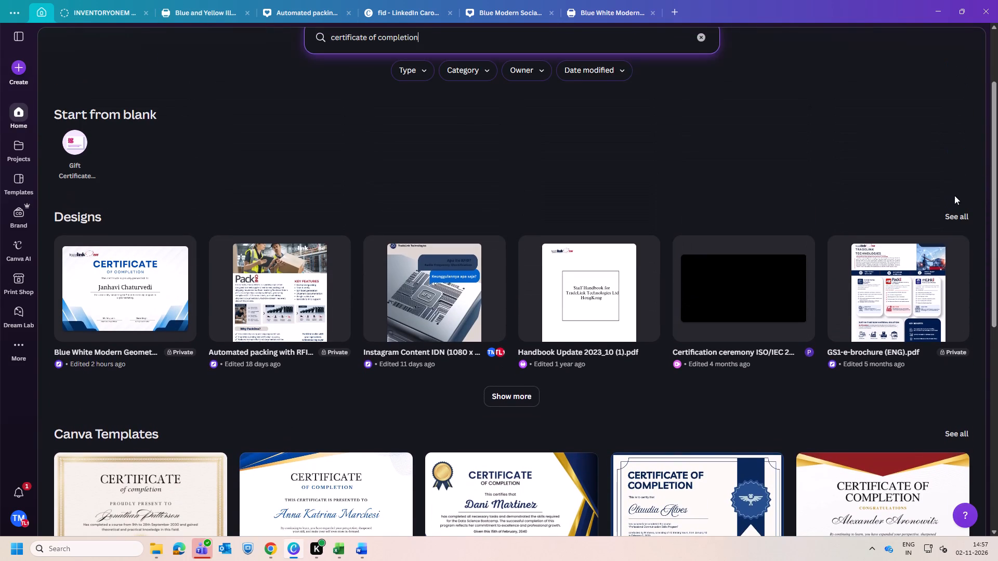
pyautogui.click(955, 213)
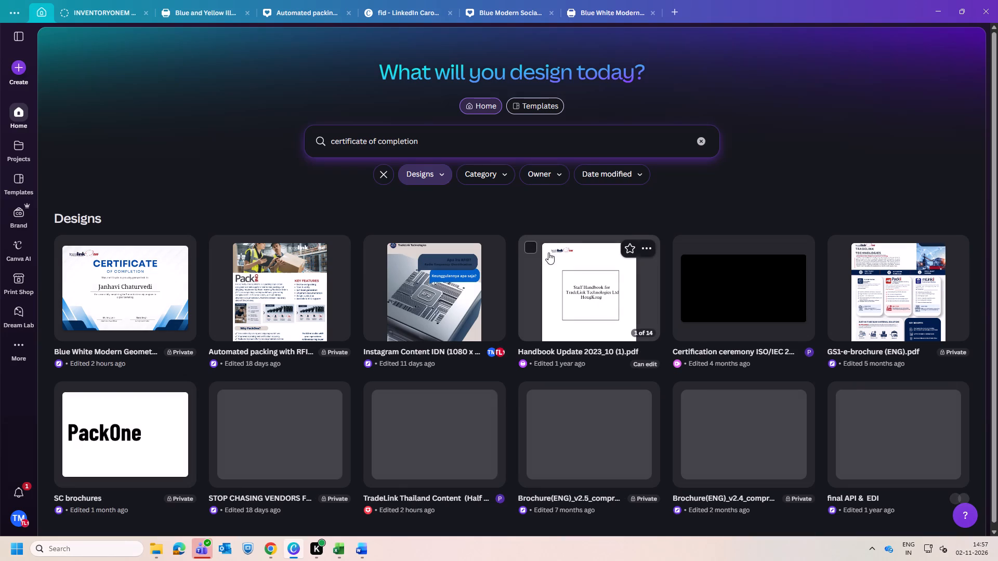
pyautogui.scroll(-2, 531, 299)
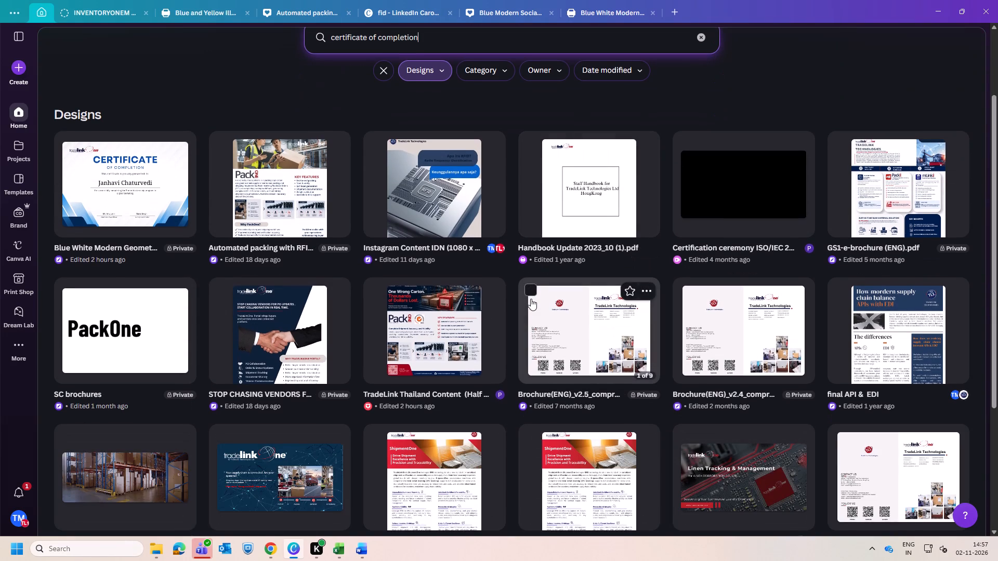
pyautogui.scroll(-3, 531, 299)
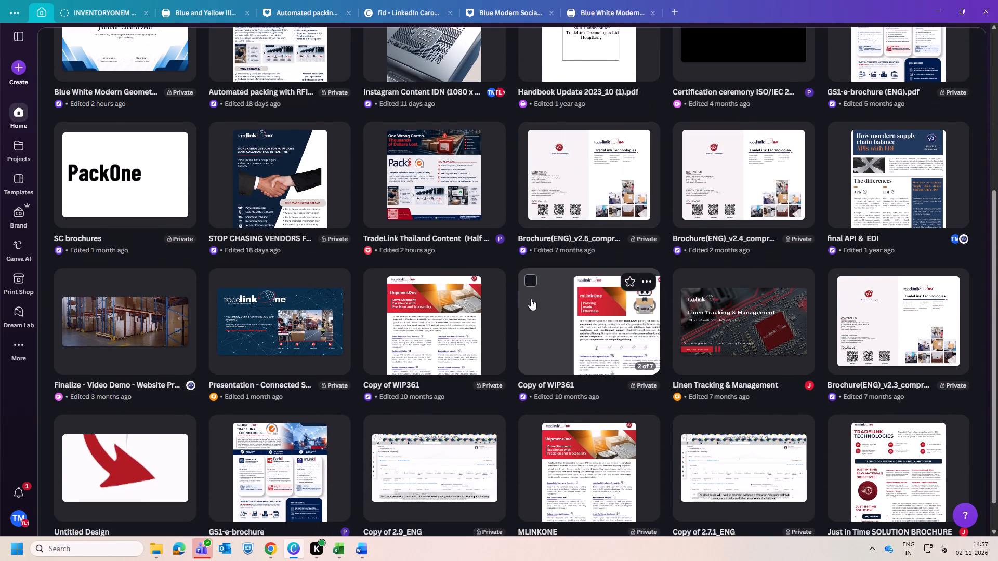
pyautogui.scroll(-5, 531, 299)
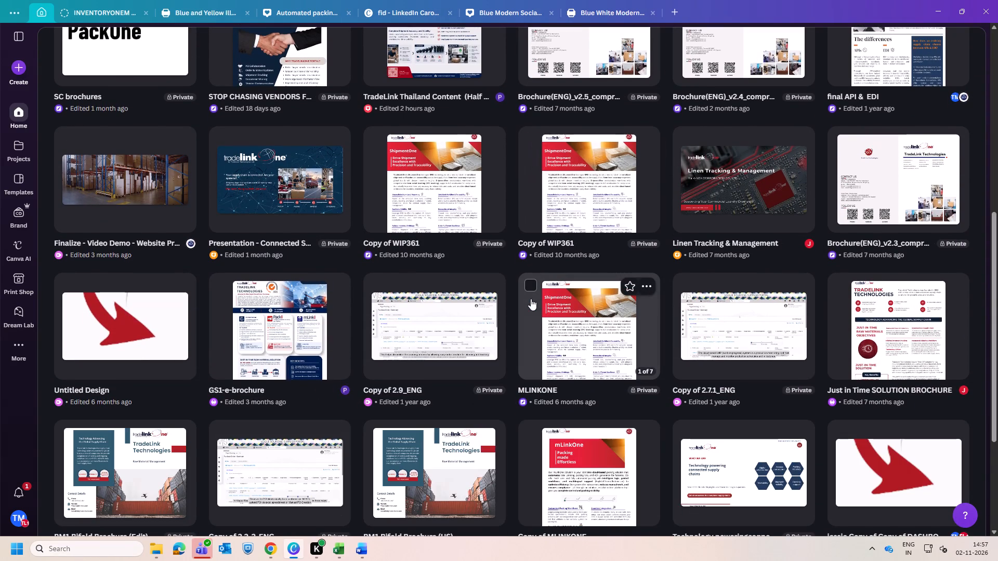
pyautogui.scroll(-9, 531, 299)
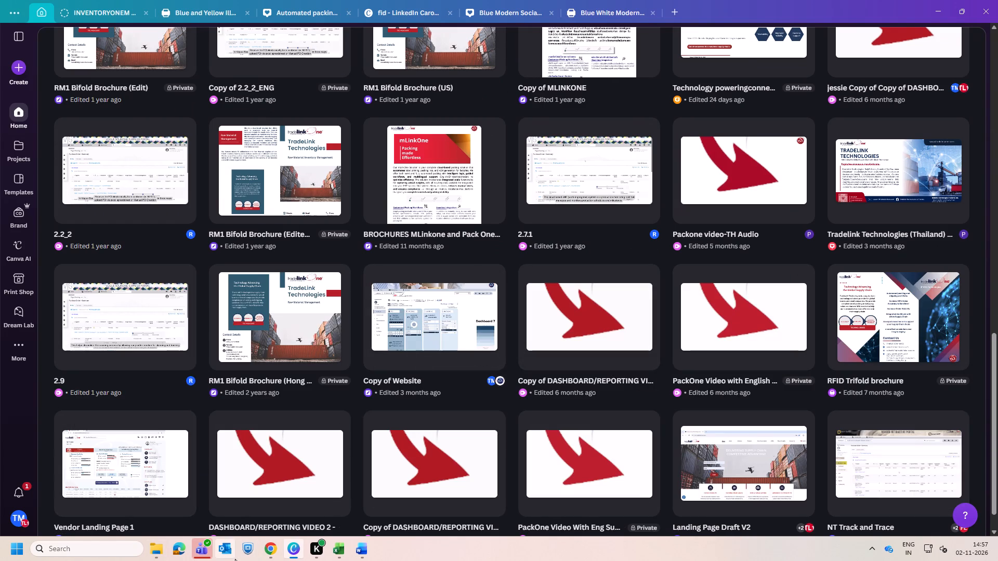
pyautogui.scroll(8, 262, 409)
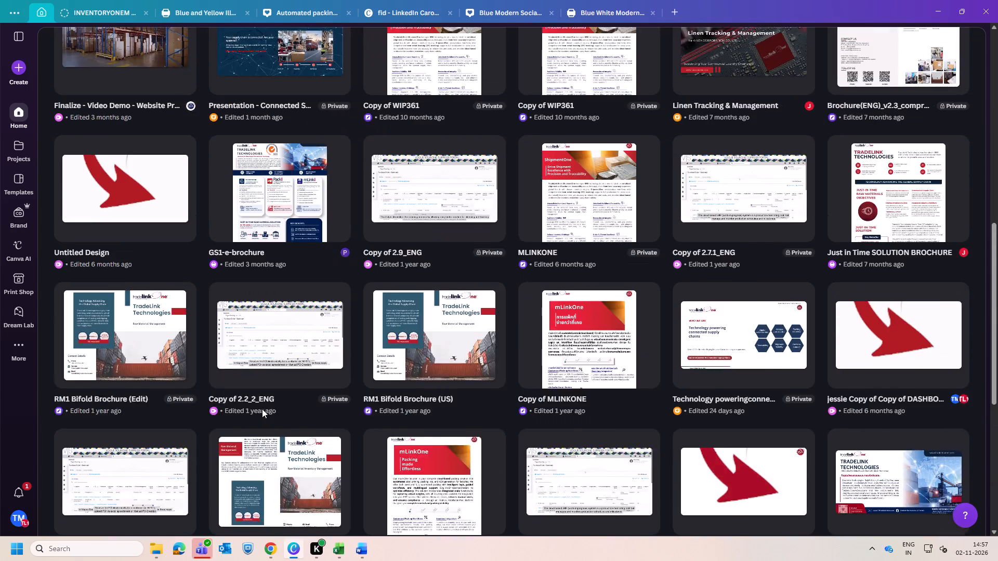
pyautogui.scroll(15, 262, 409)
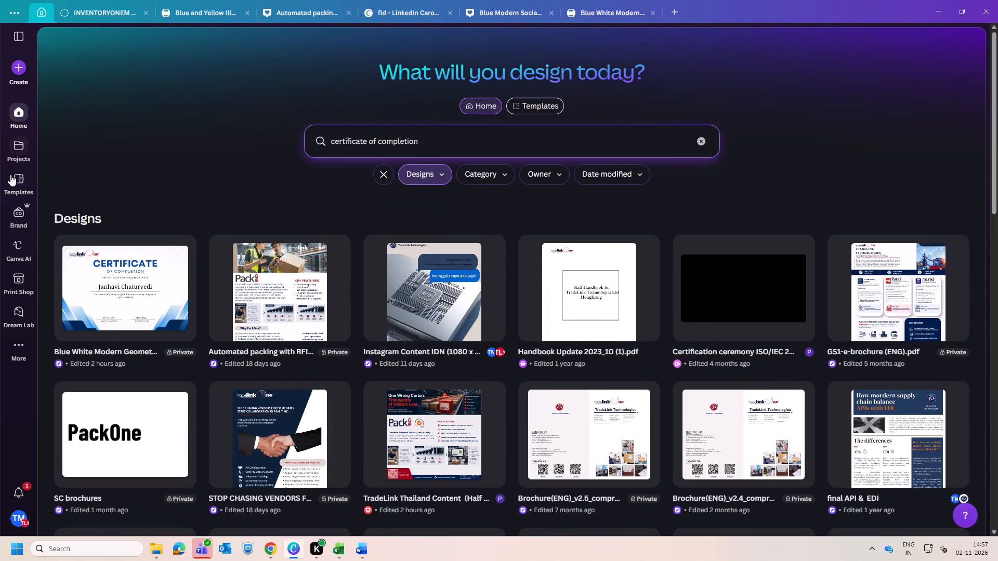
# Create a new blank Presentation (16:9) design.
pyautogui.click(13, 65)
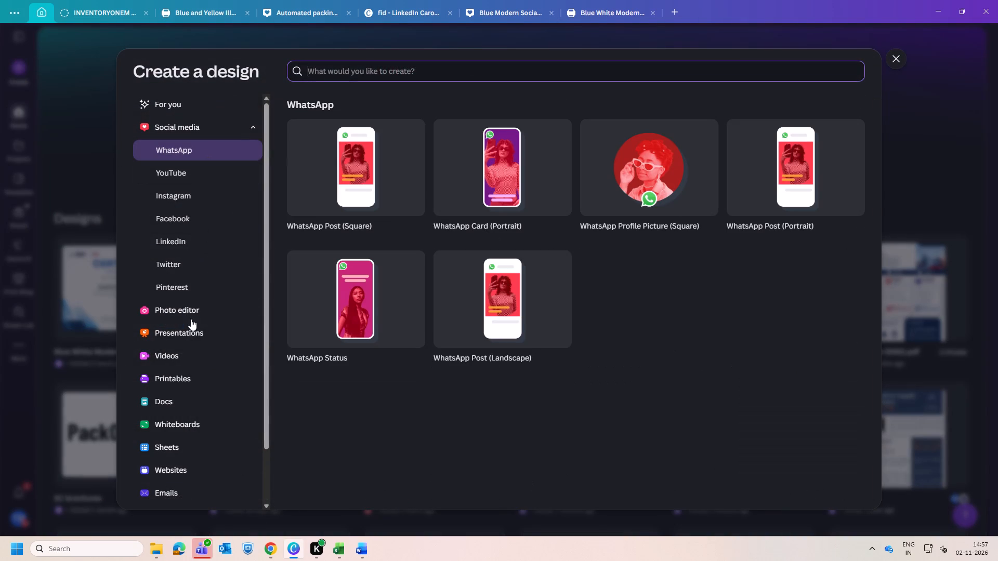
pyautogui.click(188, 327)
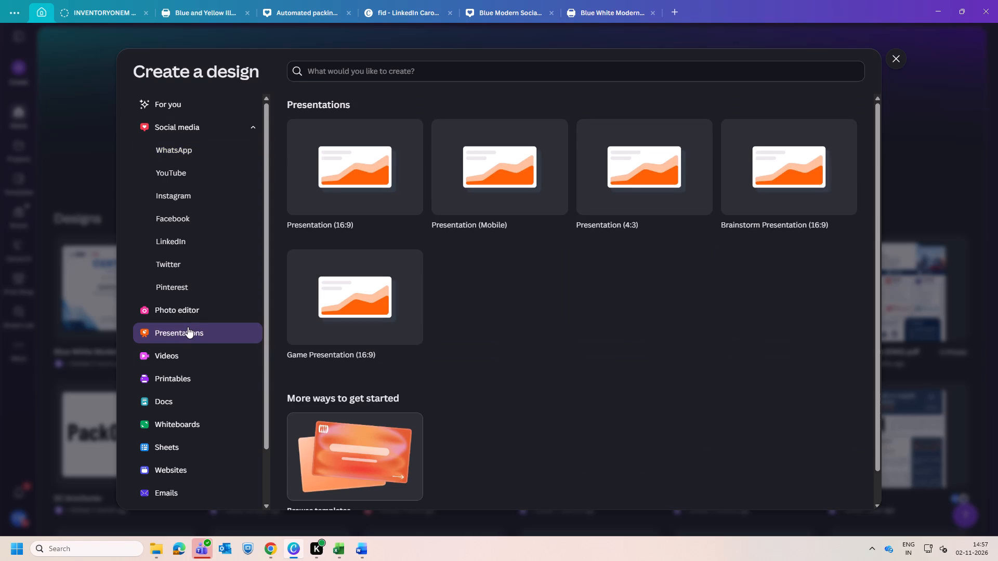
pyautogui.click(373, 190)
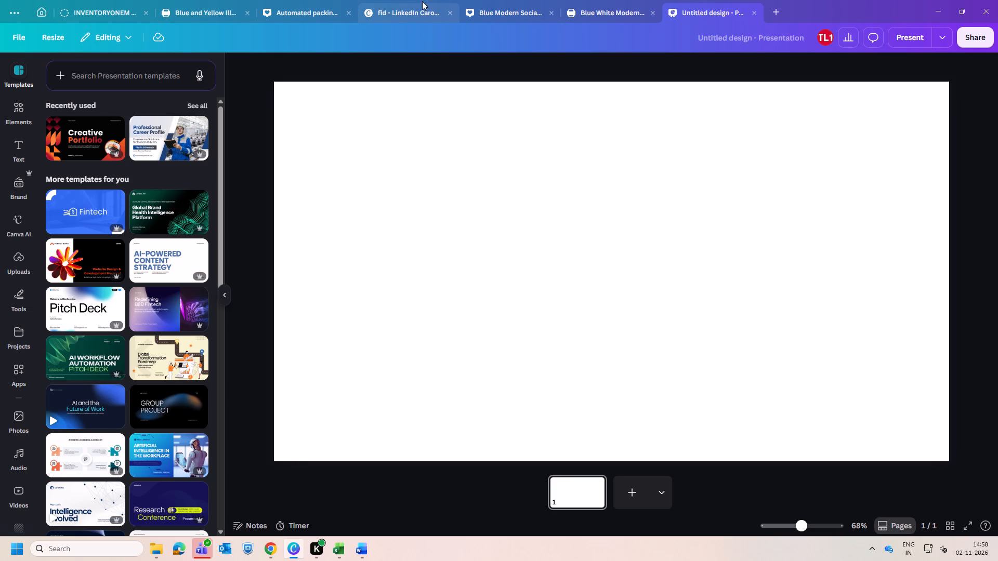
# Copy the navy and red vertical bars from page 2 of the "fid" LinkedIn carousel into the untitled presentation's blank slide.
pyautogui.click(515, 12)
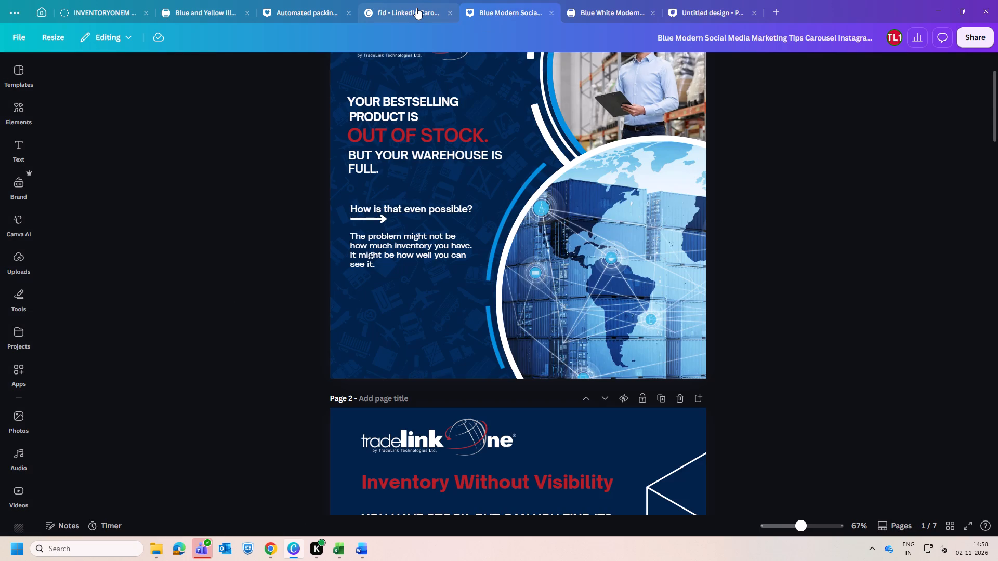
pyautogui.click(415, 8)
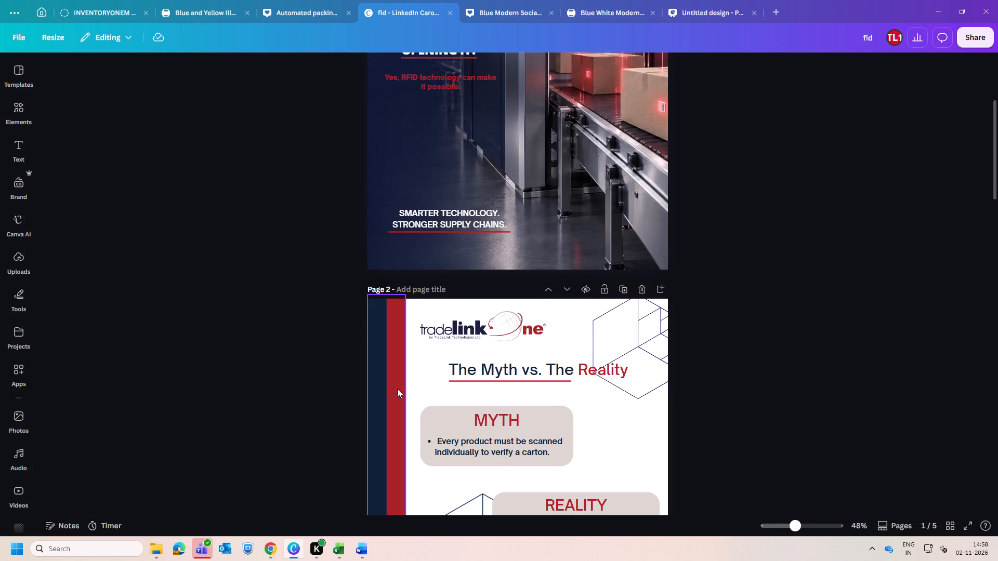
pyautogui.moveTo(421, 371); pyautogui.dragTo(360, 392)
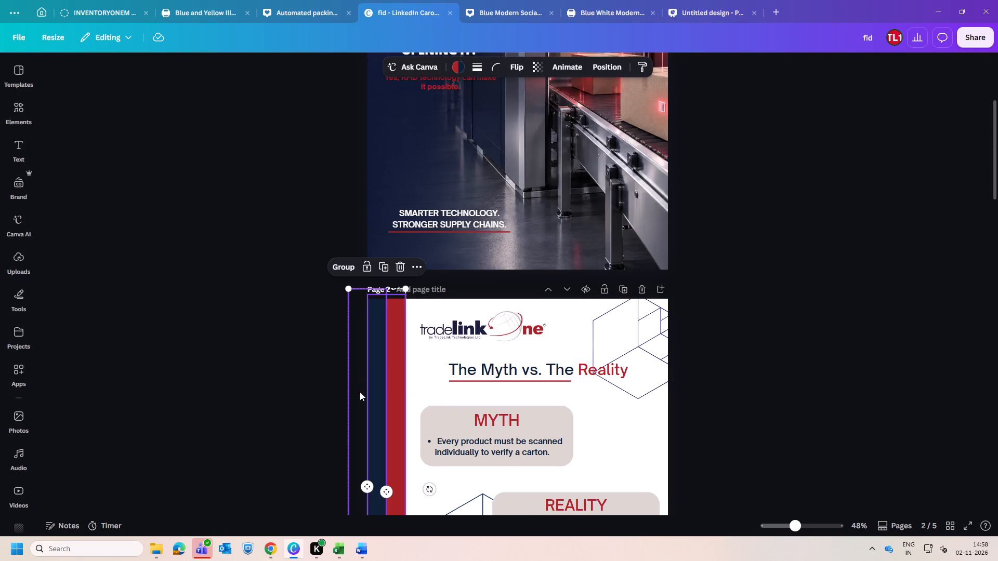
pyautogui.hotkey('ctrl', 'c')
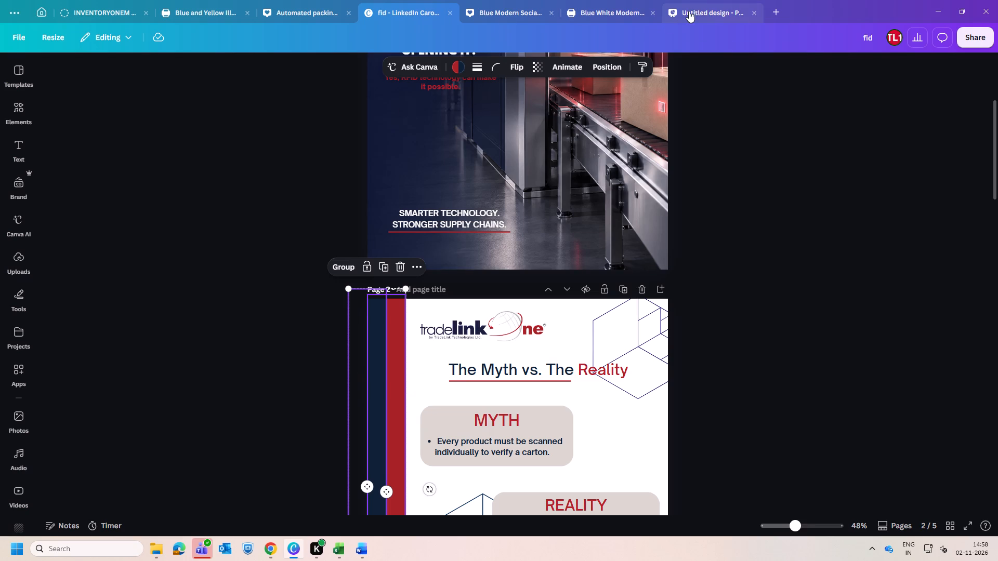
pyautogui.click(689, 11)
pyautogui.hotkey('ctrl', 'v')
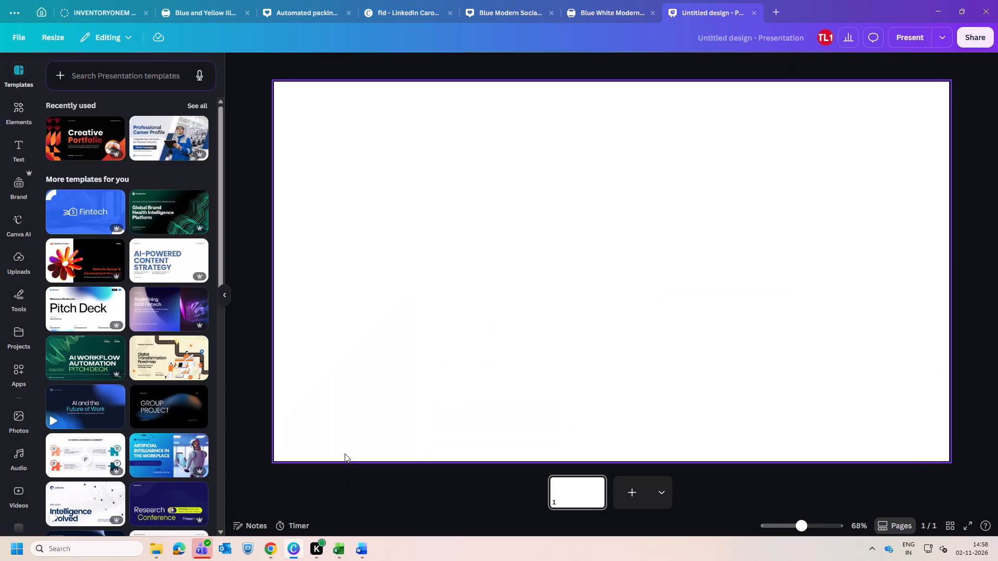
pyautogui.click(463, 346)
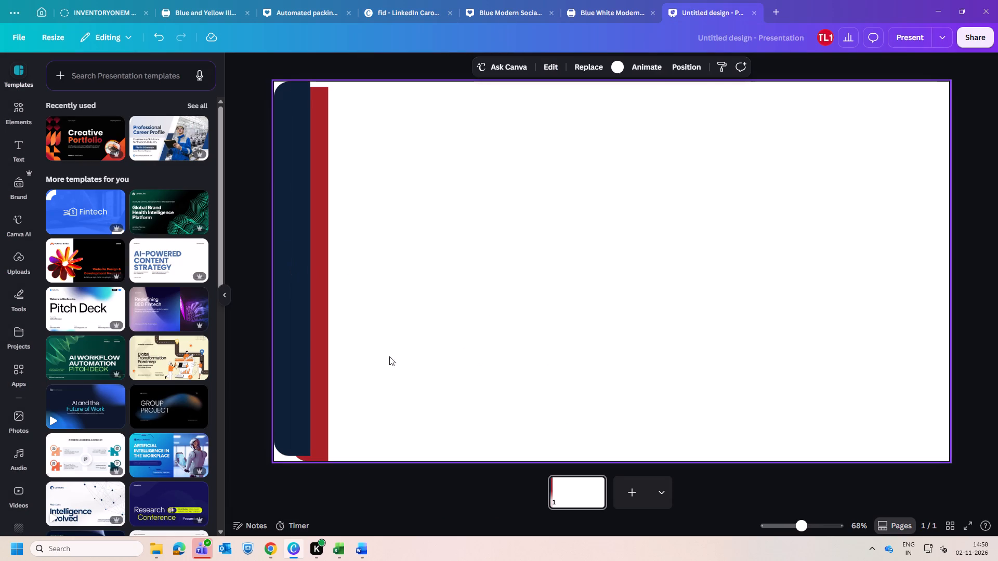
# Enlarge the navy bar past the slide's edges so it fills the full height along the left side without rounded corners showing.
pyautogui.click(298, 328)
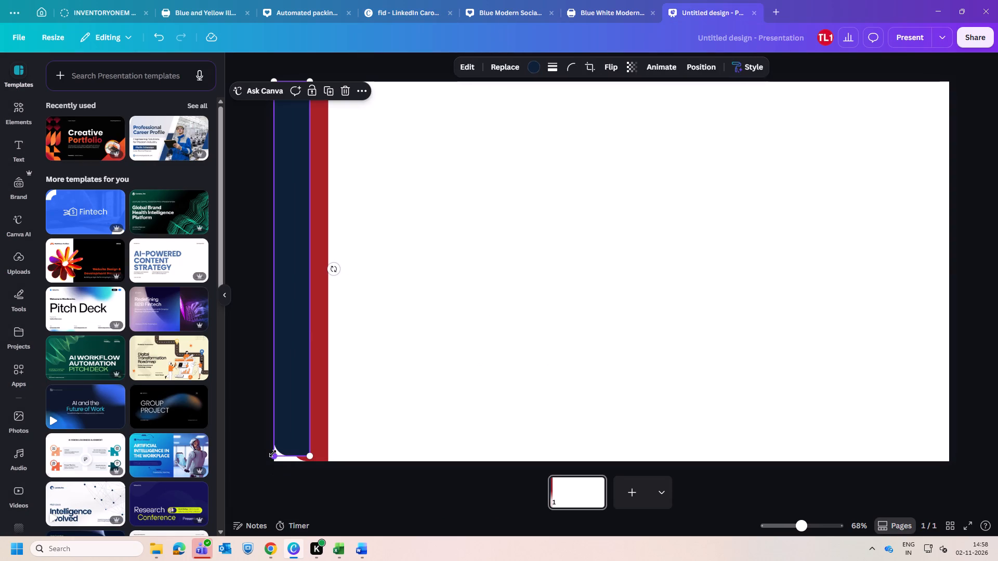
pyautogui.moveTo(273, 455); pyautogui.dragTo(256, 477)
pyautogui.moveTo(269, 80); pyautogui.dragTo(265, 68)
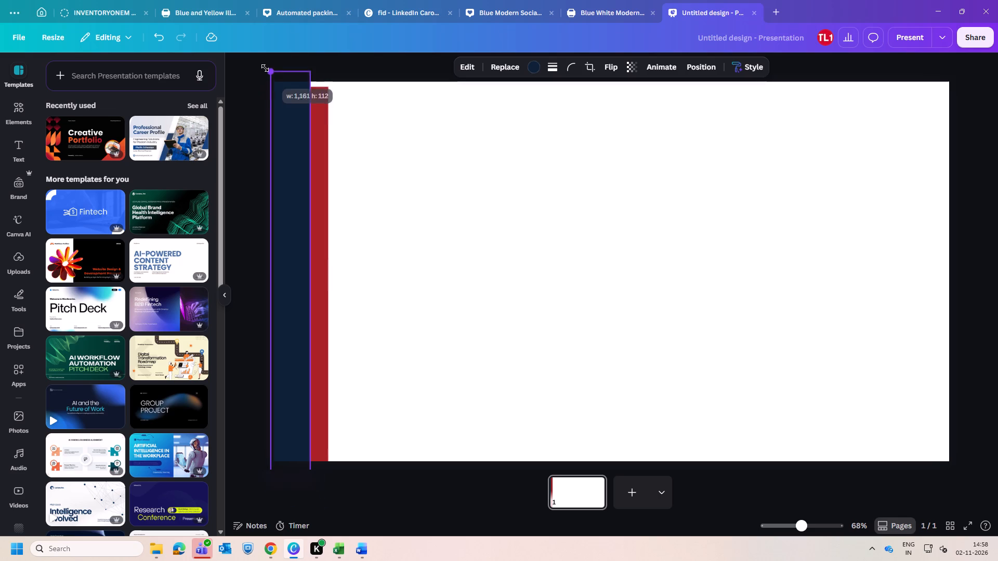
pyautogui.moveTo(265, 68); pyautogui.dragTo(264, 62)
pyautogui.click(441, 157)
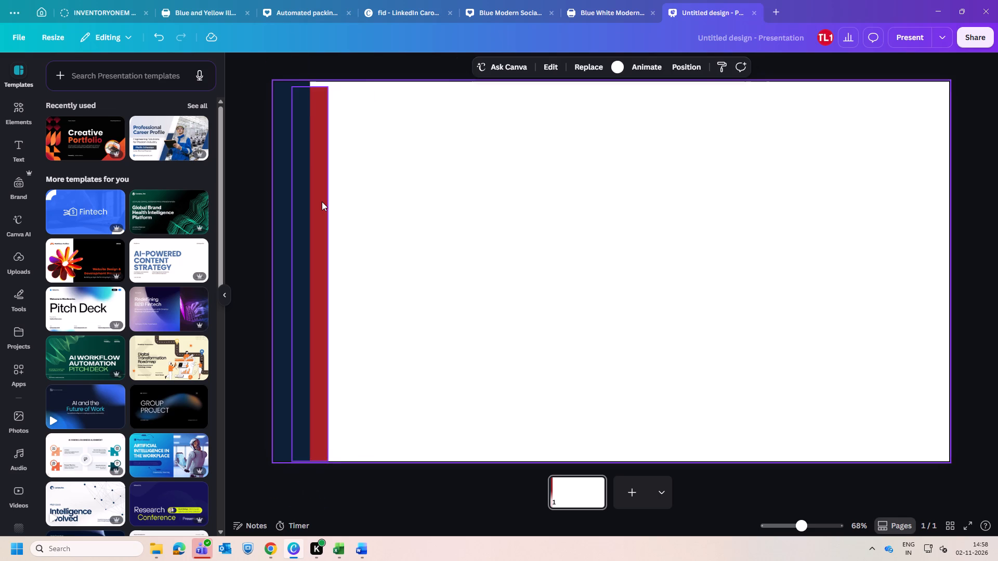
# Enlarge the red bar beyond the slide's bottom edge and nudge it up to span the slide's full height beside the navy bar.
pyautogui.click(322, 202)
pyautogui.click(406, 121)
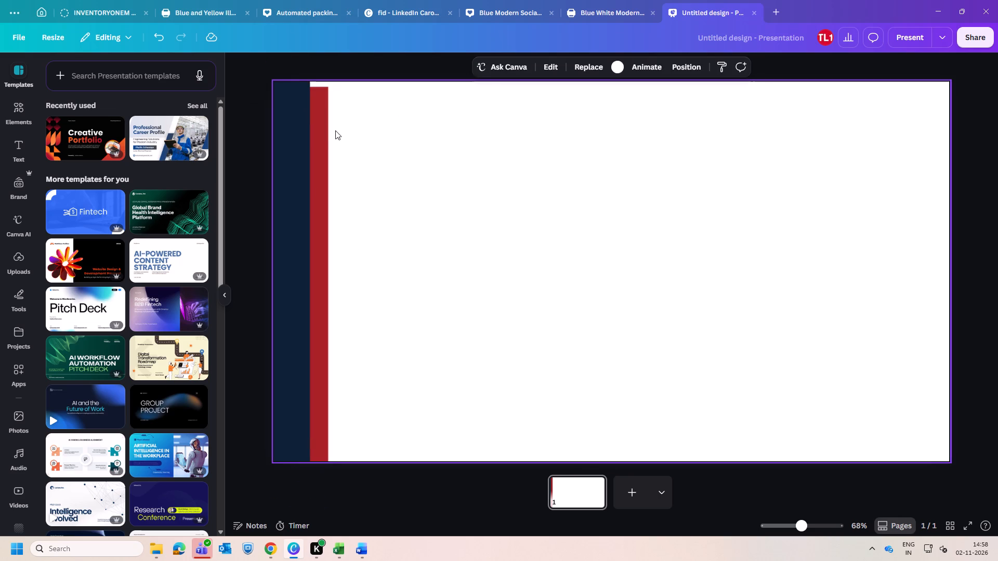
pyautogui.click(328, 131)
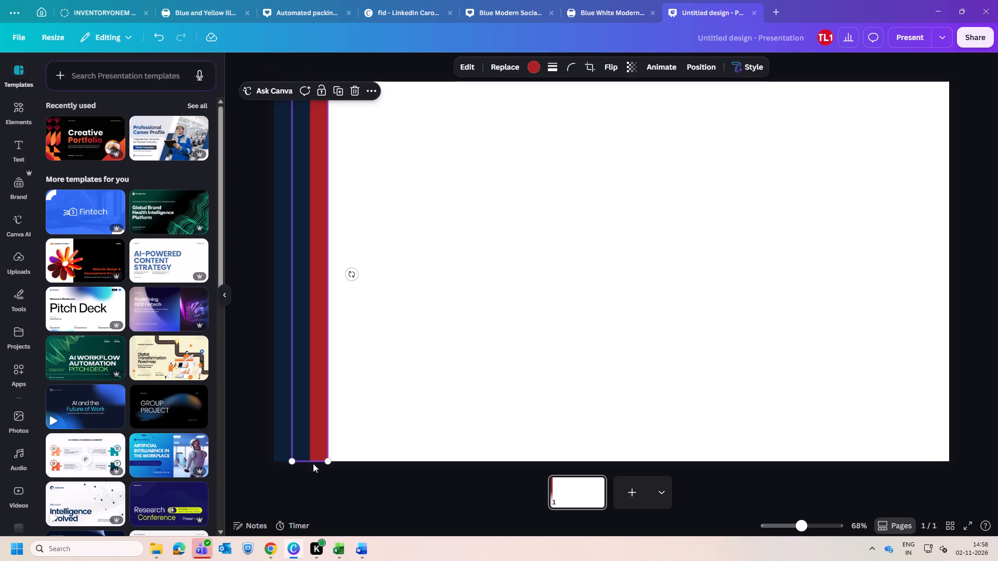
pyautogui.moveTo(327, 463); pyautogui.dragTo(336, 496)
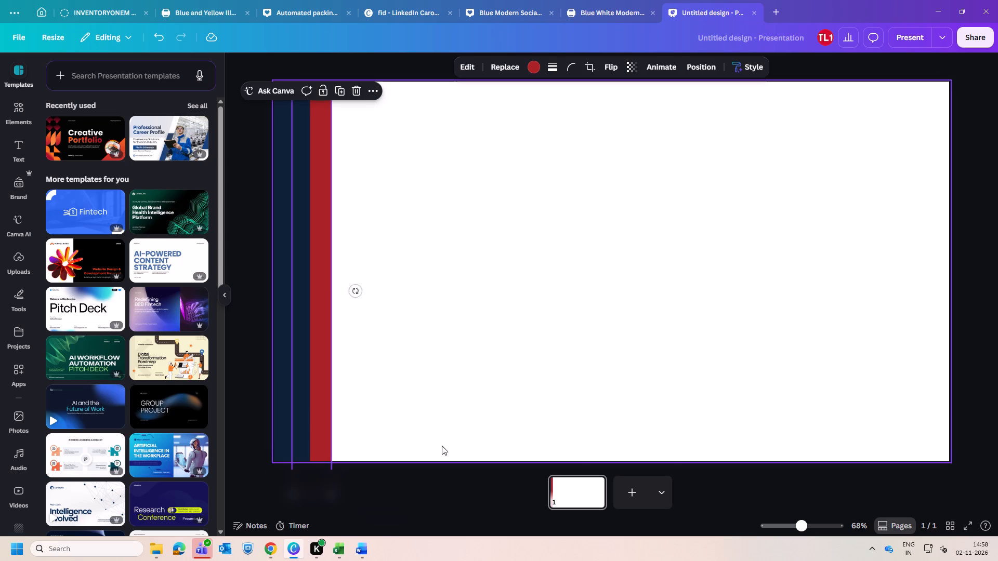
pyautogui.press('Up')
pyautogui.press('Up')
pyautogui.press('Up')
pyautogui.press('Up')
pyautogui.press('Up')
pyautogui.press('Up')
pyautogui.press('Up')
pyautogui.press('Up')
pyautogui.press('Up')
pyautogui.press('Up')
pyautogui.press('Up')
pyautogui.press('Up')
pyautogui.press('Up')
pyautogui.press('Up')
pyautogui.press('Up')
pyautogui.press('Up')
pyautogui.press('Up')
pyautogui.press('Up')
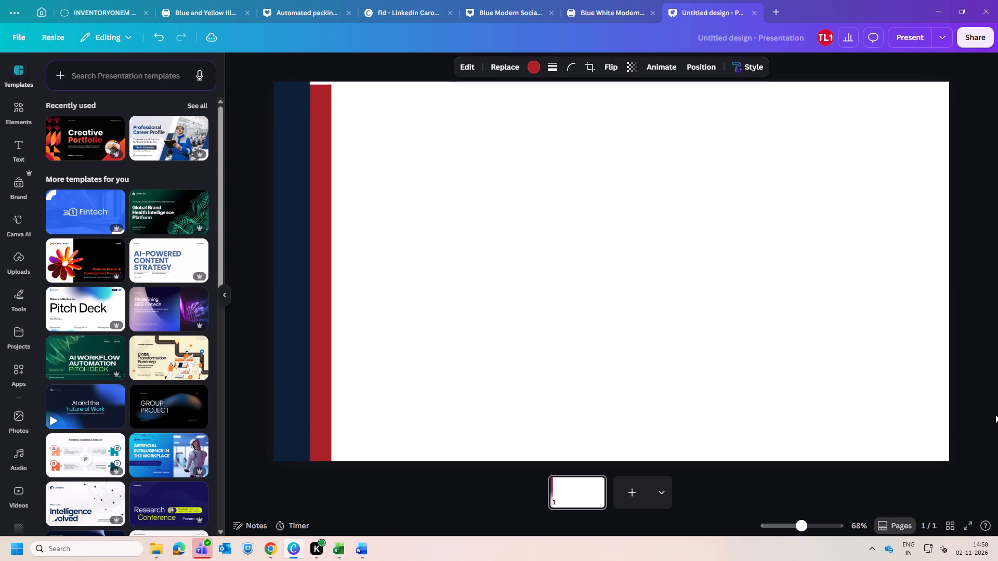
pyautogui.press('Up')
pyautogui.press('Up')
pyautogui.press('Up')
pyautogui.press('Up')
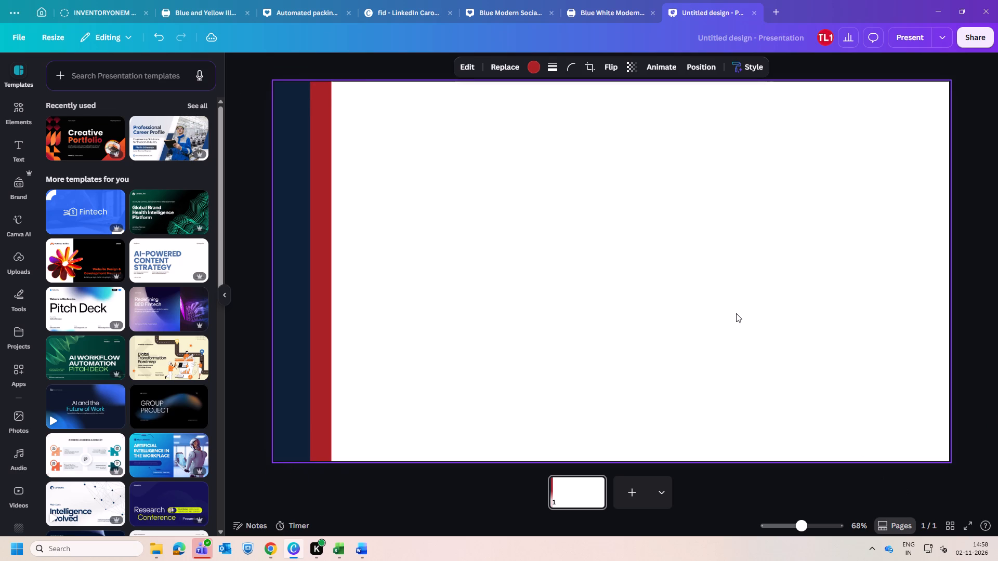
pyautogui.click(736, 313)
pyautogui.scroll(11, 102, 241)
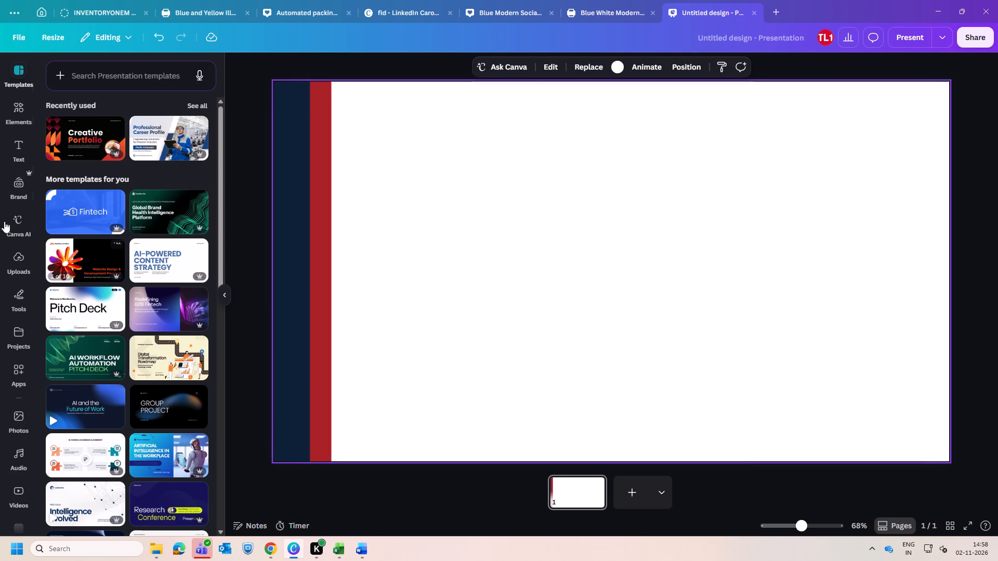
# Add the full-colour tradelinkOne logo with the TradeLink Technologies tagline from the uploaded images to the slide.
pyautogui.click(18, 260)
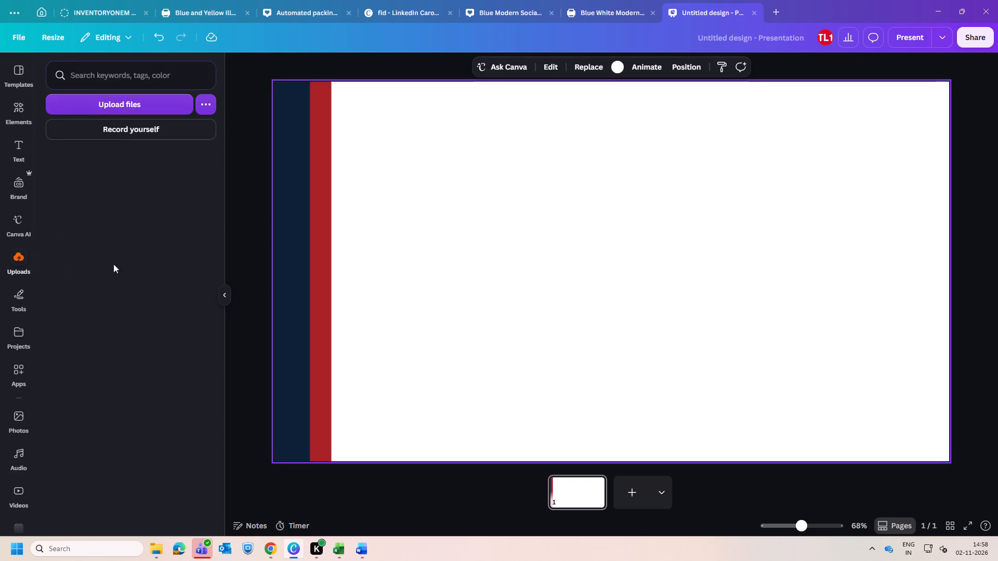
pyautogui.scroll(-5, 142, 323)
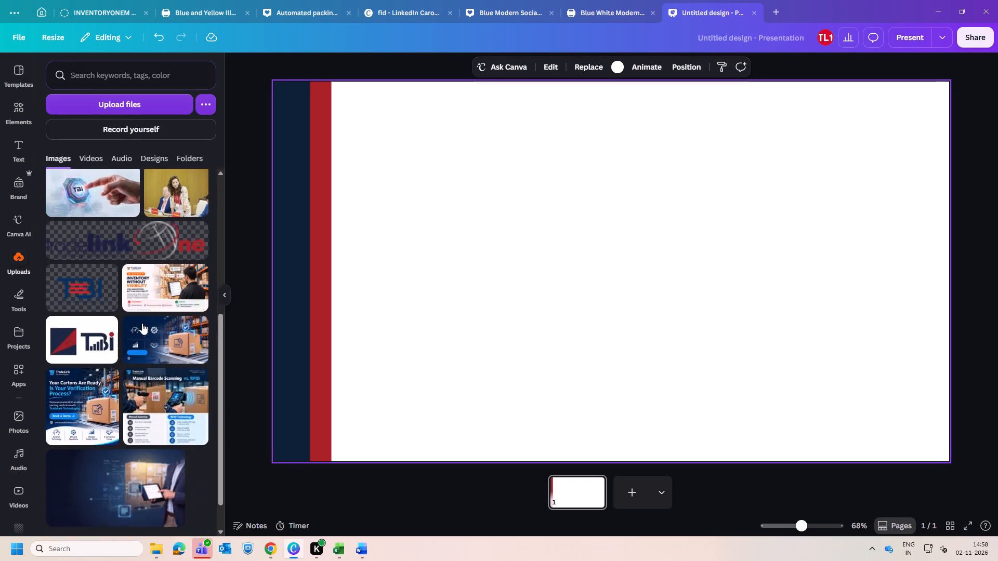
pyautogui.scroll(-17, 142, 323)
pyautogui.scroll(1, 142, 323)
pyautogui.scroll(-5, 142, 323)
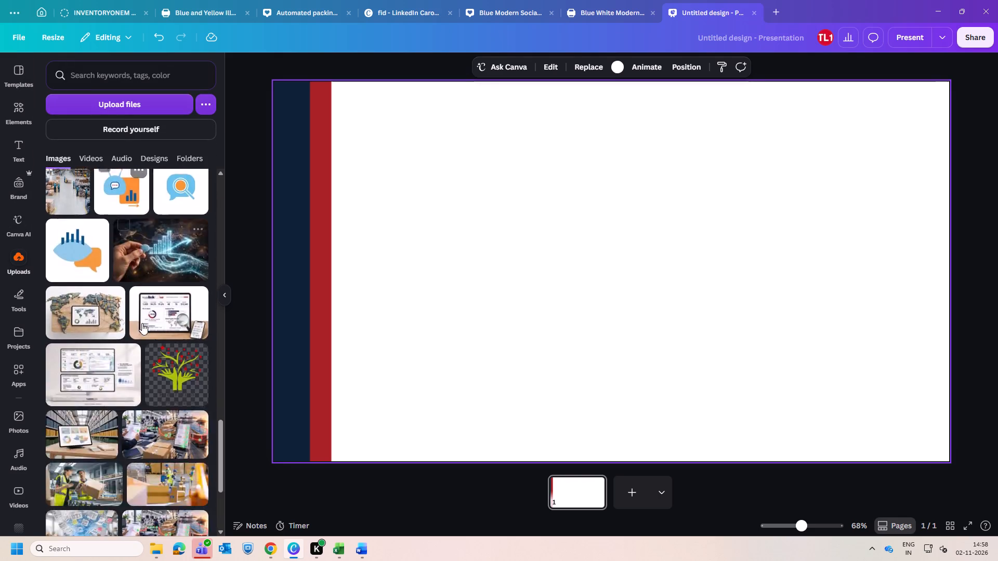
pyautogui.scroll(-19, 142, 323)
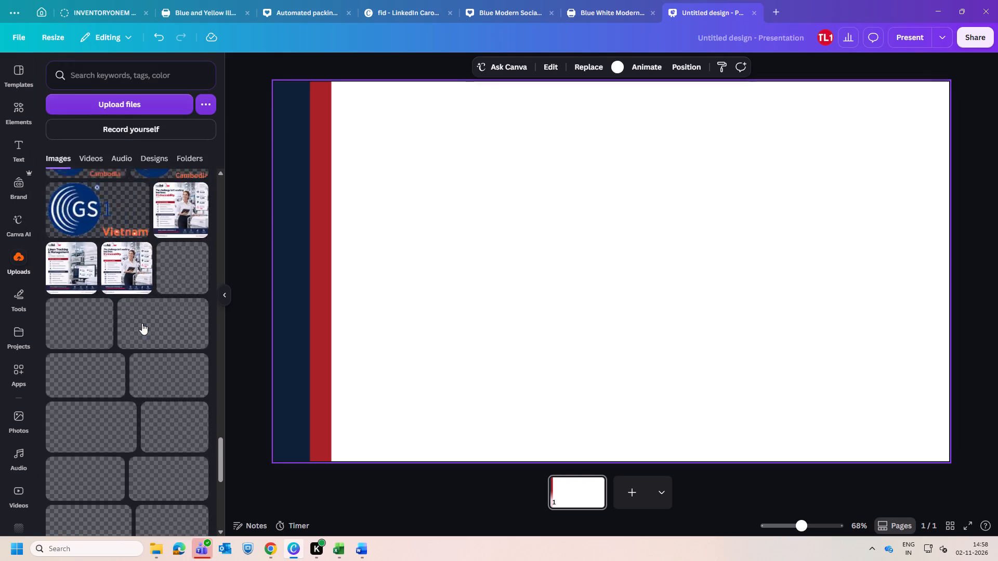
pyautogui.scroll(-14, 142, 323)
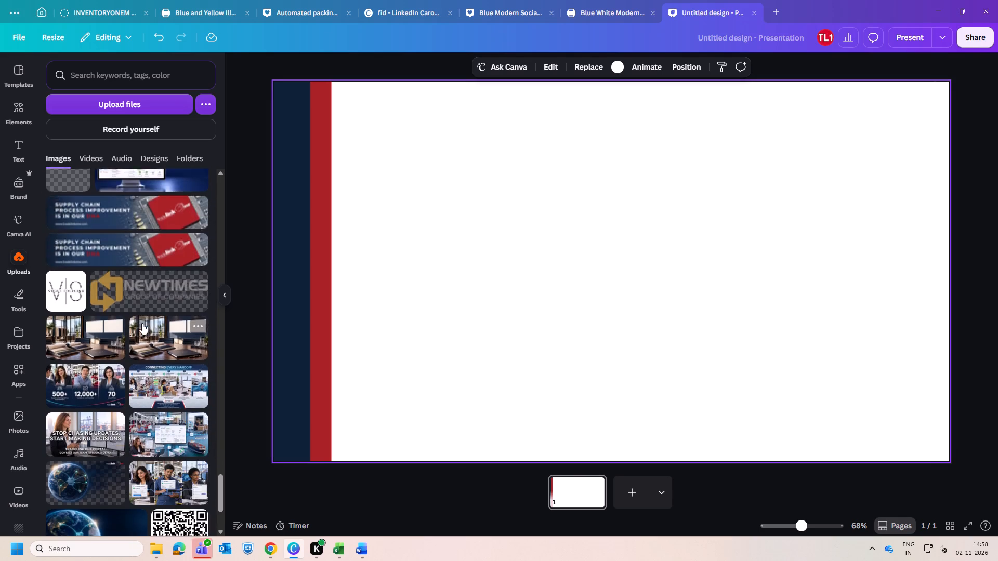
pyautogui.scroll(-12, 142, 323)
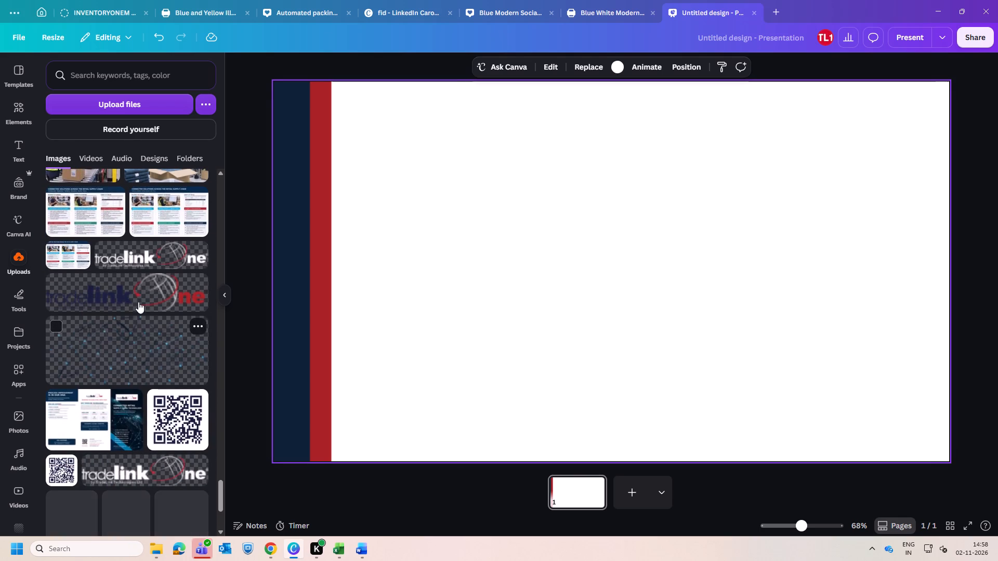
pyautogui.click(135, 292)
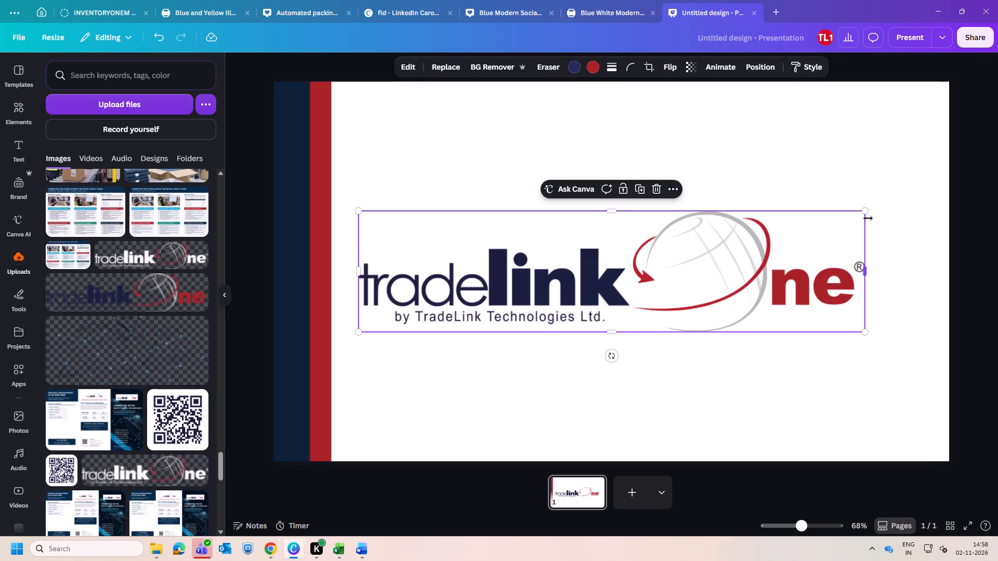
# Shift the tradelinkOne logo sideways so it sits centred in the white area beside the red bar.
pyautogui.click(773, 402)
pyautogui.moveTo(624, 311); pyautogui.dragTo(640, 307)
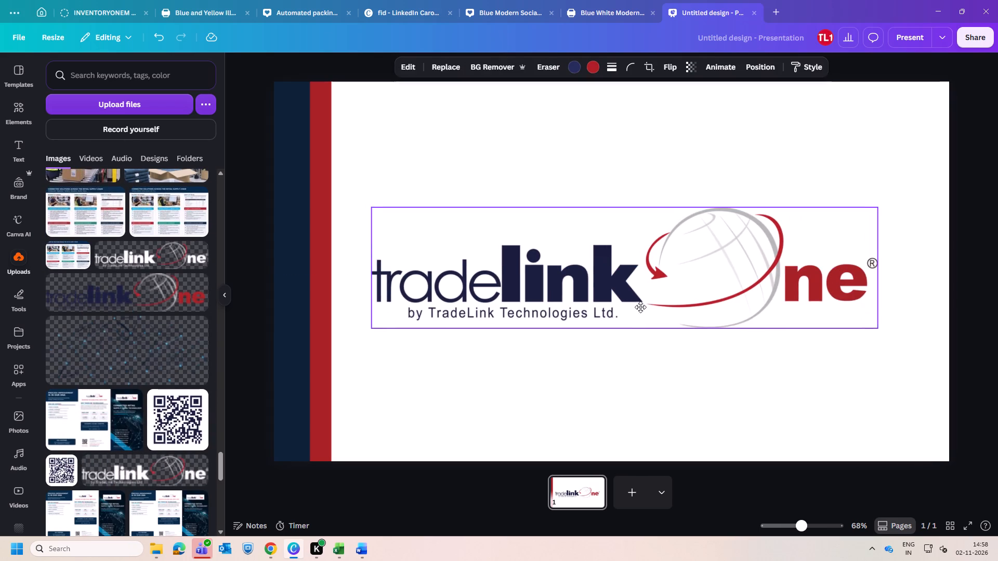
pyautogui.moveTo(640, 307); pyautogui.dragTo(647, 312)
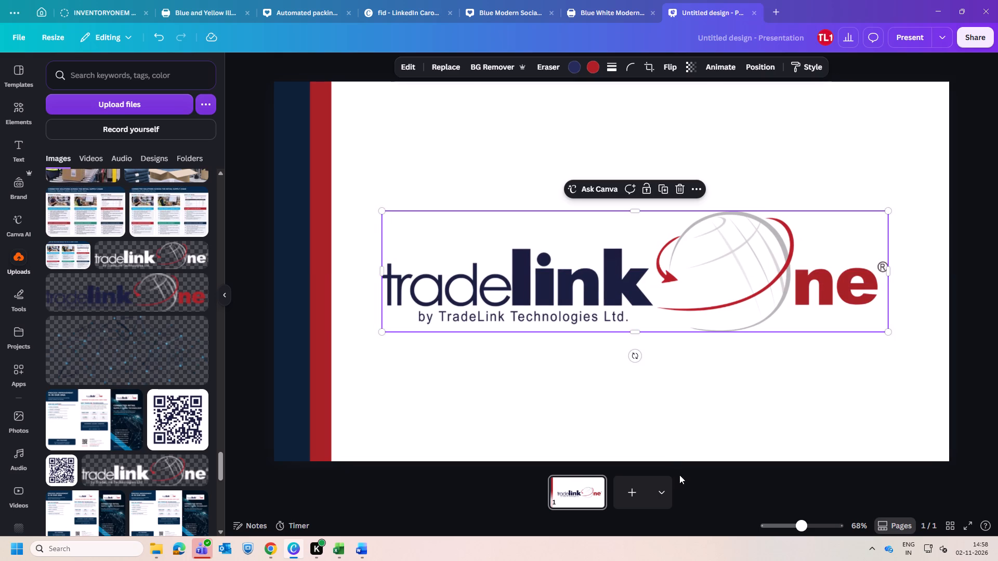
pyautogui.click(695, 416)
# Add a second blank page to the presentation.
pyautogui.click(632, 501)
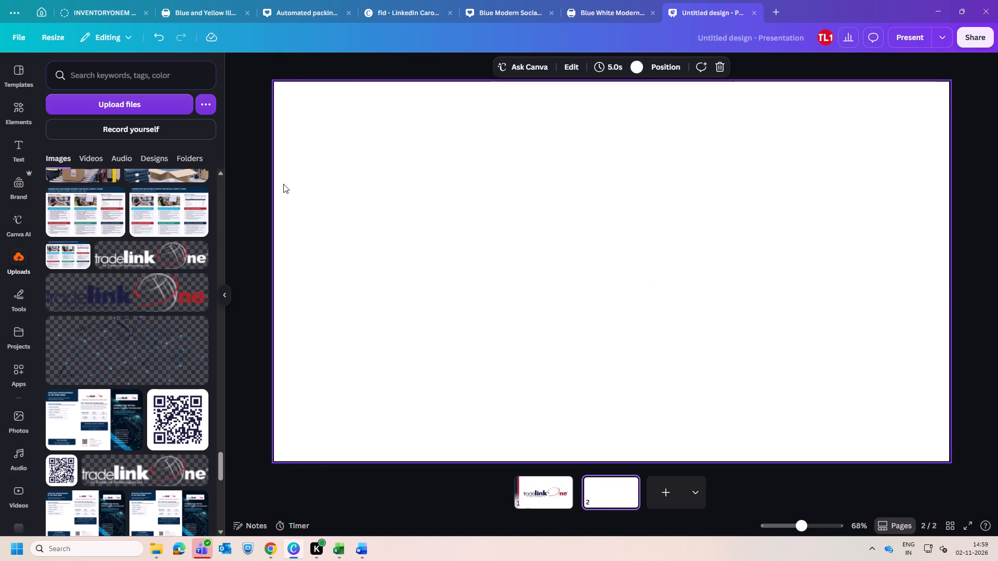
# Switch to File Explorer and look through the Downloads folder's recent files for presentation material.
pyautogui.doubleClick(161, 554)
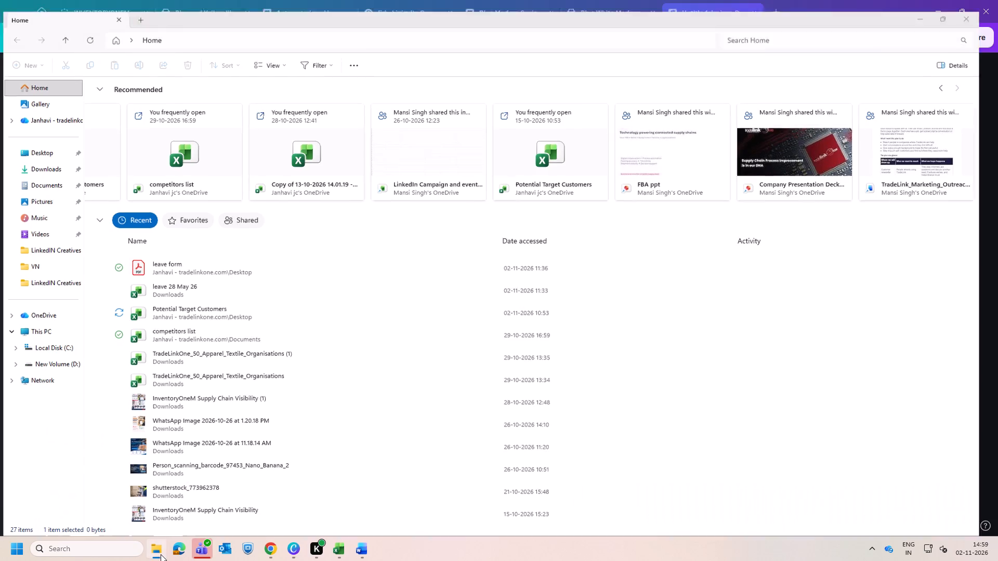
pyautogui.click(161, 554)
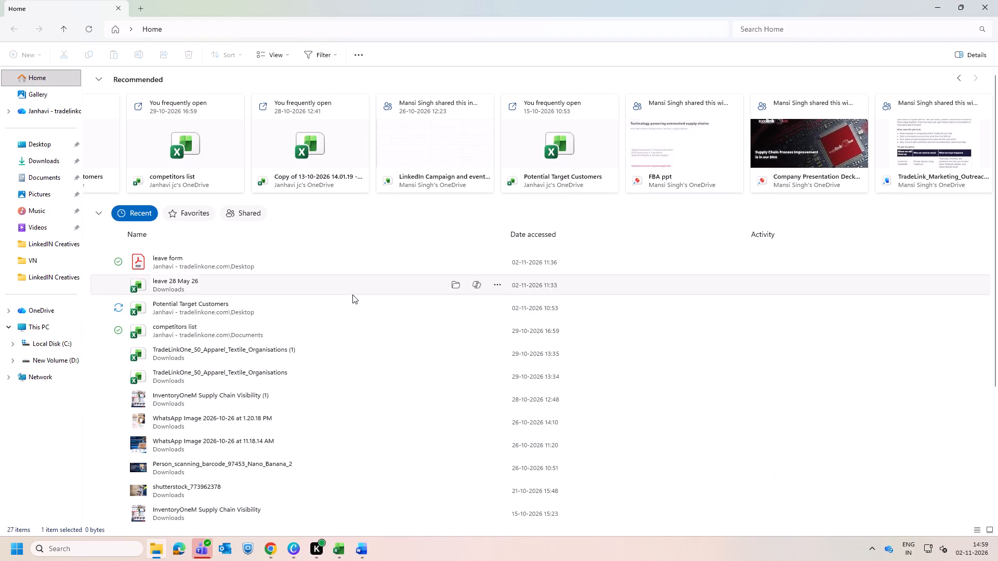
pyautogui.scroll(-5, 352, 295)
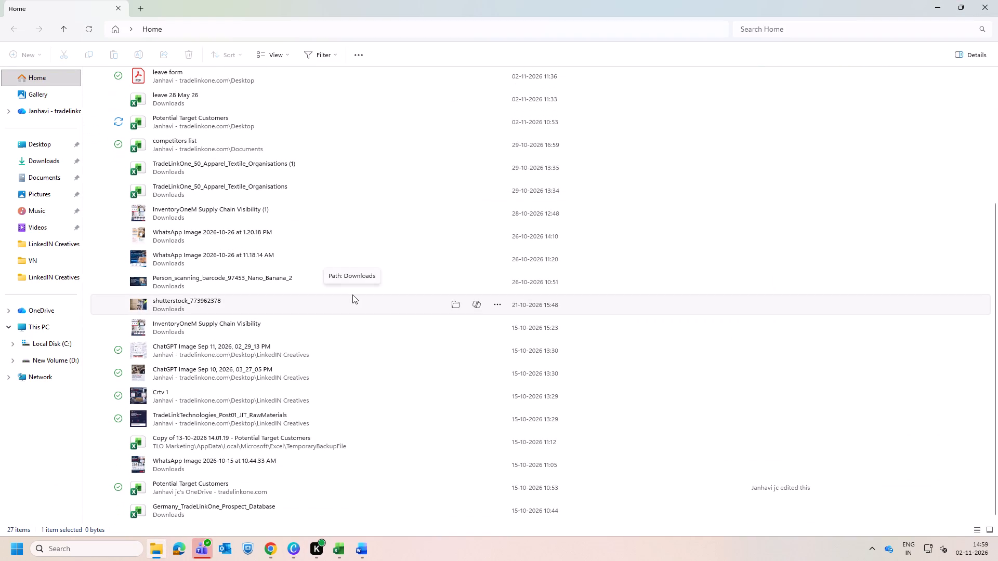
pyautogui.scroll(5, 352, 295)
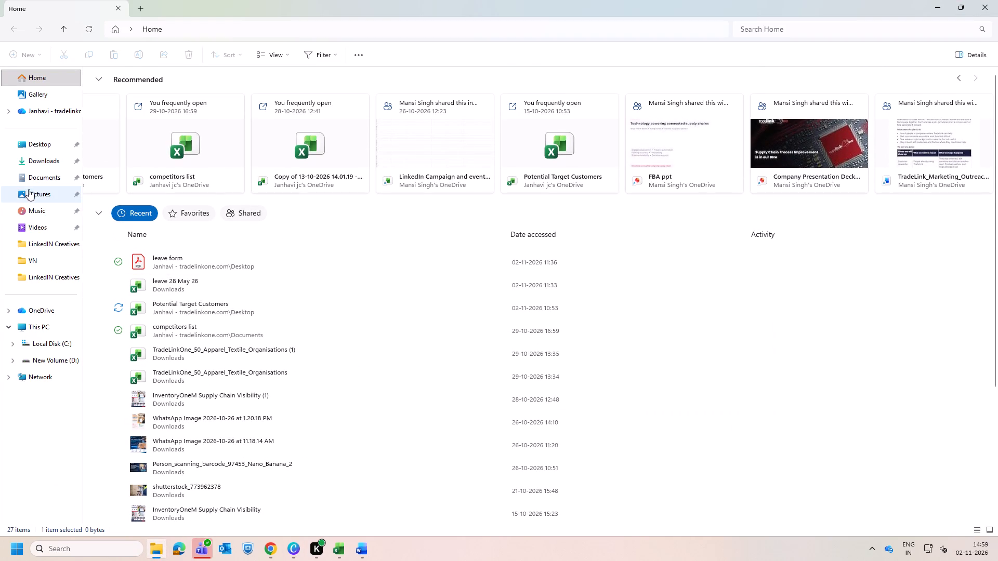
pyautogui.doubleClick(43, 162)
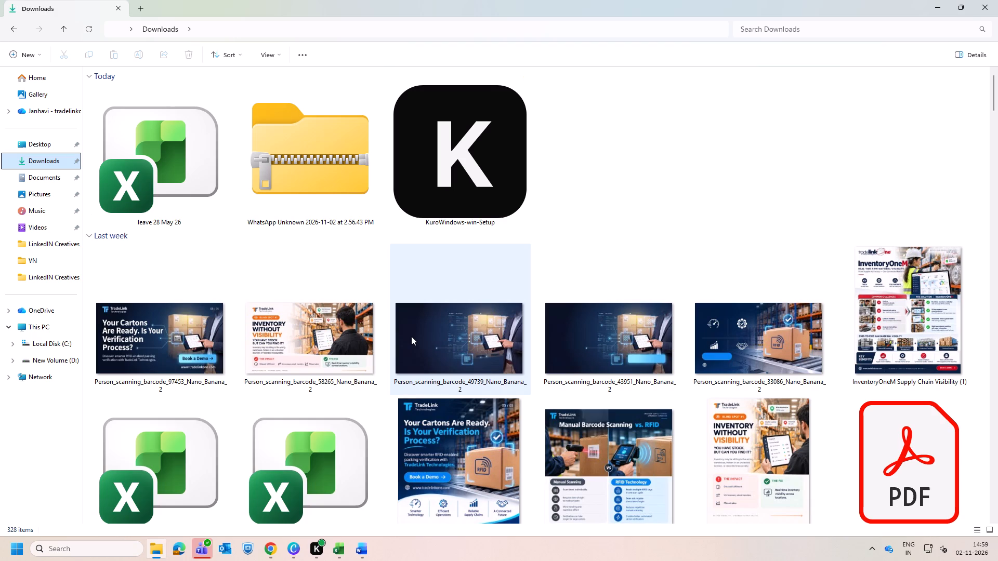
pyautogui.scroll(-2, 313, 300)
pyautogui.scroll(2, 313, 300)
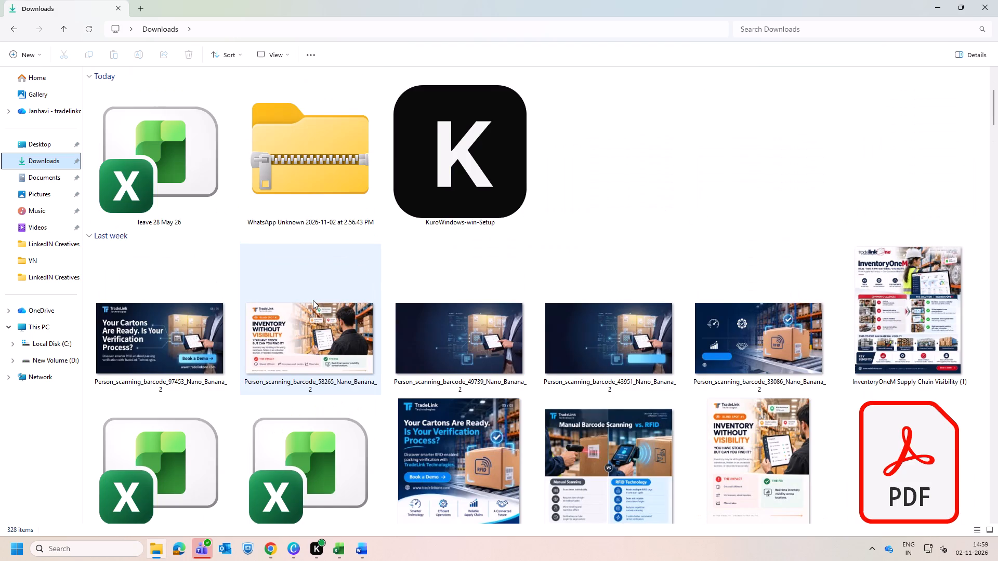
pyautogui.scroll(-1, 313, 300)
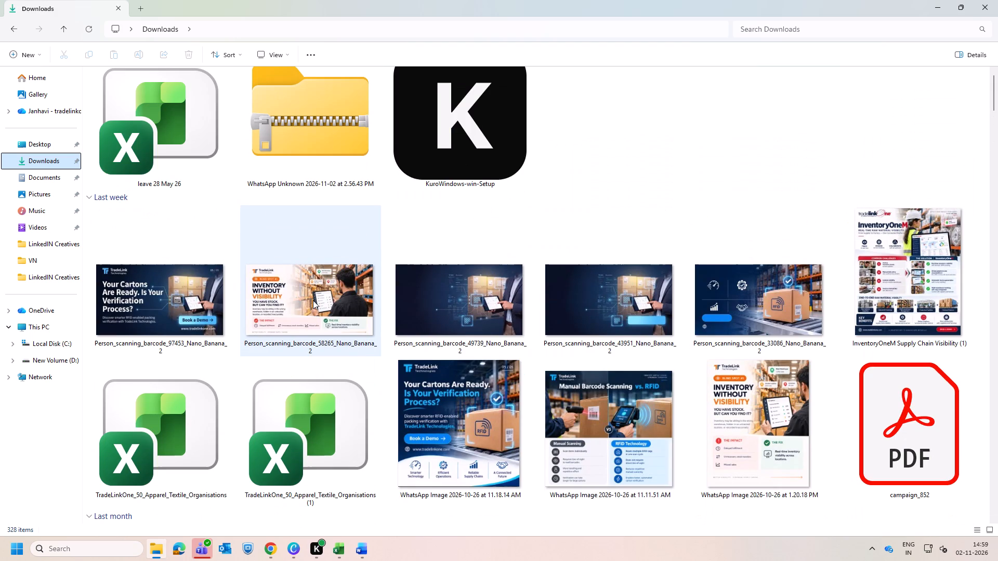
pyautogui.scroll(-1, 313, 300)
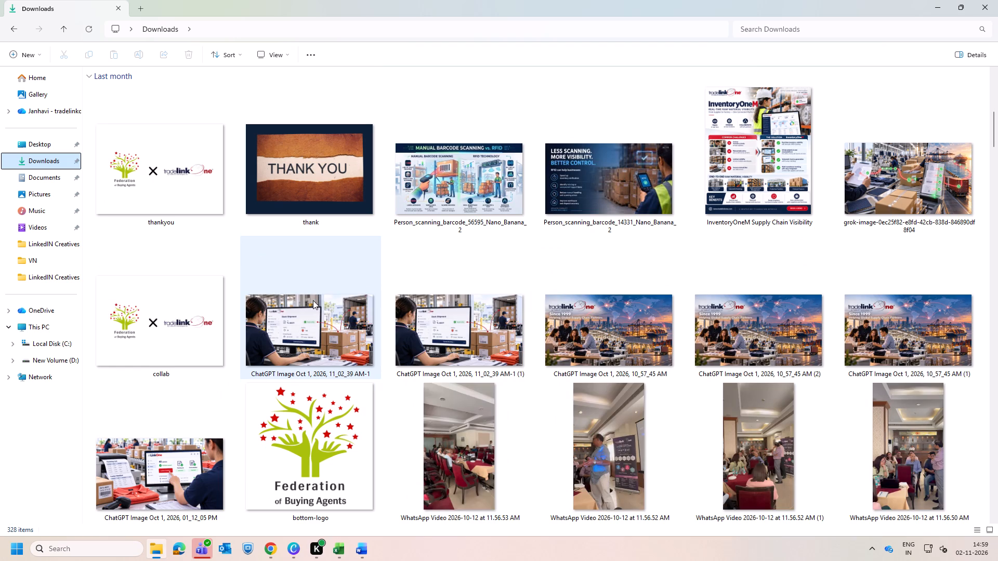
pyautogui.scroll(-1, 313, 300)
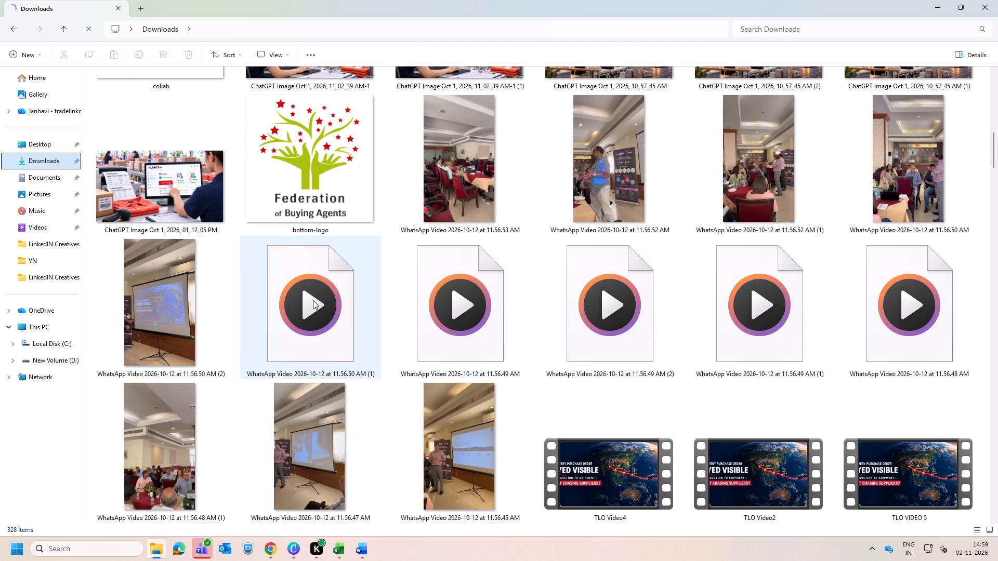
pyautogui.scroll(1, 313, 300)
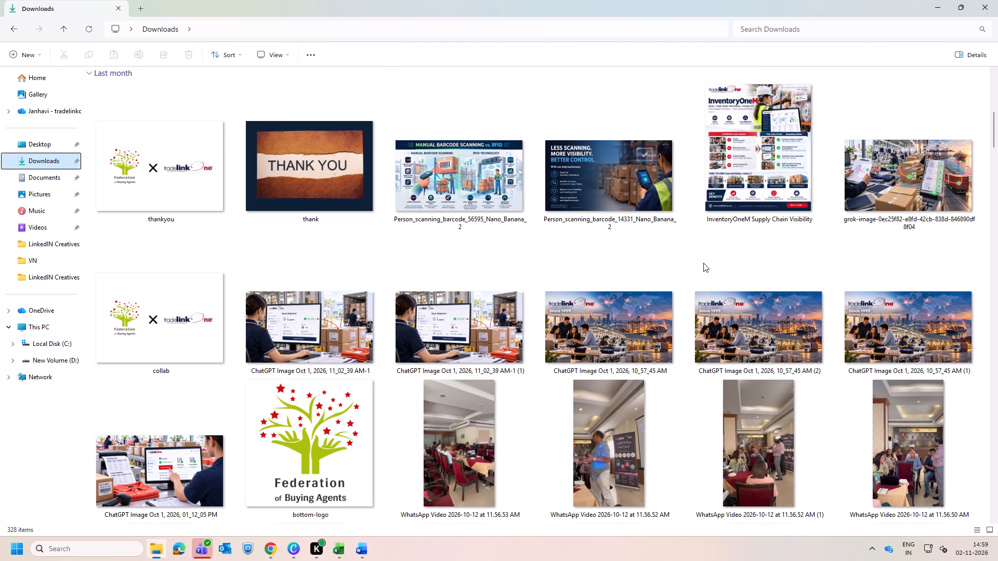
pyautogui.scroll(1, 675, 261)
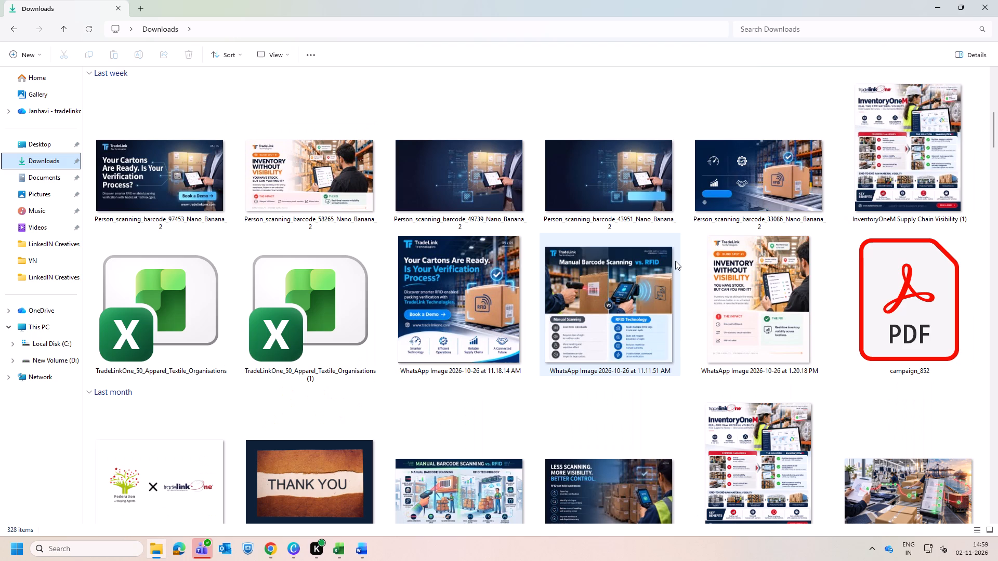
pyautogui.rightClick(166, 304)
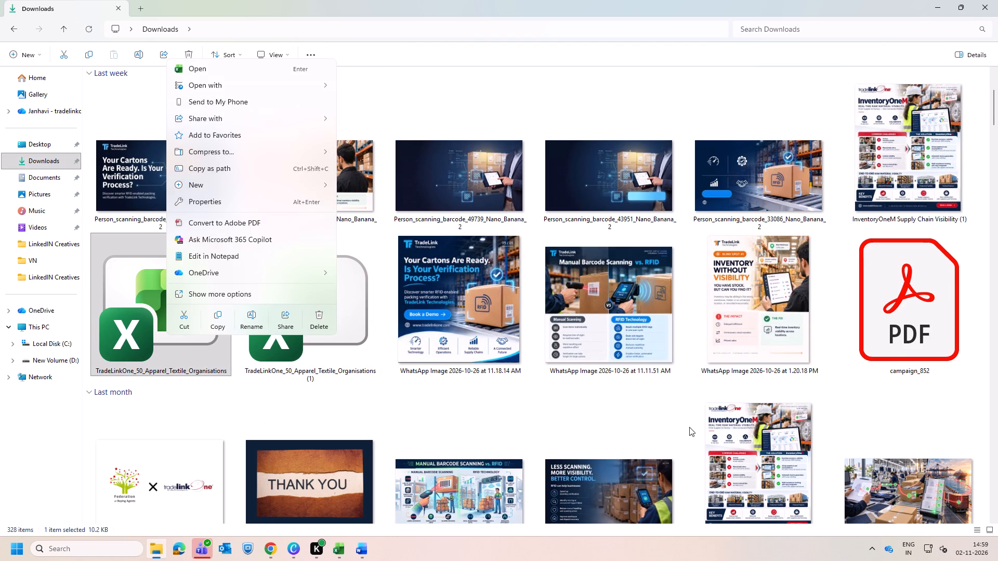
# Look through the older images and videos in Downloads, followed by the Documents folder, for usable presentation material.
pyautogui.click(652, 417)
pyautogui.scroll(-9, 652, 417)
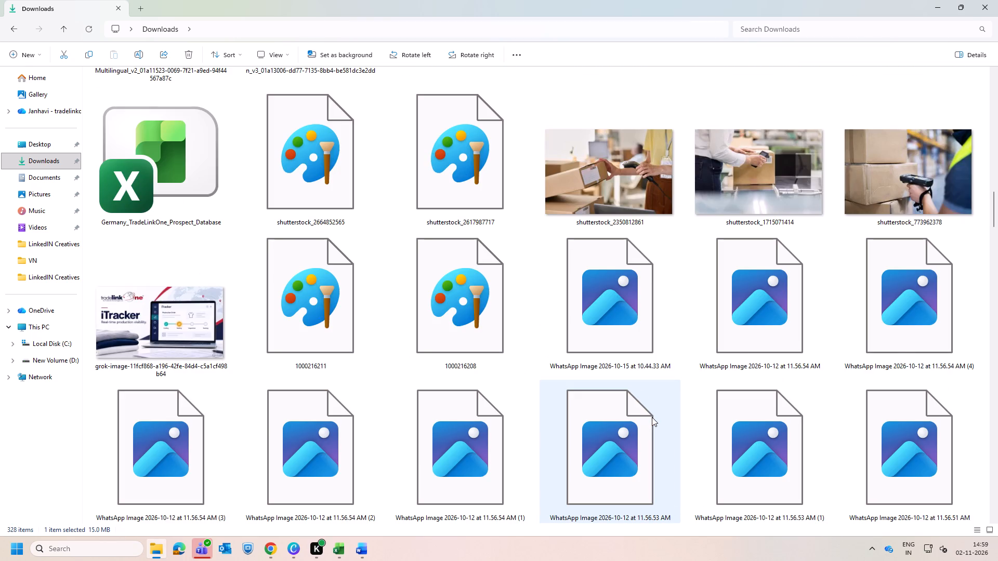
pyautogui.scroll(3, 652, 417)
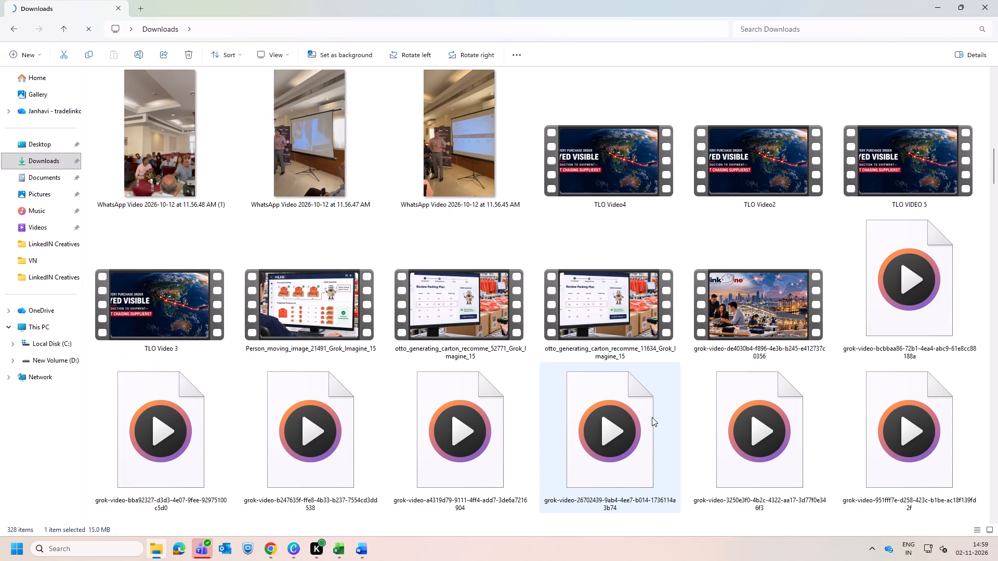
pyautogui.scroll(1, 652, 417)
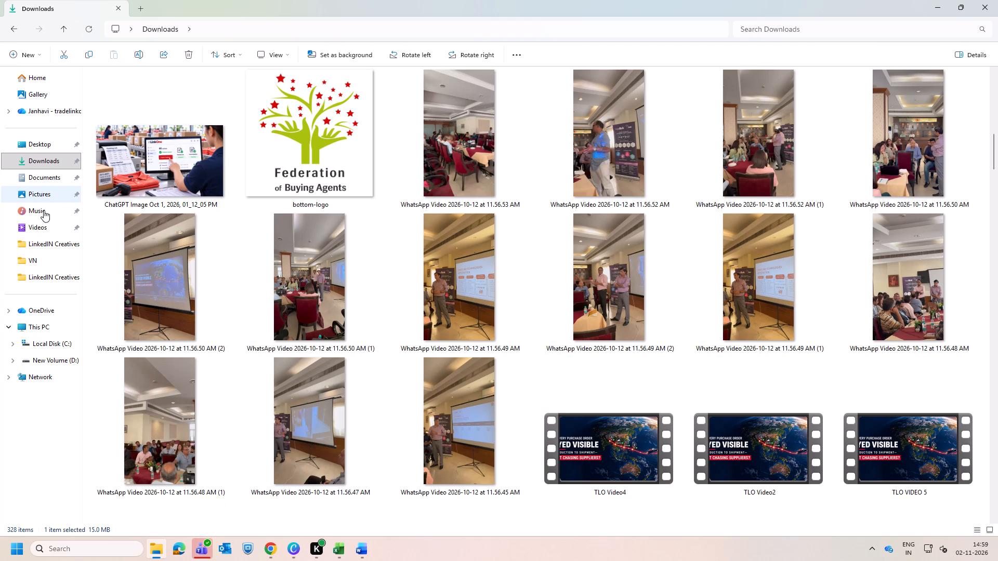
pyautogui.click(50, 173)
pyautogui.click(50, 173)
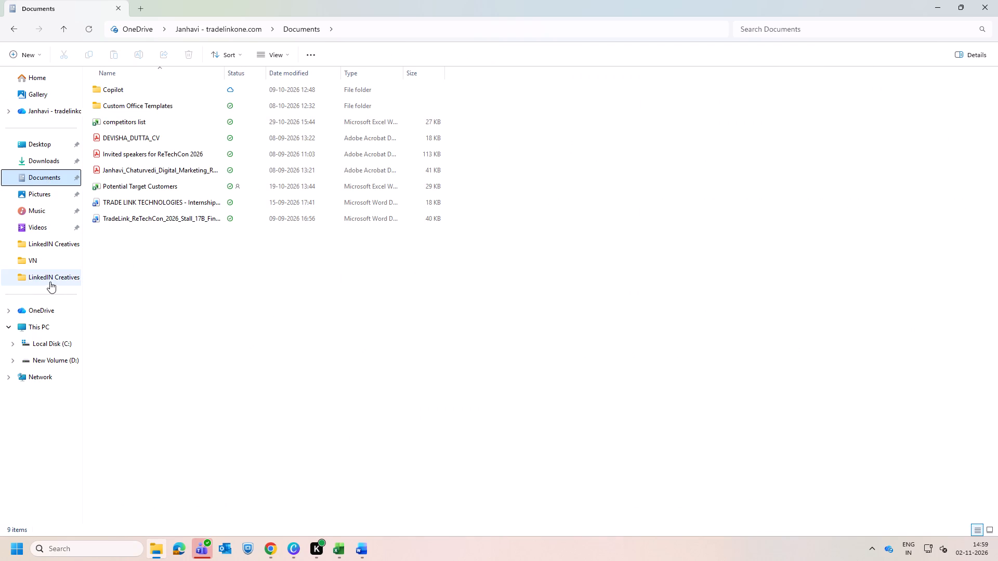
# Browse to the Users folder on Local Disk (C:) to continue the file search.
pyautogui.doubleClick(45, 340)
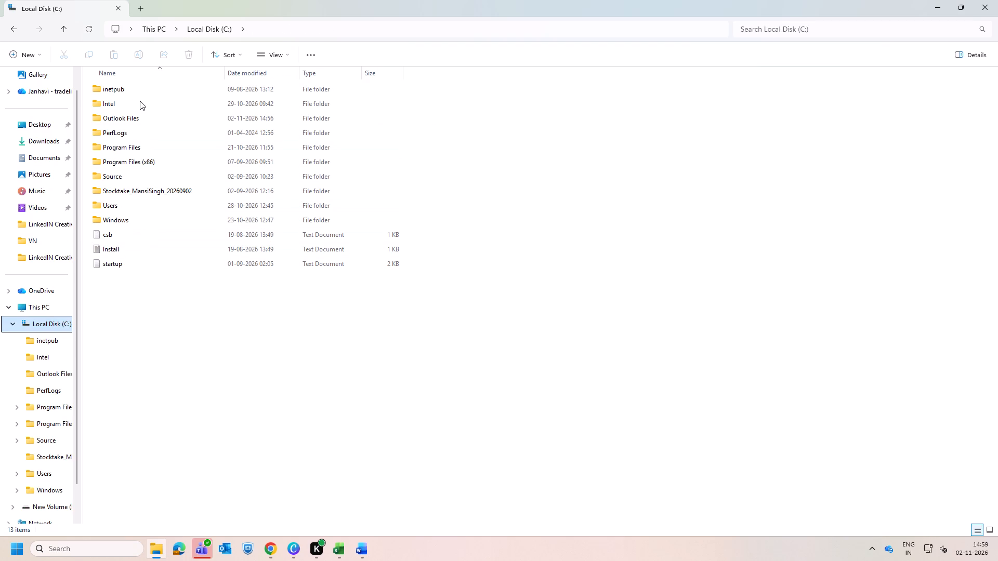
pyautogui.doubleClick(146, 200)
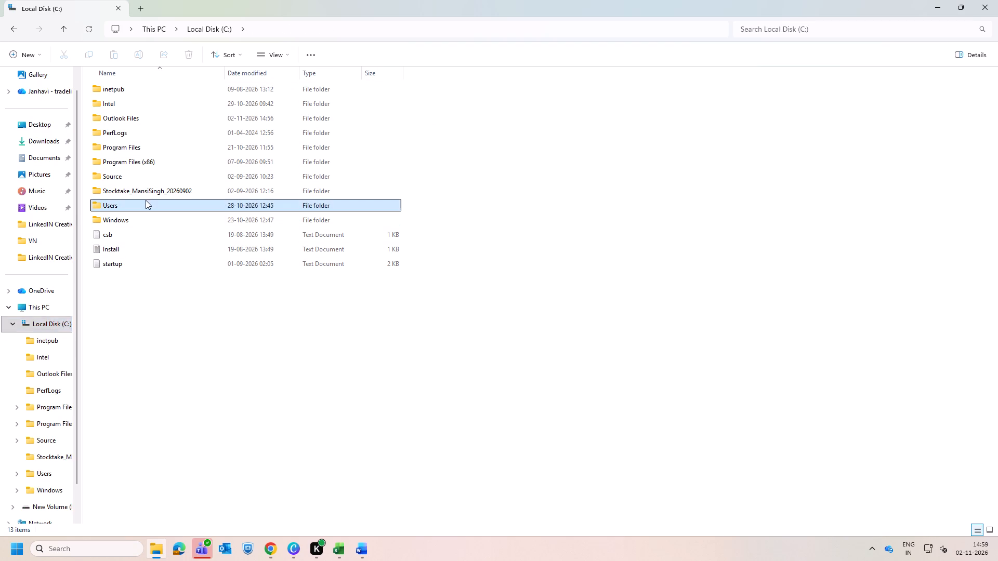
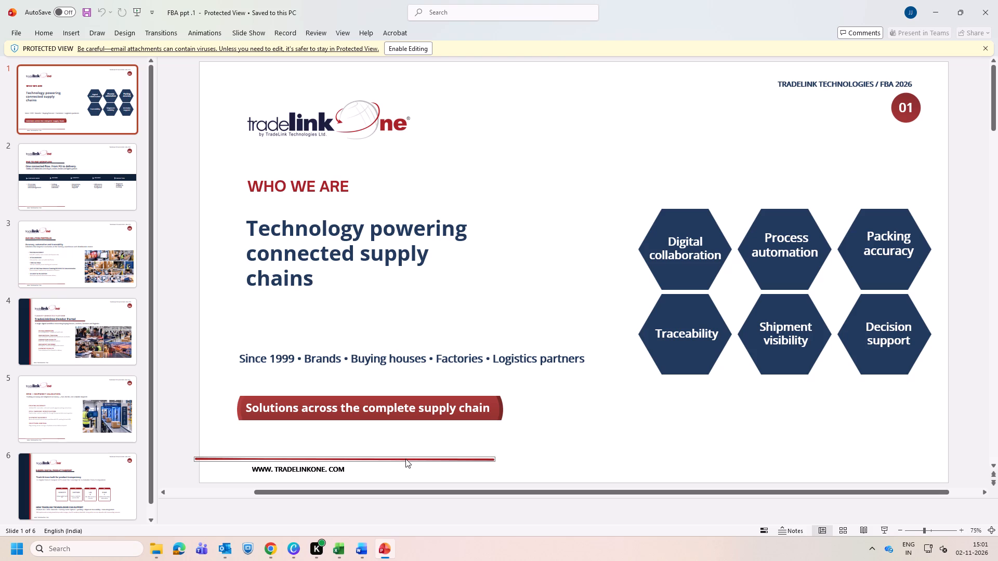
# Copy the red line above the website footer on slide 1 of the FBA presentation and switch to the blank second page in Canva.
pyautogui.hotkey('ctrl', 'c')
pyautogui.hotkey('ctrl', 'c')
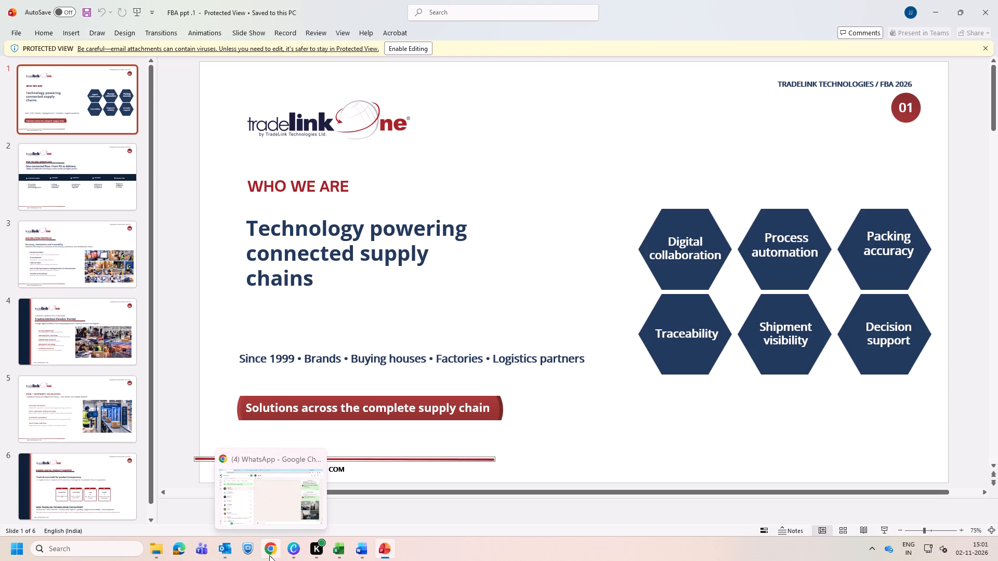
pyautogui.click(293, 550)
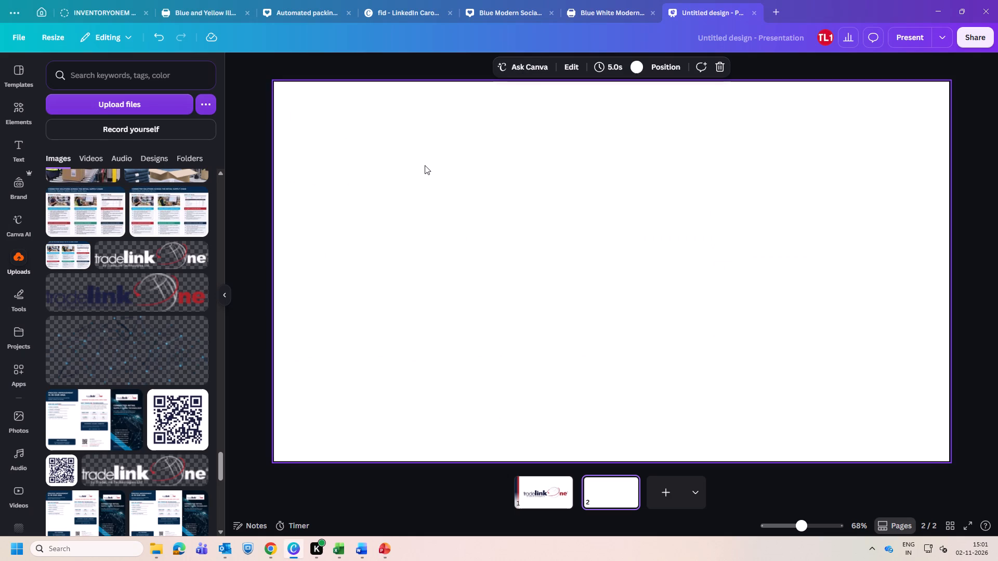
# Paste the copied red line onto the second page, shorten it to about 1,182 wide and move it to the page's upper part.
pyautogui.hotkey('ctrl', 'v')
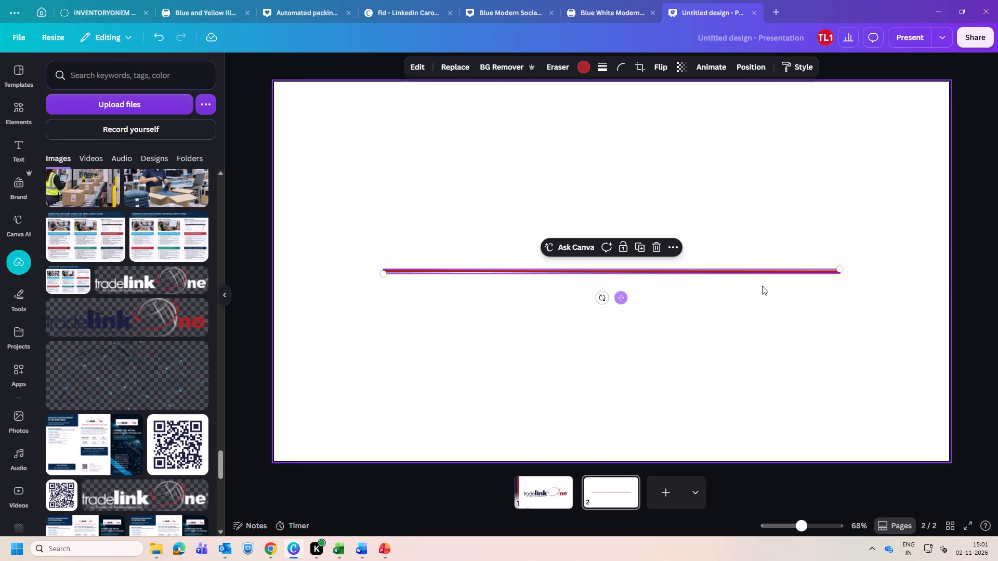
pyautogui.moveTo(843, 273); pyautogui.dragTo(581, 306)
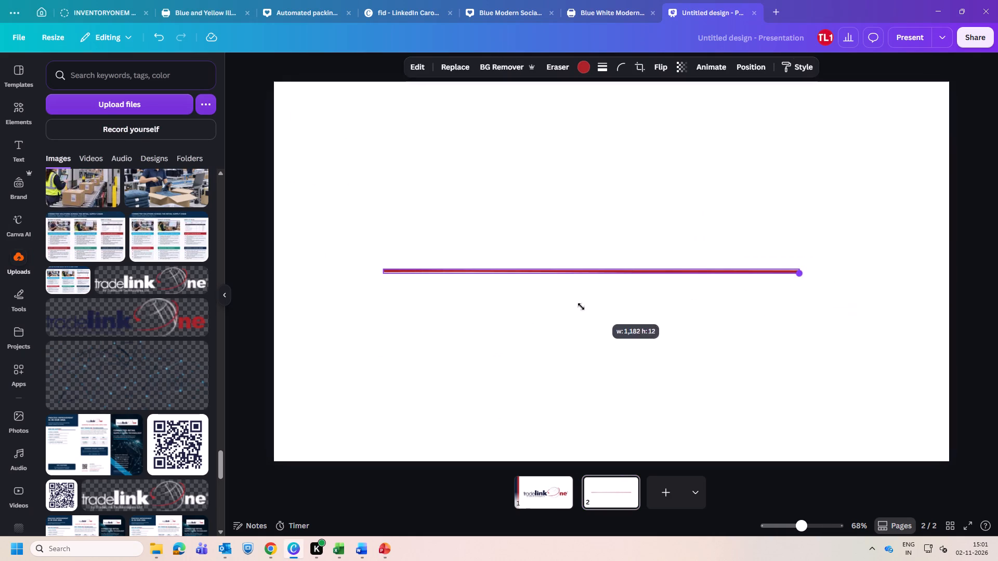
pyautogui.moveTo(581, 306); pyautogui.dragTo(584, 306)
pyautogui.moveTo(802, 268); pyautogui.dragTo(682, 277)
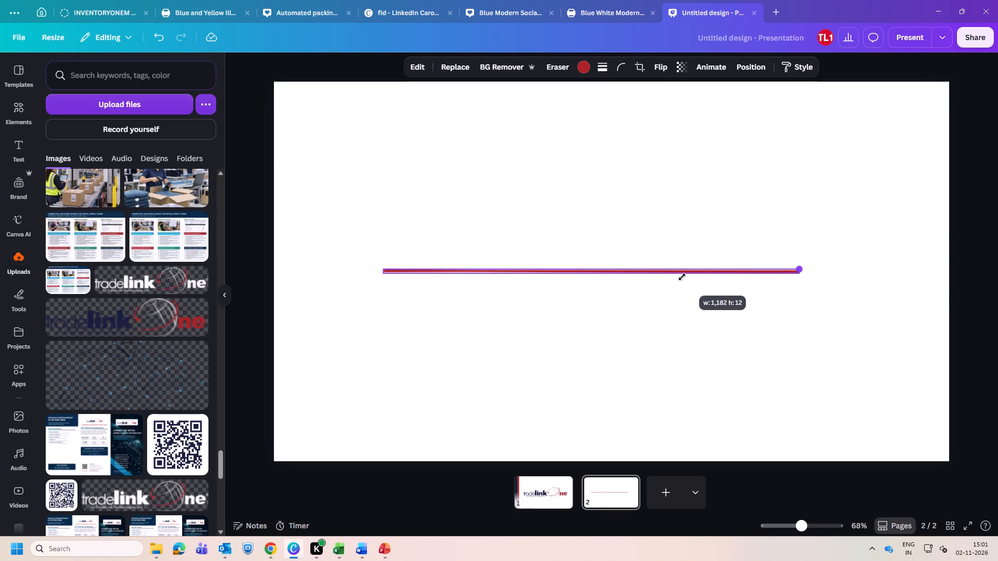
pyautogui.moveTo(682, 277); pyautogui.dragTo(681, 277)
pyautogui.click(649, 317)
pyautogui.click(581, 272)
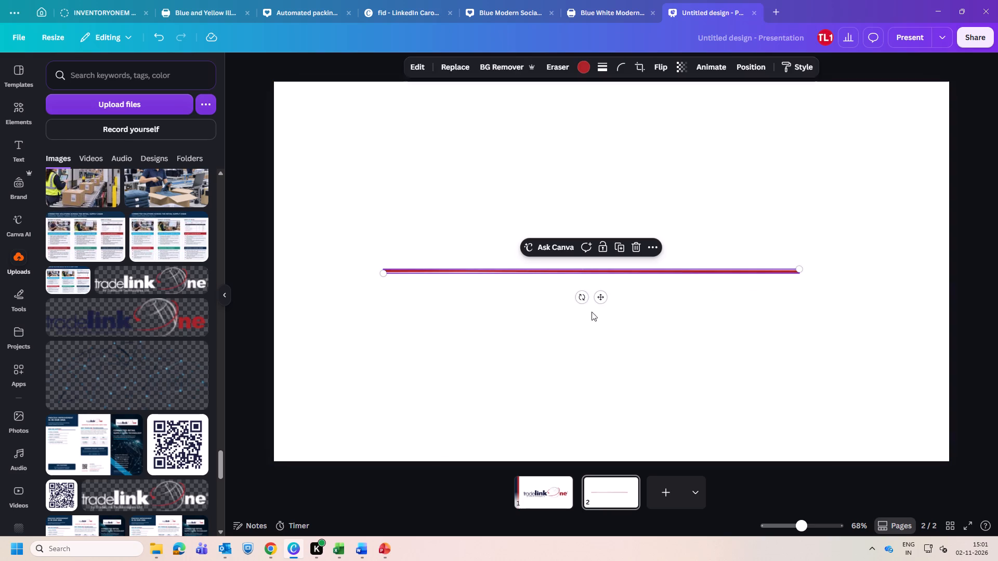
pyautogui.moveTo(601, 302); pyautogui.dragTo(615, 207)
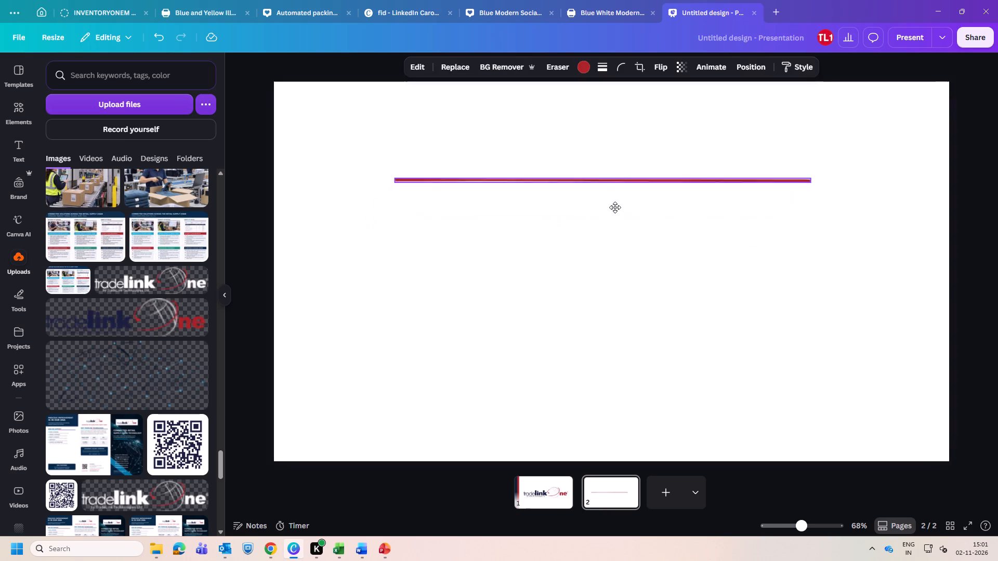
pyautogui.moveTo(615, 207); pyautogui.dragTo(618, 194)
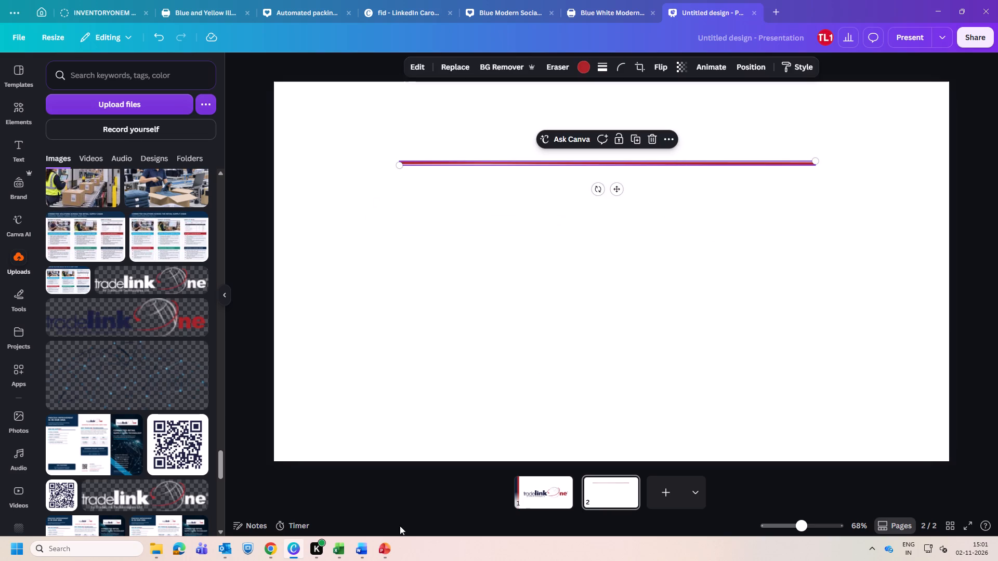
# Switch to PowerPoint and review the layout and content of slides 1 to 3 in the FBA ppt .1 deck.
pyautogui.click(379, 553)
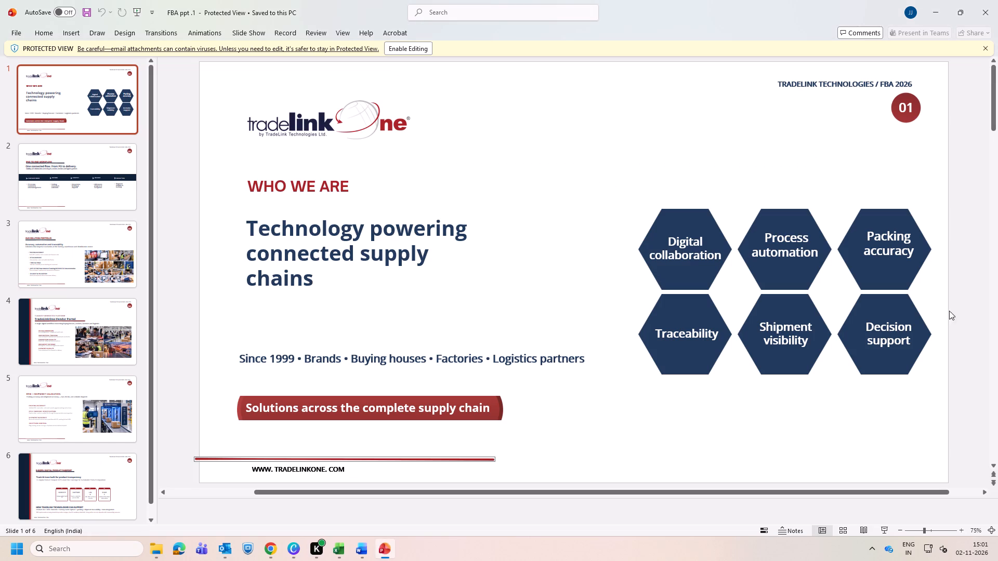
pyautogui.press('Right')
pyautogui.press('Right')
pyautogui.press('Right')
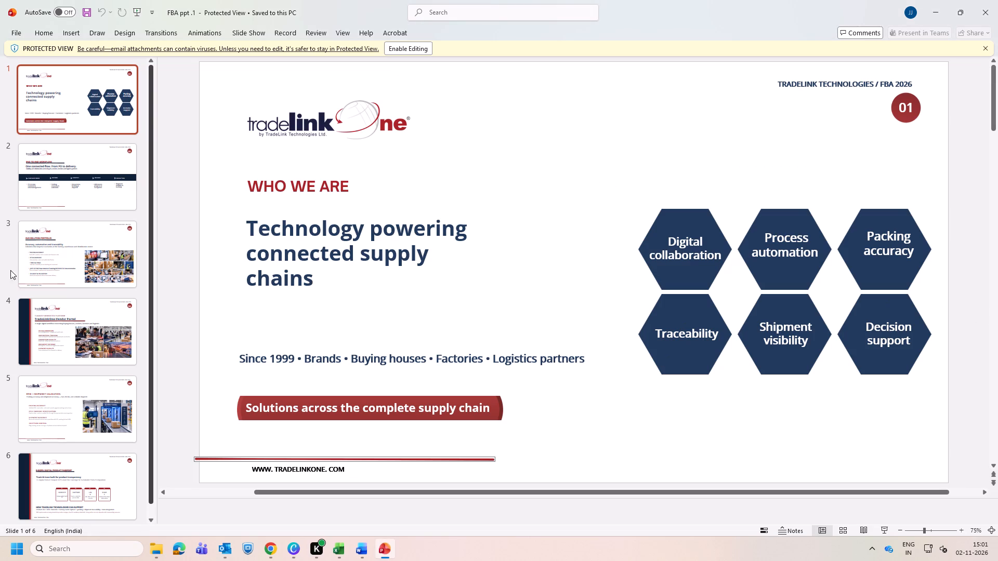
pyautogui.click(51, 192)
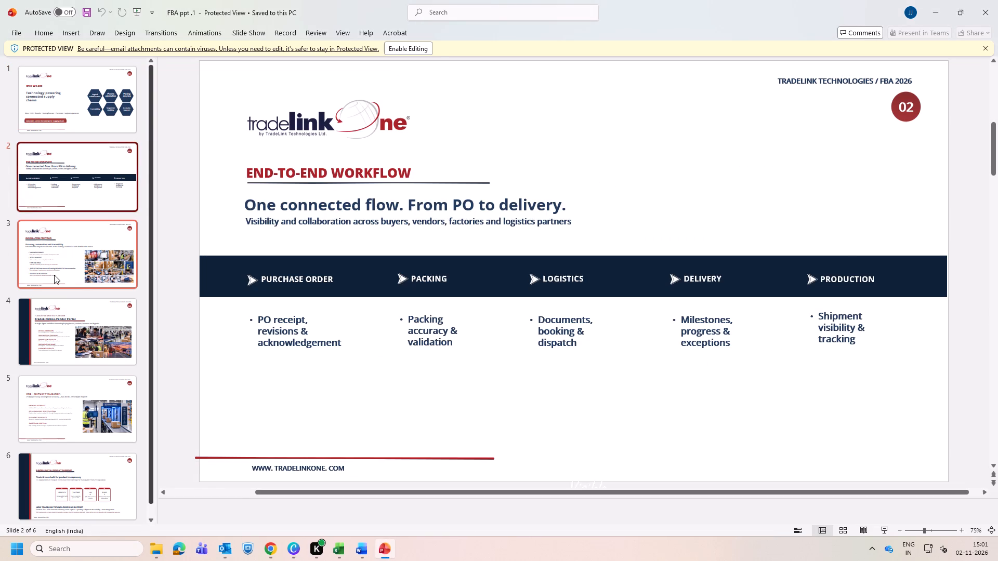
pyautogui.click(54, 268)
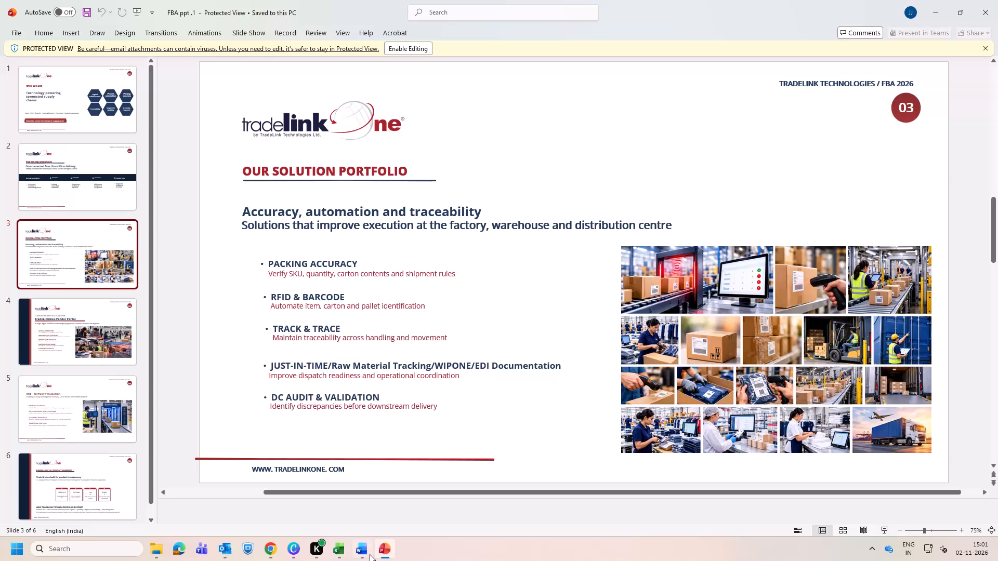
# Switch back to Canva and add the full-colour tradelinkOne logo to the second page, scaled down in its upper-left corner.
pyautogui.click(295, 550)
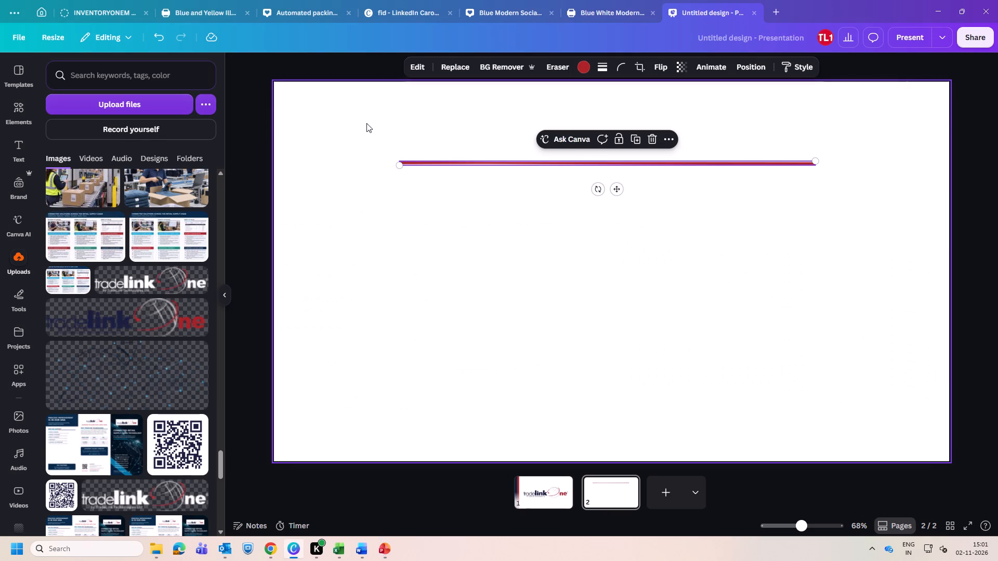
pyautogui.click(106, 303)
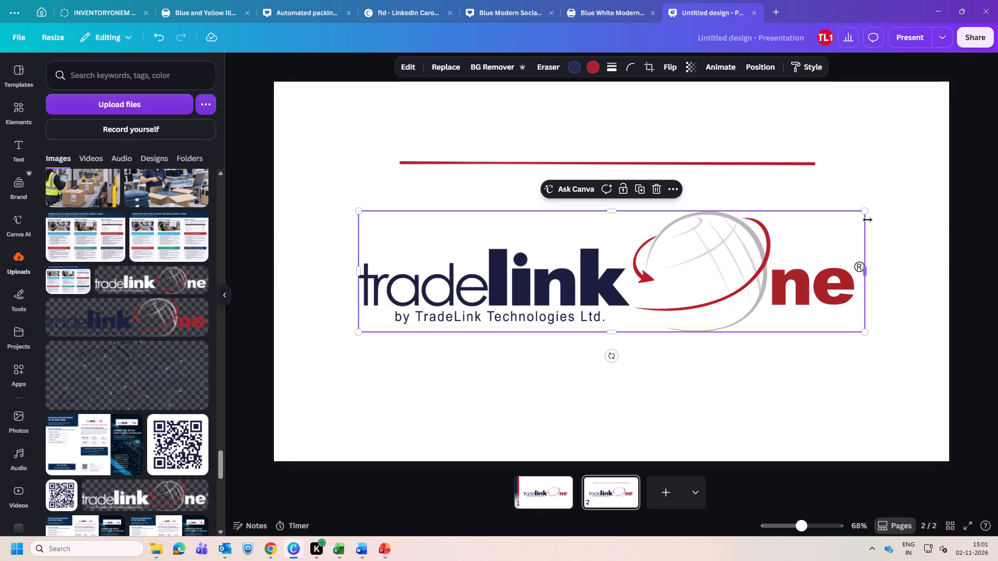
pyautogui.moveTo(868, 211); pyautogui.dragTo(600, 313)
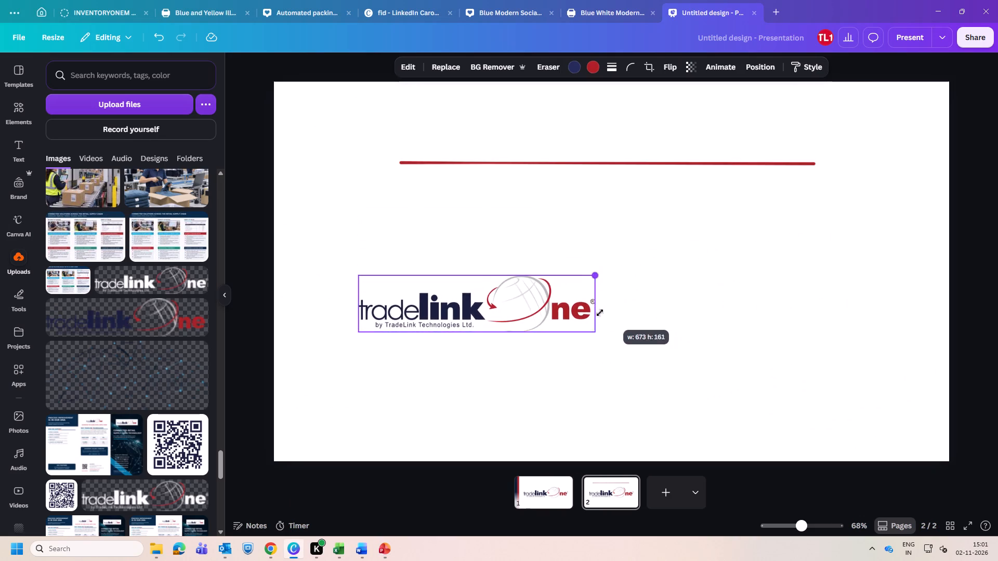
pyautogui.moveTo(600, 313); pyautogui.dragTo(586, 317)
pyautogui.moveTo(610, 162); pyautogui.dragTo(611, 249)
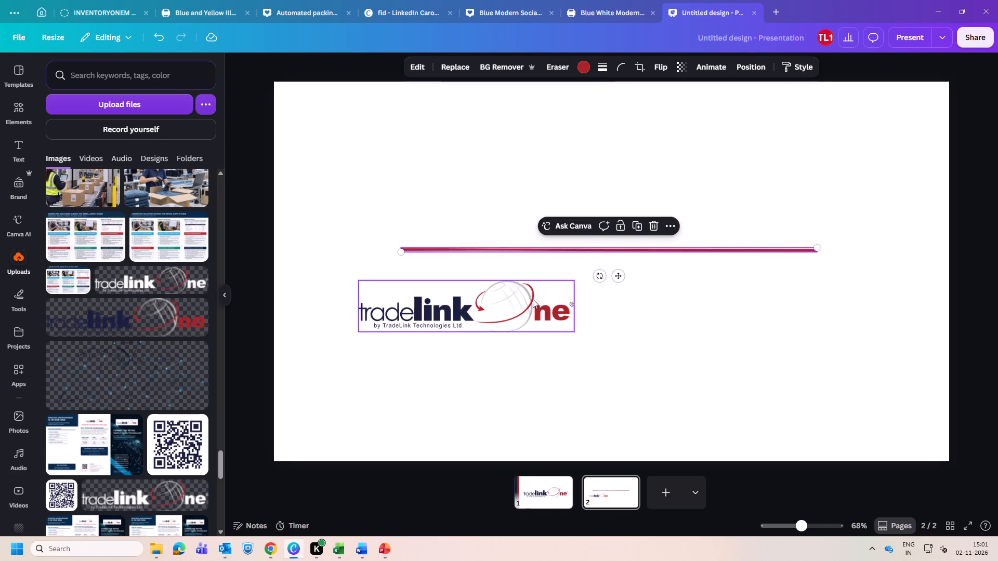
pyautogui.moveTo(506, 327); pyautogui.dragTo(478, 140)
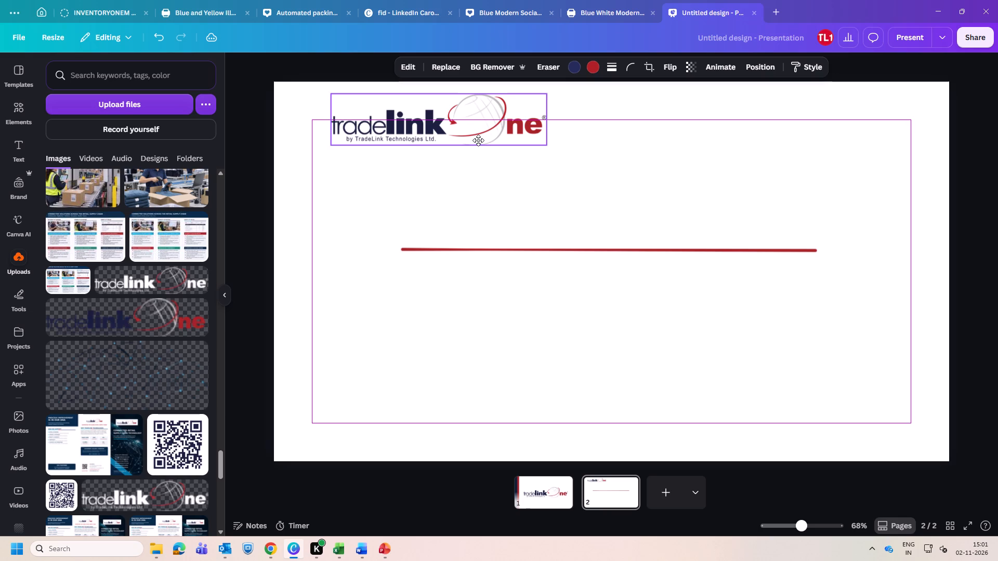
pyautogui.moveTo(478, 140); pyautogui.dragTo(452, 138)
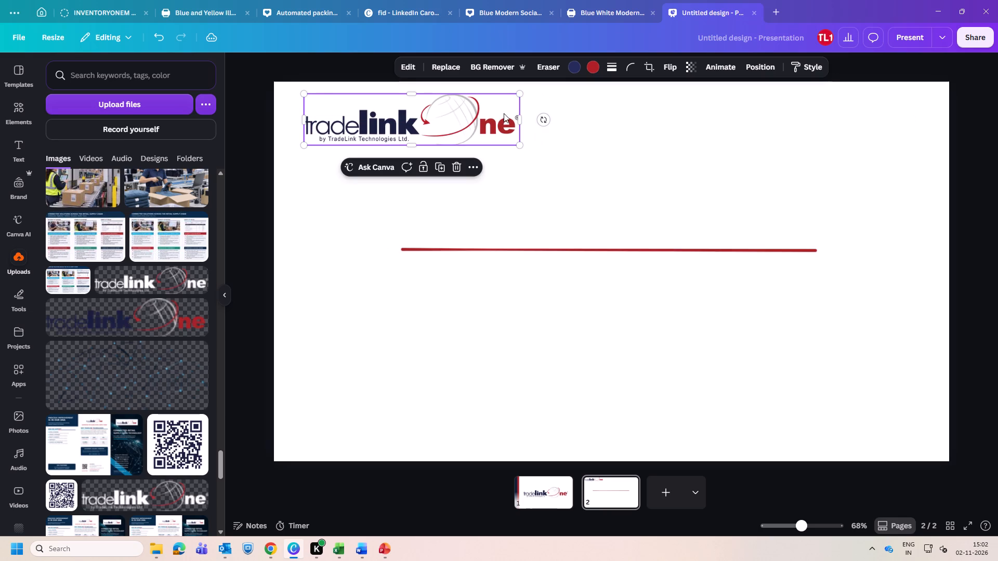
pyautogui.moveTo(520, 92); pyautogui.dragTo(487, 105)
pyautogui.click(601, 138)
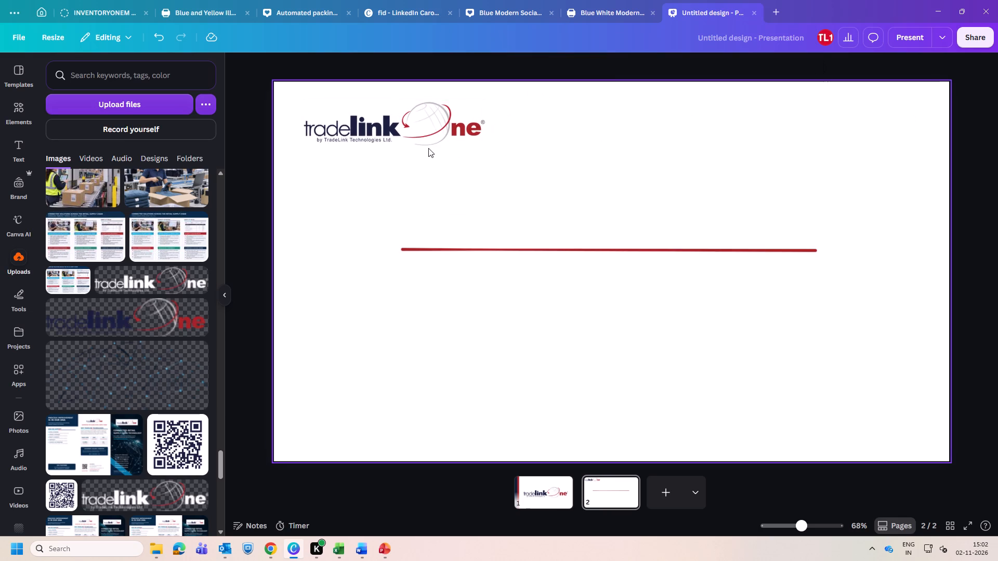
pyautogui.moveTo(419, 129); pyautogui.dragTo(426, 132)
# Delete the red horizontal line from the second page.
pyautogui.click(581, 251)
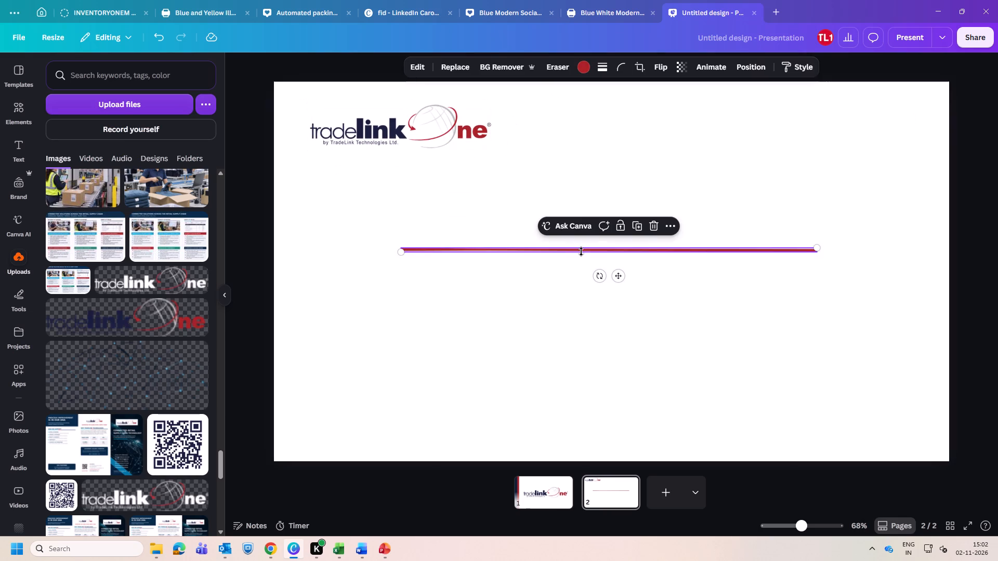
pyautogui.click(653, 223)
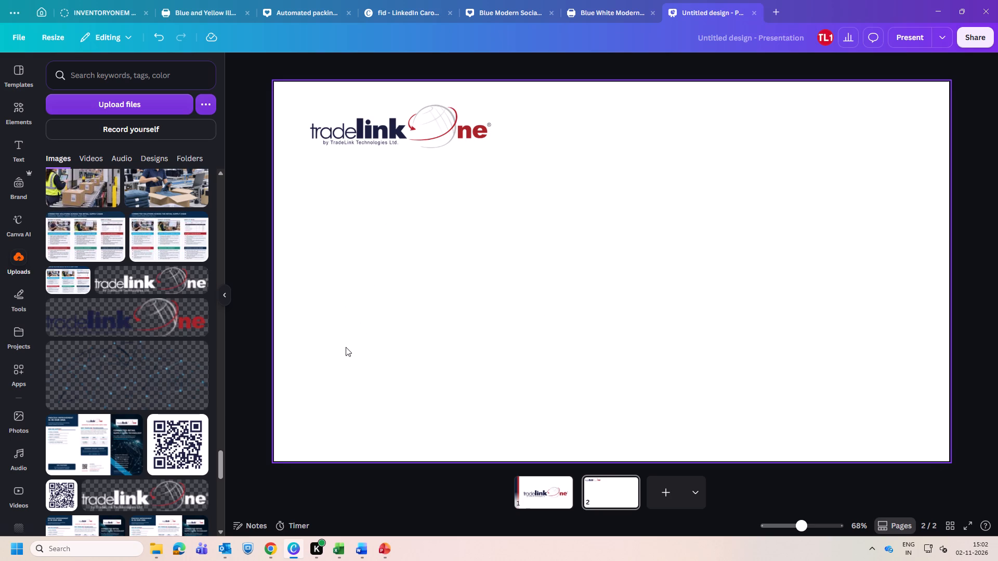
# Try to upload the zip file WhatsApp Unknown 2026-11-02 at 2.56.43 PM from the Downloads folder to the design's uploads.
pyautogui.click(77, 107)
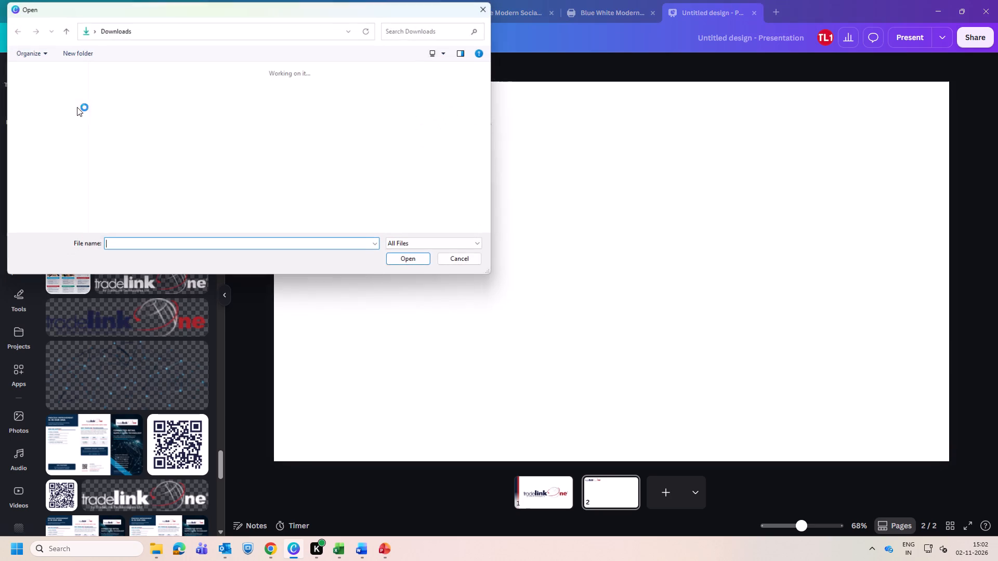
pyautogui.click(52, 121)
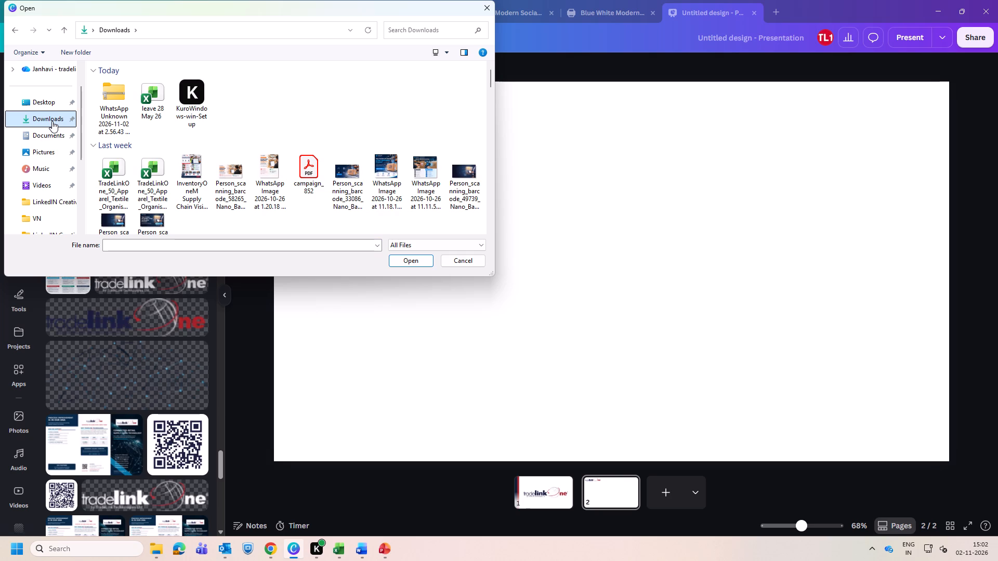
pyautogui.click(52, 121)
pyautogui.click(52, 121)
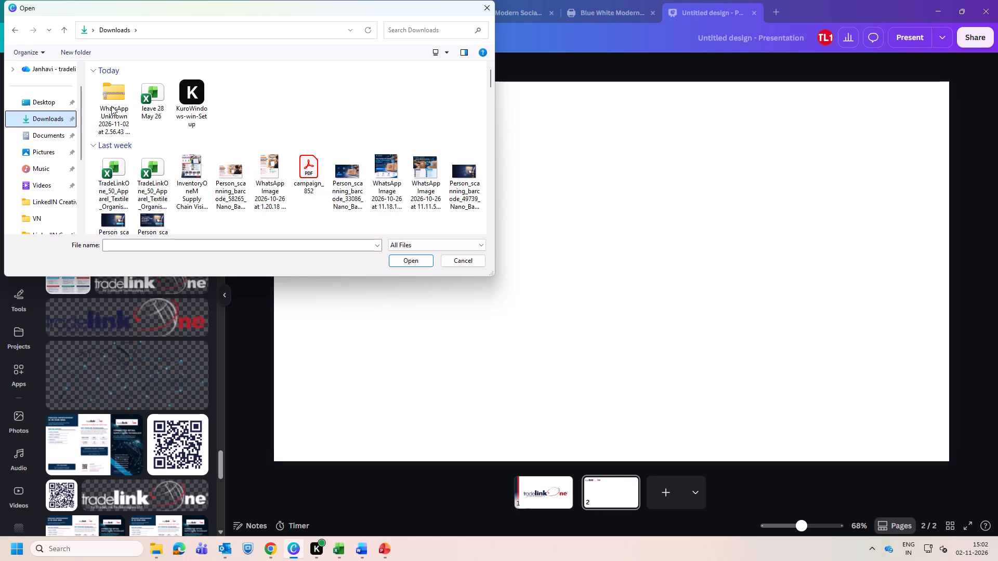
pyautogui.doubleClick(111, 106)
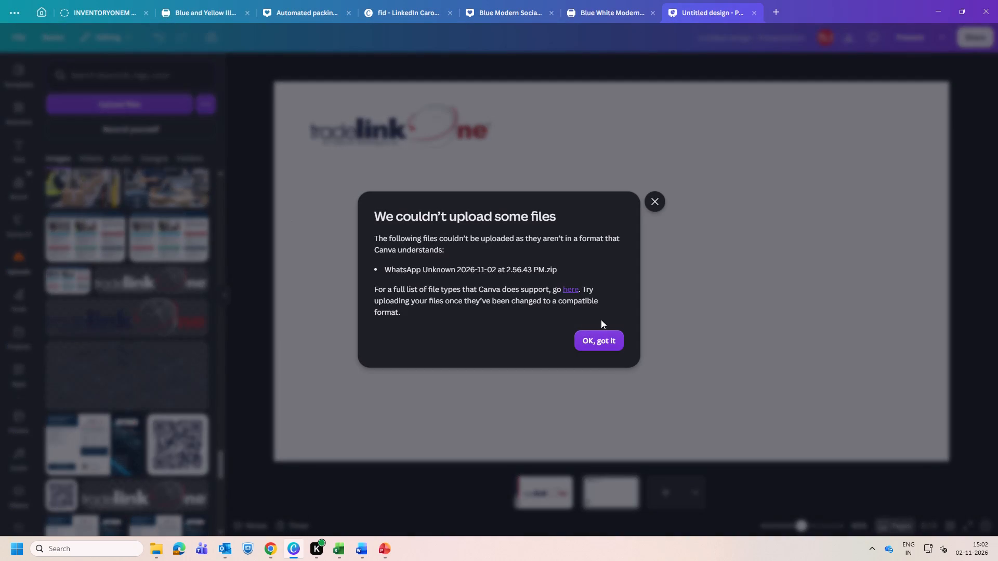
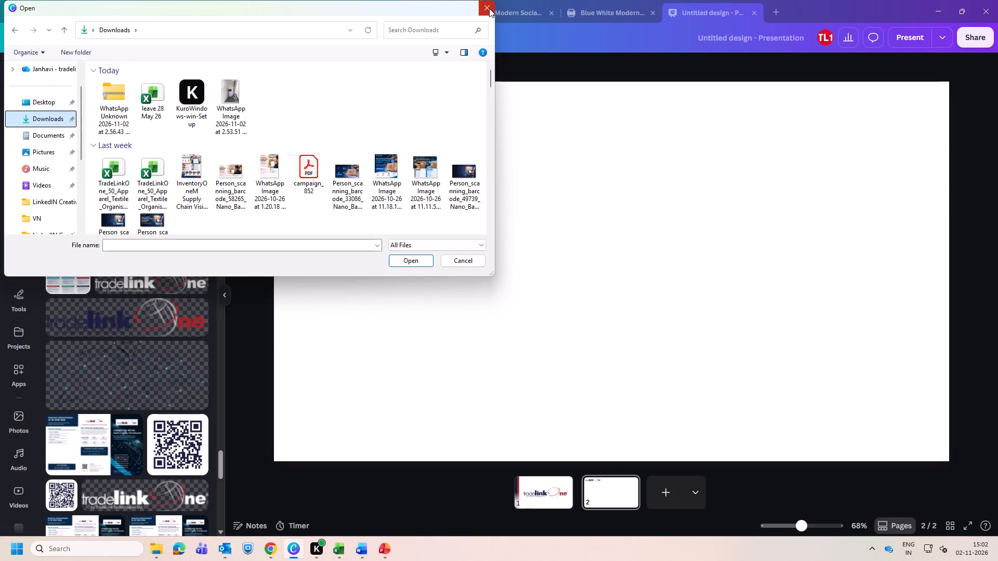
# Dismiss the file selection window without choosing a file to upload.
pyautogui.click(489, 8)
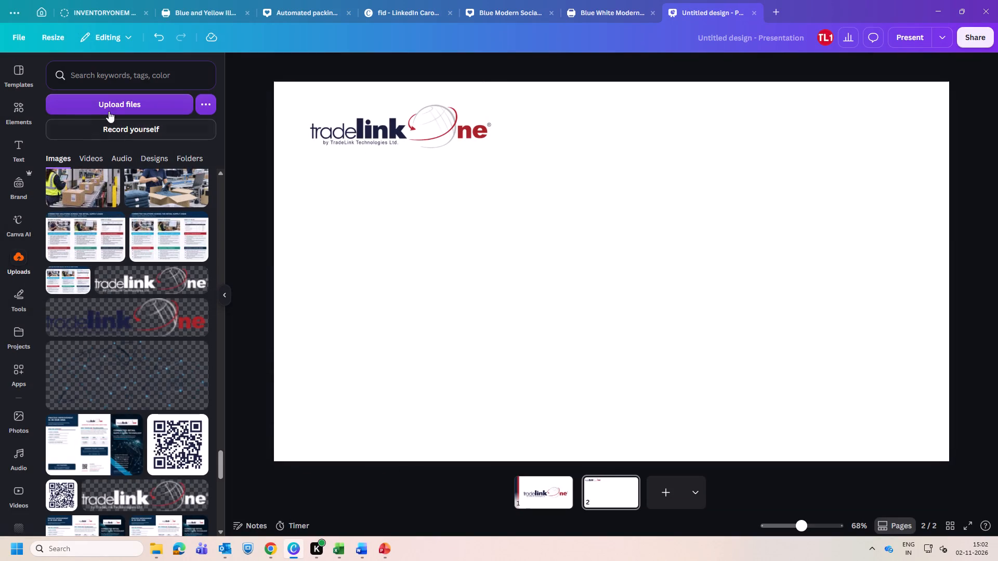
# Upload the photo WhatsApp Image 2026-11-02 at 2.53.51 PM from the Downloads folder.
pyautogui.click(112, 103)
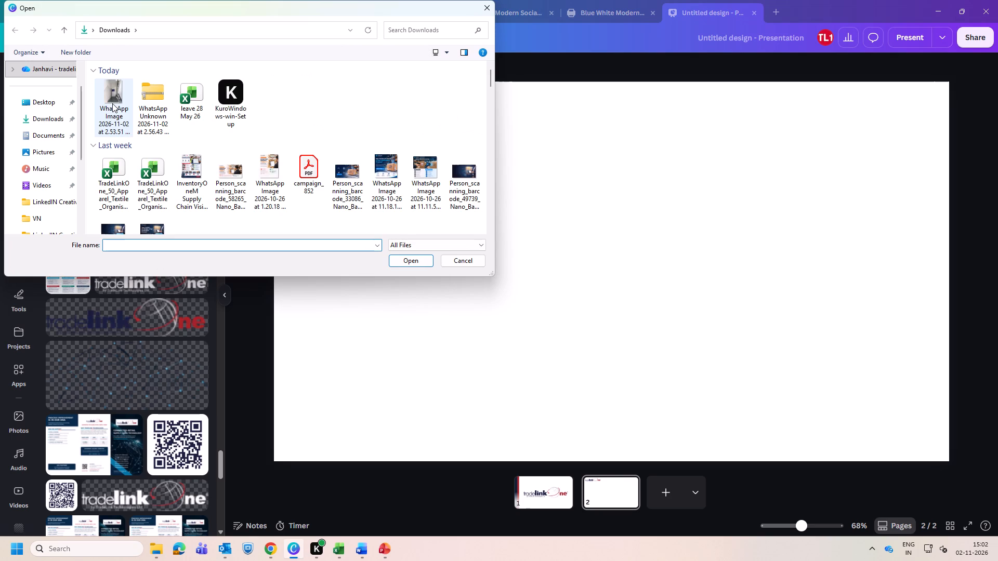
pyautogui.moveTo(112, 103); pyautogui.dragTo(113, 357)
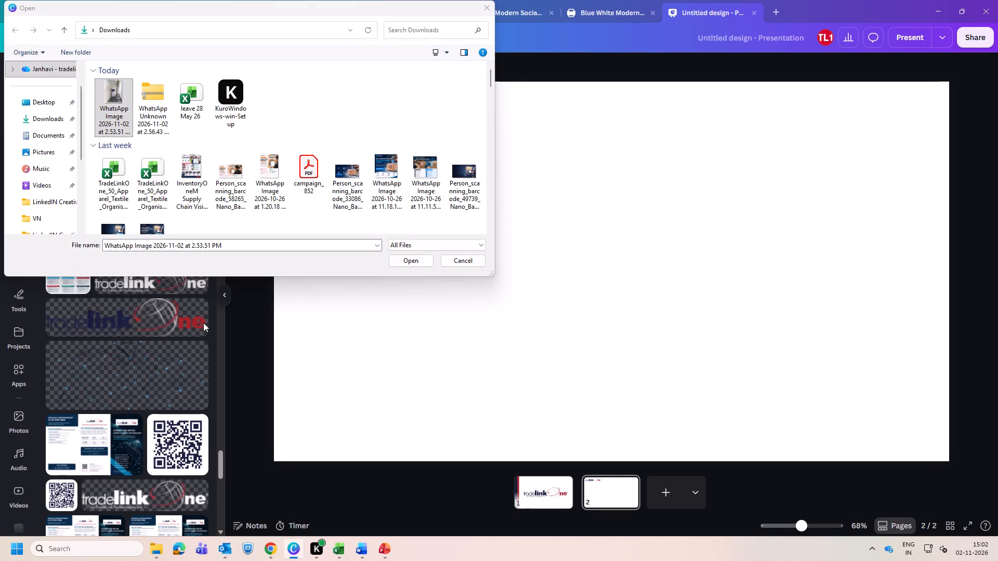
pyautogui.click(469, 262)
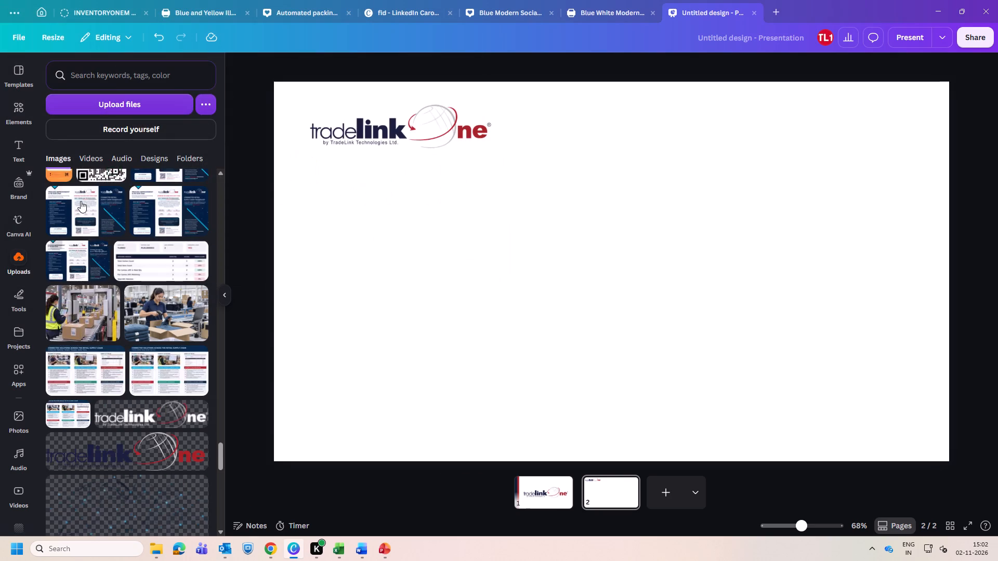
# Add the newly uploaded stairway photo to the second page and move it to the page's right half.
pyautogui.scroll(20, 81, 201)
pyautogui.scroll(20, 81, 201)
pyautogui.scroll(1, 81, 201)
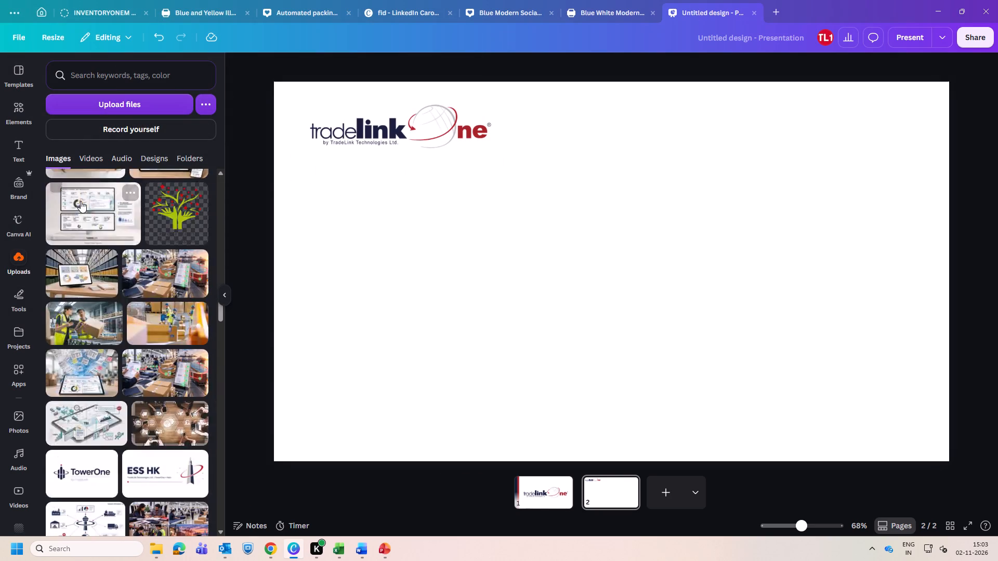
pyautogui.scroll(20, 81, 201)
pyautogui.scroll(20, 81, 201)
pyautogui.scroll(5, 81, 201)
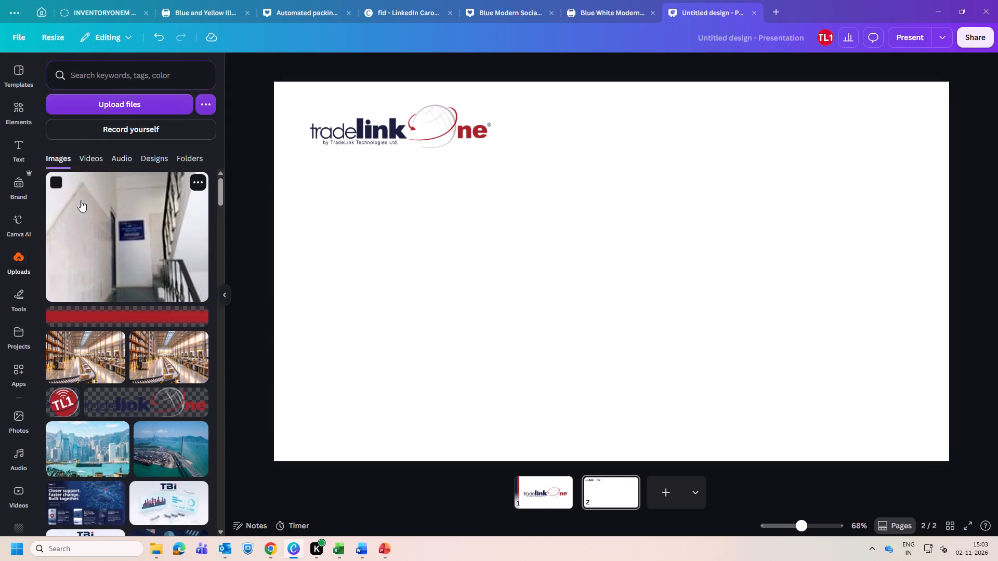
pyautogui.click(104, 252)
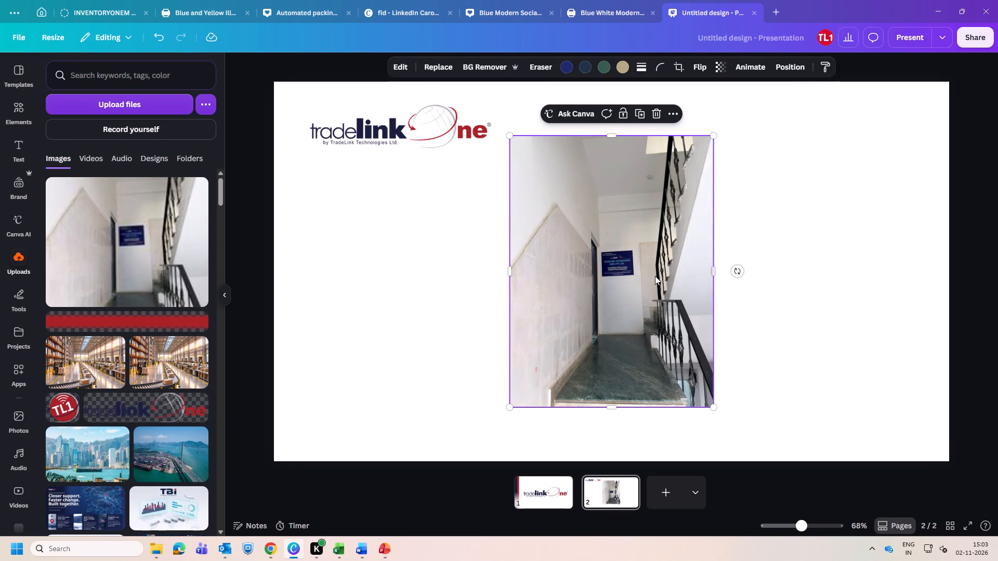
pyautogui.moveTo(651, 279); pyautogui.dragTo(791, 301)
pyautogui.click(571, 275)
pyautogui.click(477, 273)
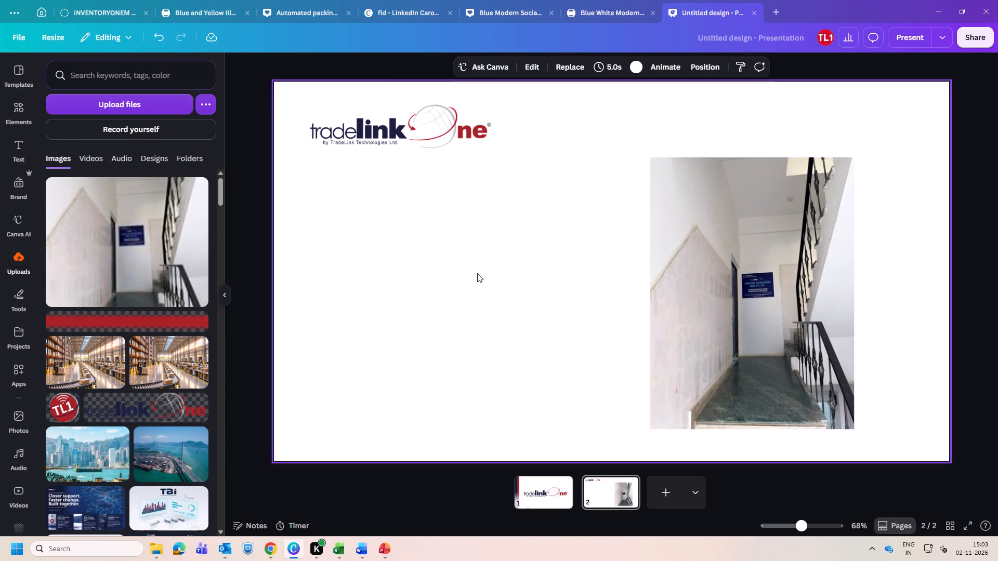
# Copy the "The Myth vs. The Reality" heading from the fid carousel onto the second page, placing it beside the photo at mid-height.
pyautogui.click(394, 11)
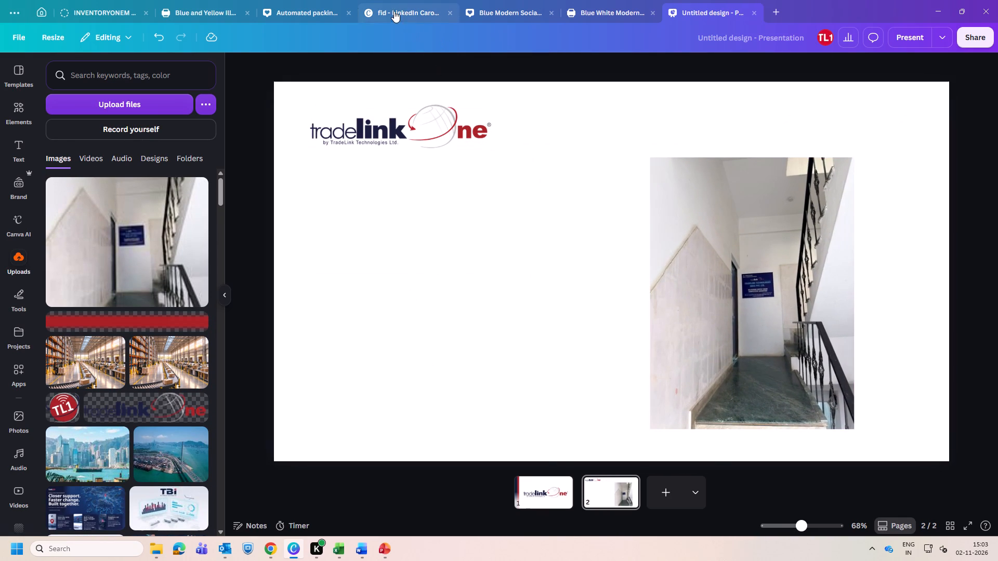
pyautogui.click(494, 368)
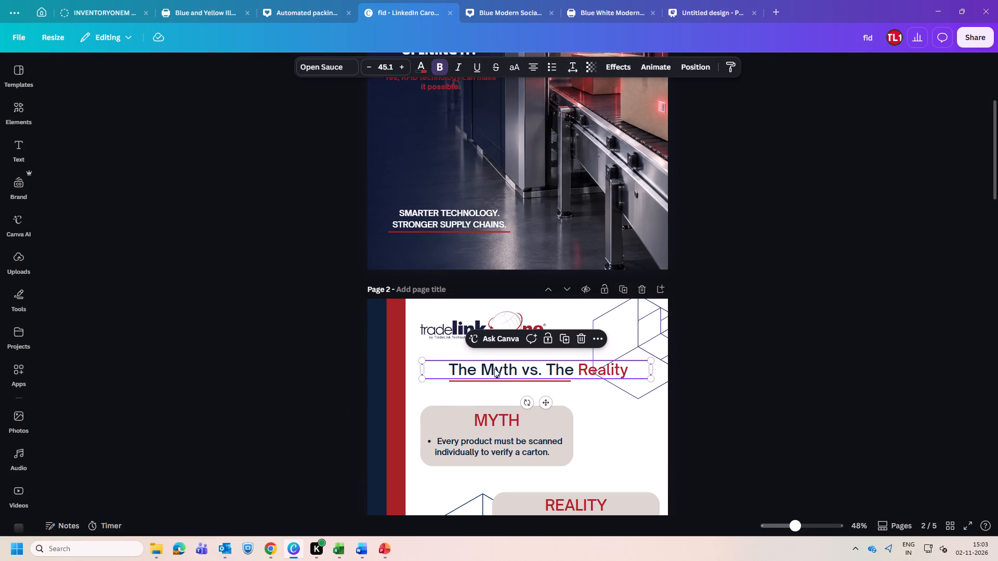
pyautogui.hotkey('ctrl', 'c')
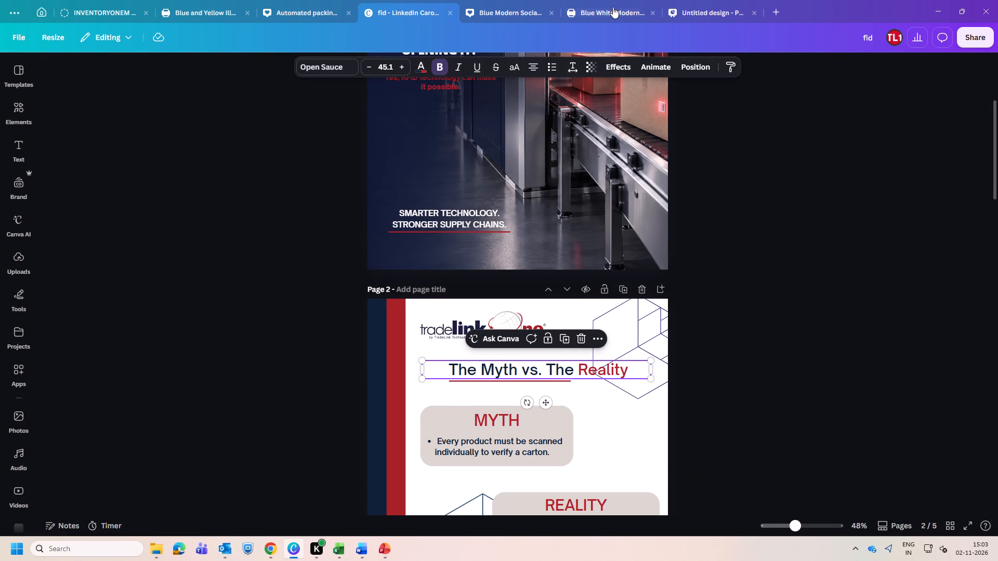
pyautogui.click(613, 7)
pyautogui.click(701, 10)
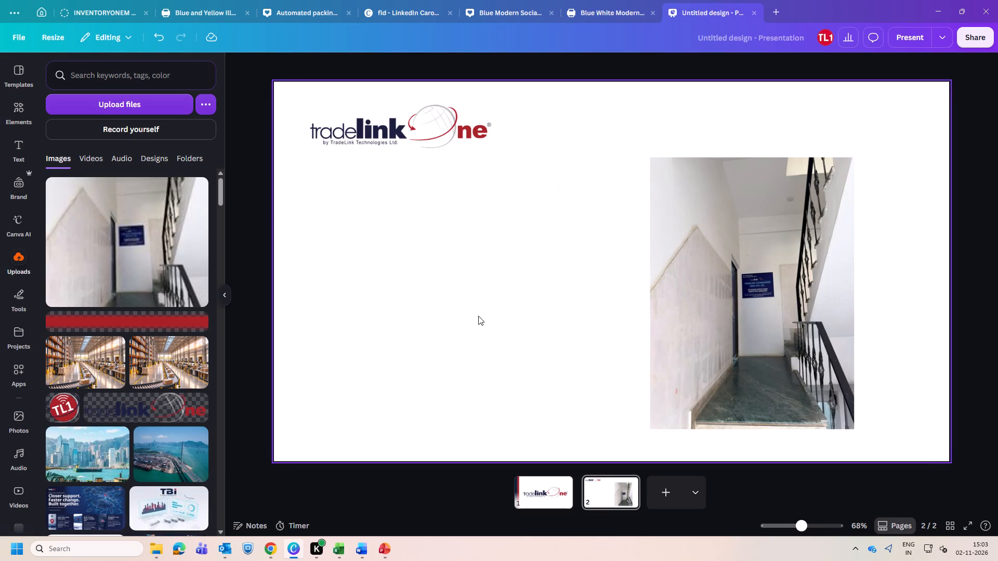
pyautogui.hotkey('ctrl', 'v')
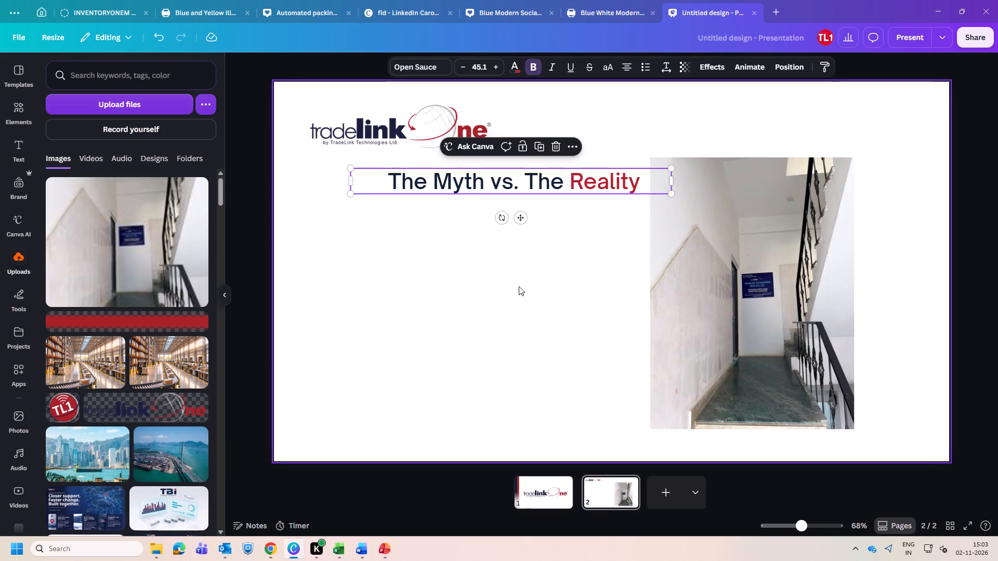
pyautogui.moveTo(586, 185); pyautogui.dragTo(540, 285)
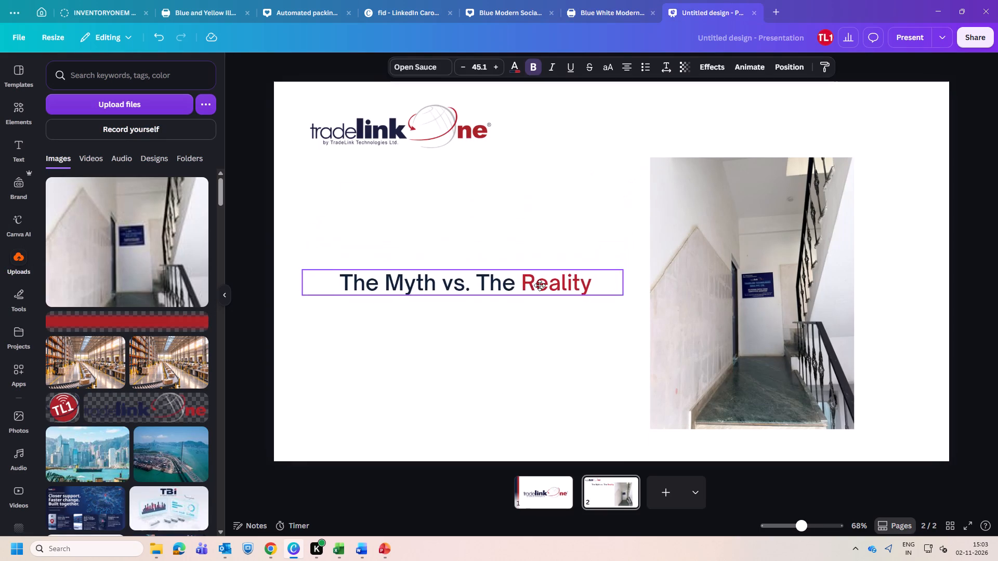
pyautogui.moveTo(540, 285); pyautogui.dragTo(540, 285)
# Replace the pasted heading's text with "Entrance".
pyautogui.click(540, 283)
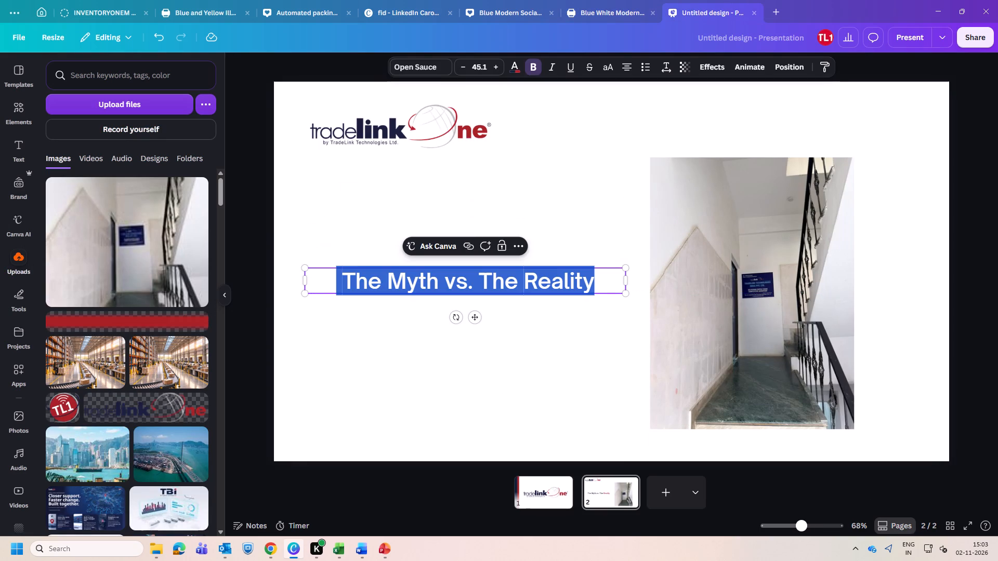
pyautogui.press('BackSpace')
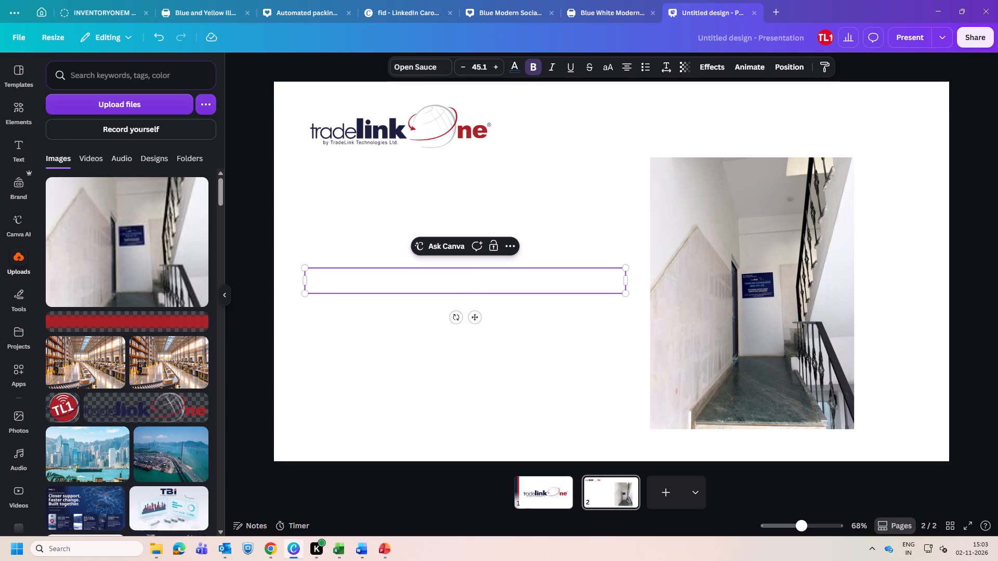
pyautogui.write('En')
pyautogui.write('trance')
pyautogui.press('space')
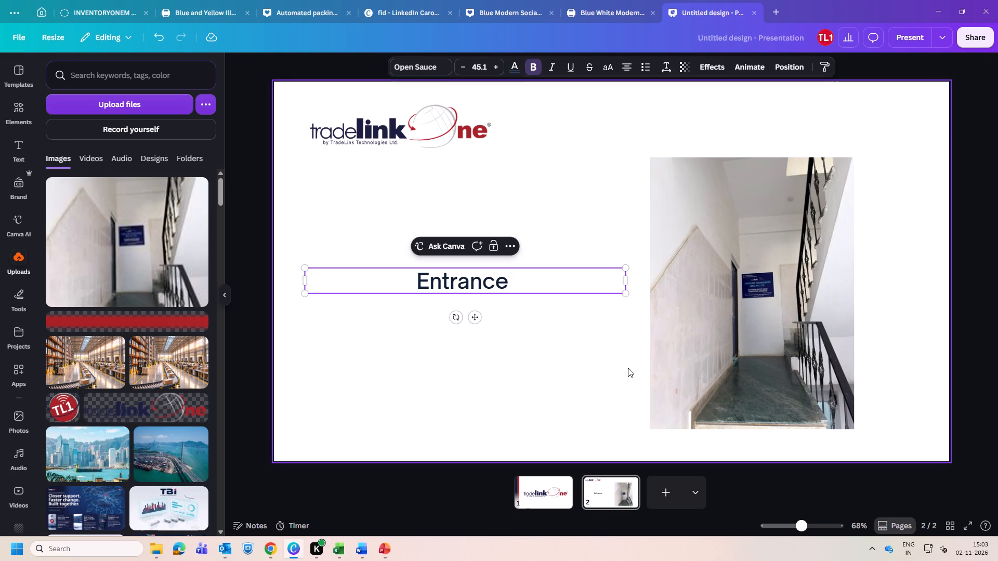
pyautogui.click(610, 369)
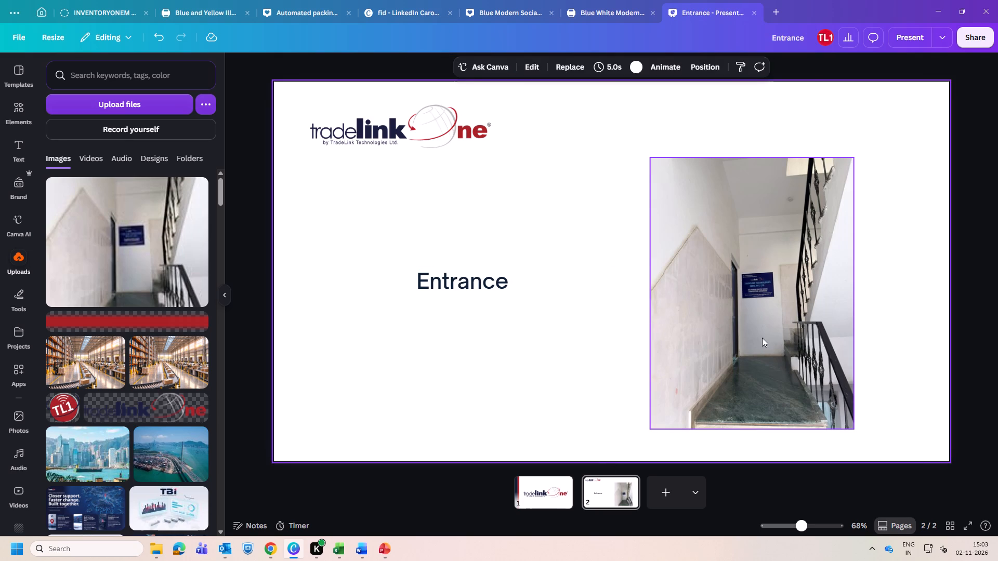
# Enlarge the stairway photo slightly from its upper-left corner, keeping its proportions.
pyautogui.click(760, 338)
pyautogui.moveTo(650, 158); pyautogui.dragTo(607, 153)
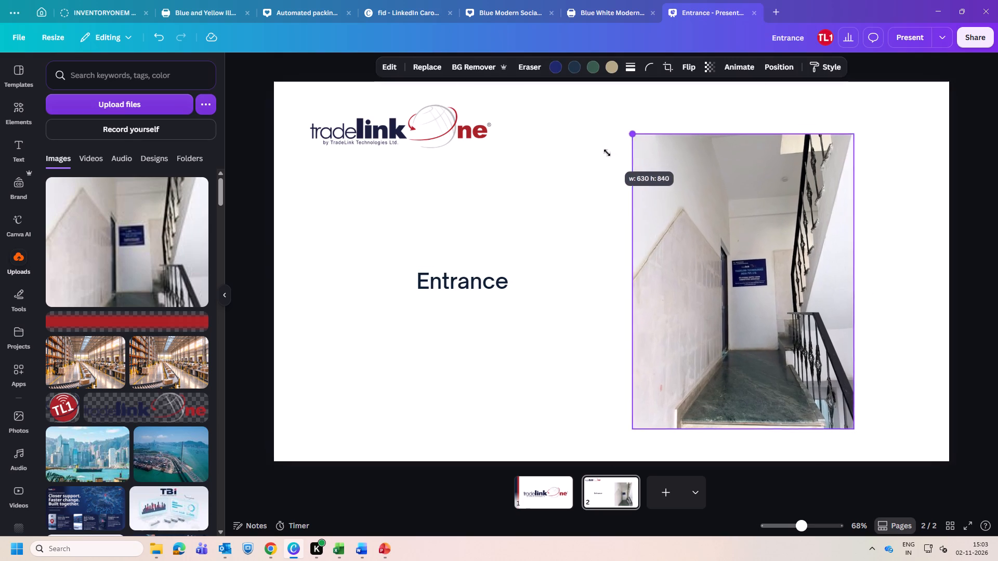
pyautogui.moveTo(607, 153); pyautogui.dragTo(599, 151)
pyautogui.click(567, 253)
# Increase the Entrance heading's font size to slightly above 61.
pyautogui.click(493, 280)
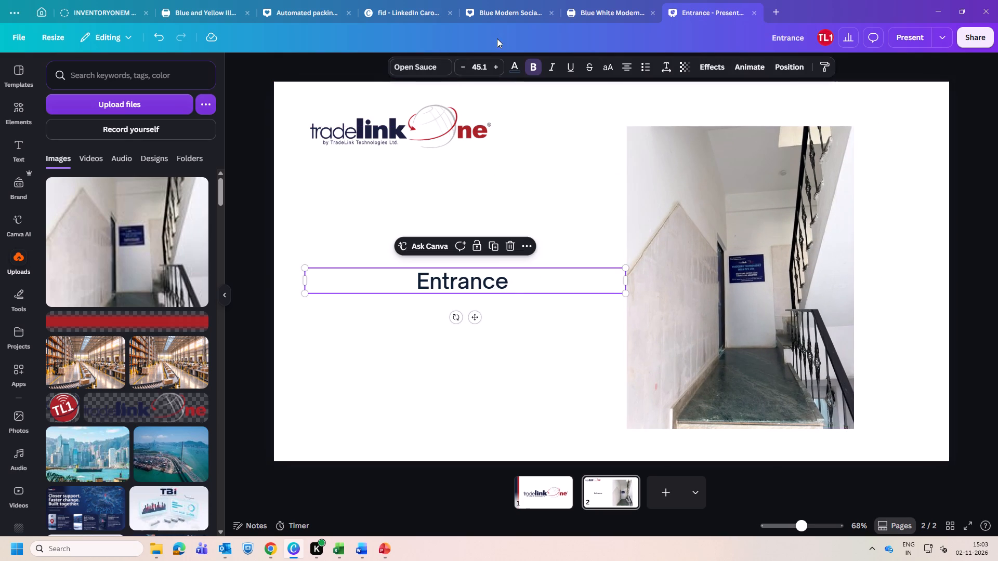
pyautogui.tripleClick(495, 63)
pyautogui.tripleClick(495, 63)
pyautogui.tripleClick(495, 63)
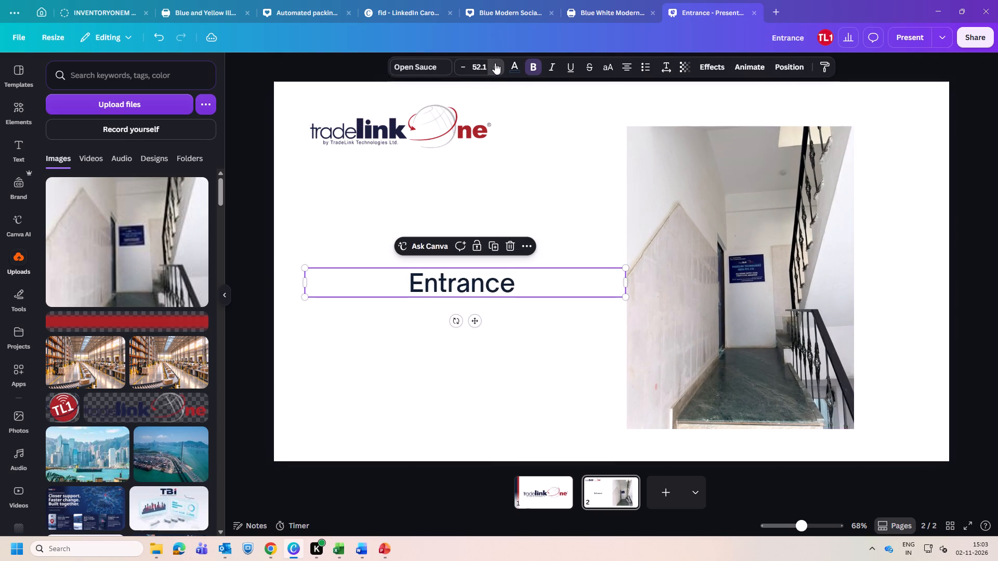
pyautogui.tripleClick(495, 63)
pyautogui.tripleClick(495, 63)
pyautogui.tripleClick(495, 63)
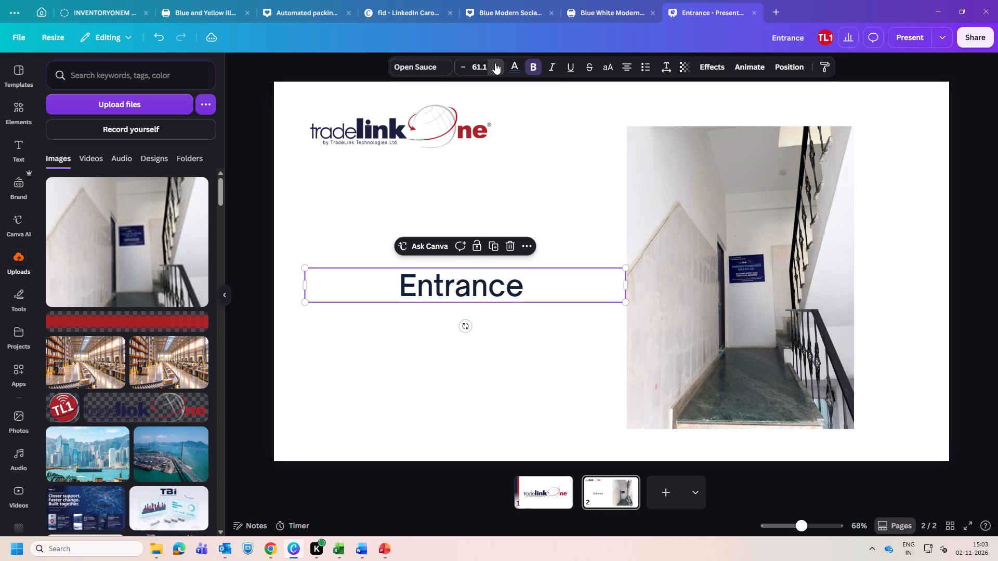
pyautogui.click(495, 63)
pyautogui.click(916, 285)
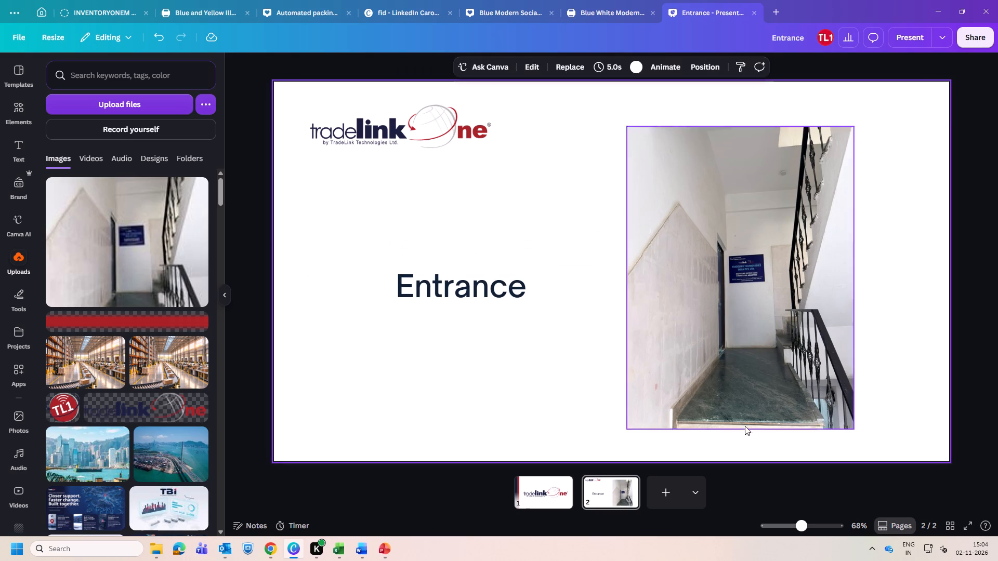
# Move the tradelinkOne logo on the second page further right, leaving space along the page's left edge.
pyautogui.moveTo(374, 127); pyautogui.dragTo(396, 130)
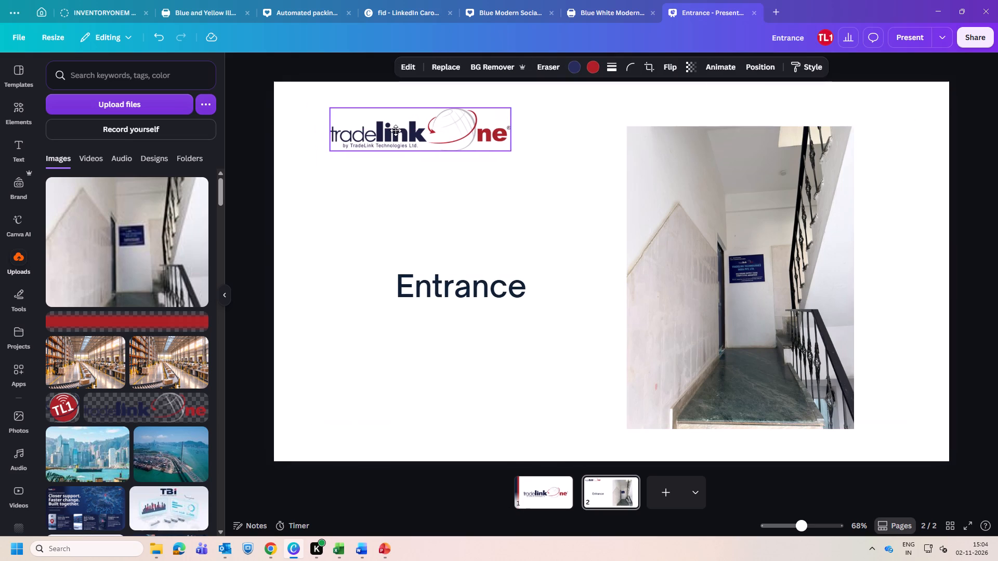
pyautogui.moveTo(396, 130); pyautogui.dragTo(418, 124)
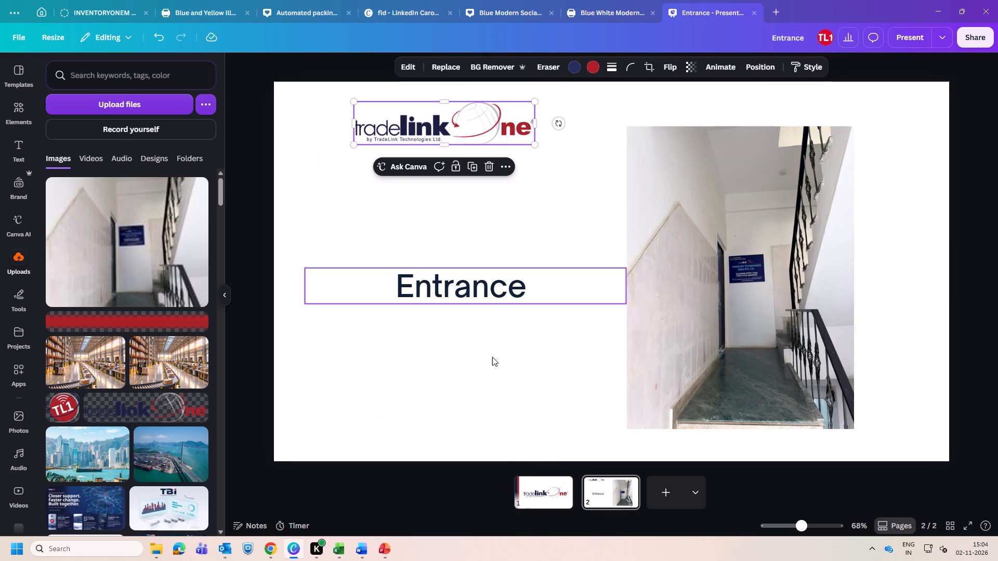
# Copy the navy and red vertical bars from the cover page onto the second page's left edge.
pyautogui.click(530, 501)
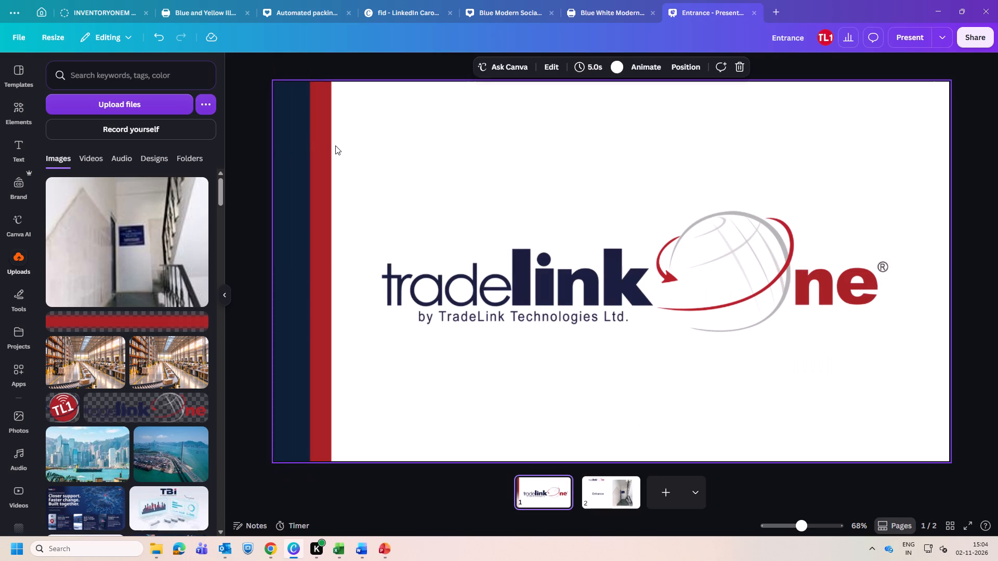
pyautogui.moveTo(361, 141); pyautogui.dragTo(279, 187)
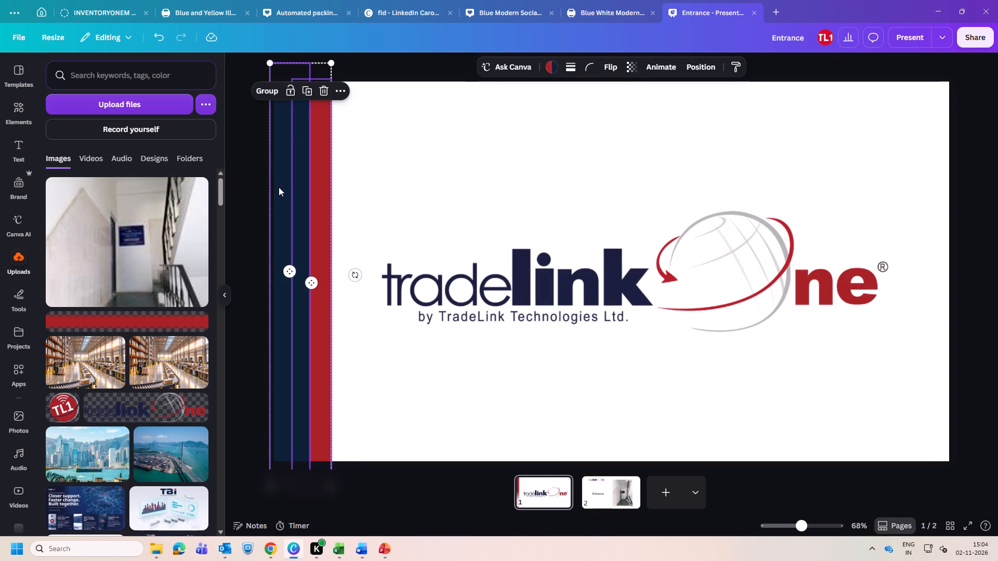
pyautogui.hotkey('ctrl', 'c')
pyautogui.hotkey('ctrl', 'space')
pyautogui.hotkey('ctrl', 'c')
pyautogui.click(589, 498)
pyautogui.hotkey('ctrl', 'v')
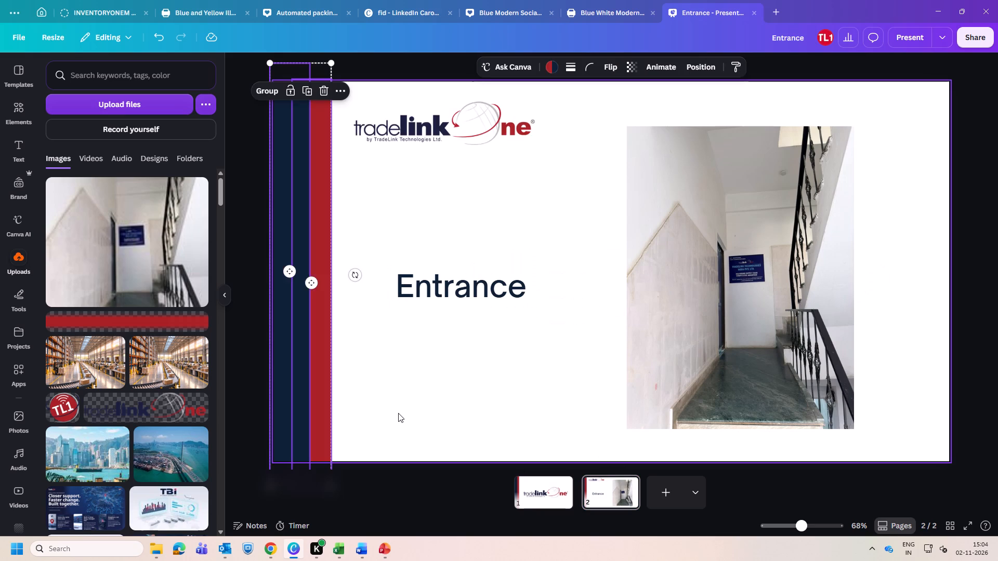
pyautogui.click(439, 420)
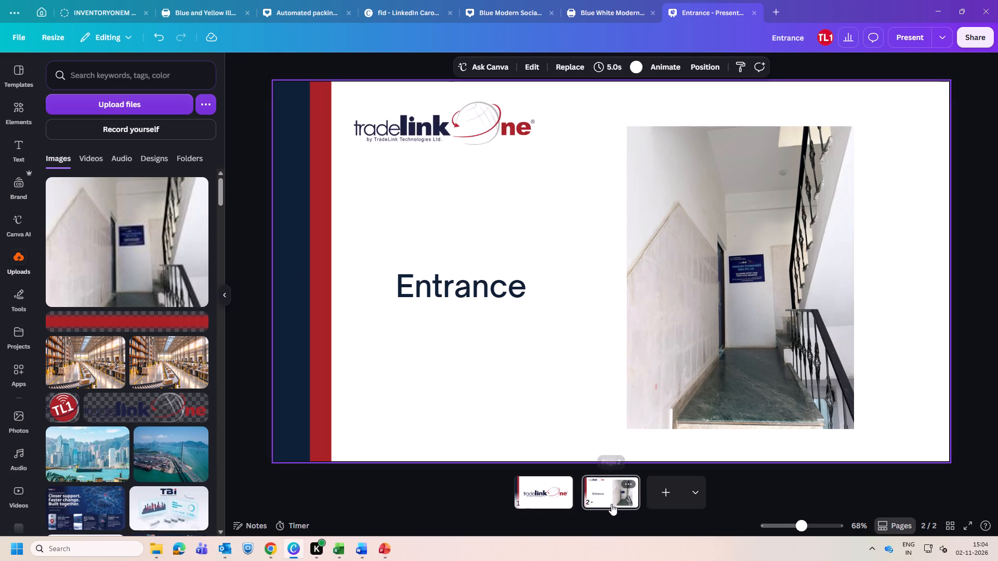
# Add four blank pages, 3 to 6, pasting the navy and red vertical bars onto each.
pyautogui.click(672, 489)
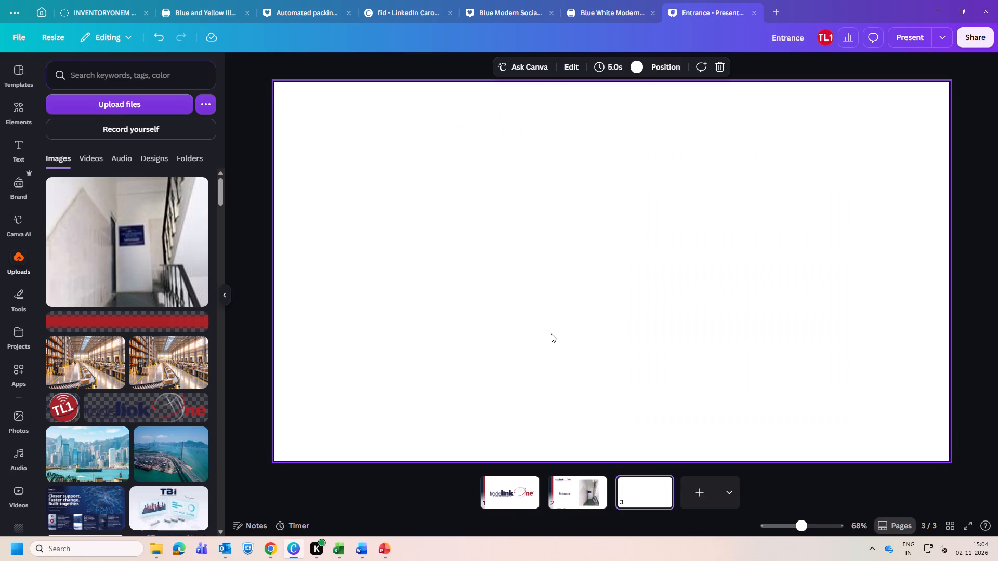
pyautogui.hotkey('ctrl', 'v')
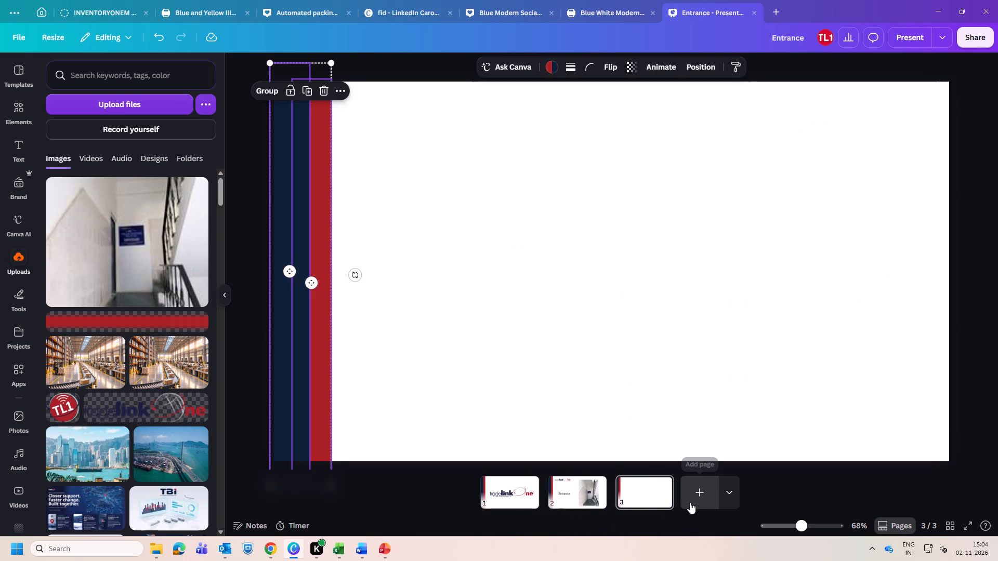
pyautogui.click(695, 496)
pyautogui.hotkey('ctrl', 'v')
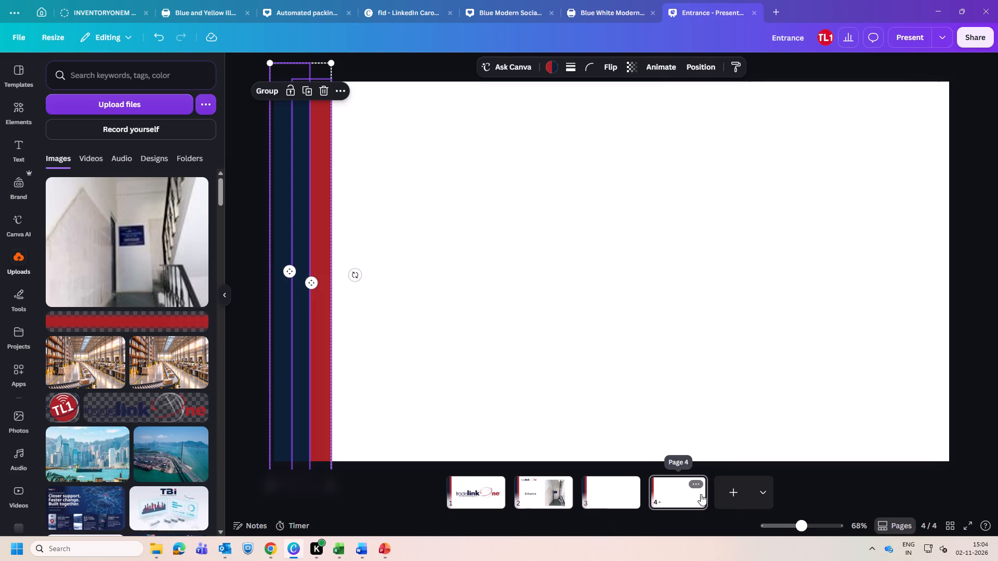
pyautogui.click(728, 492)
pyautogui.hotkey('ctrl', 'v')
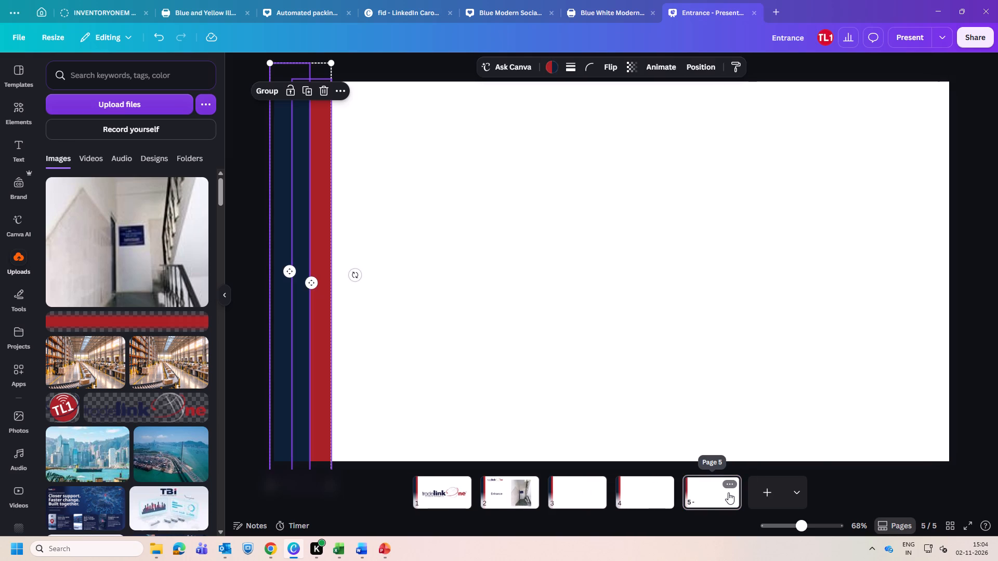
pyautogui.click(771, 491)
pyautogui.hotkey('ctrl', 'v')
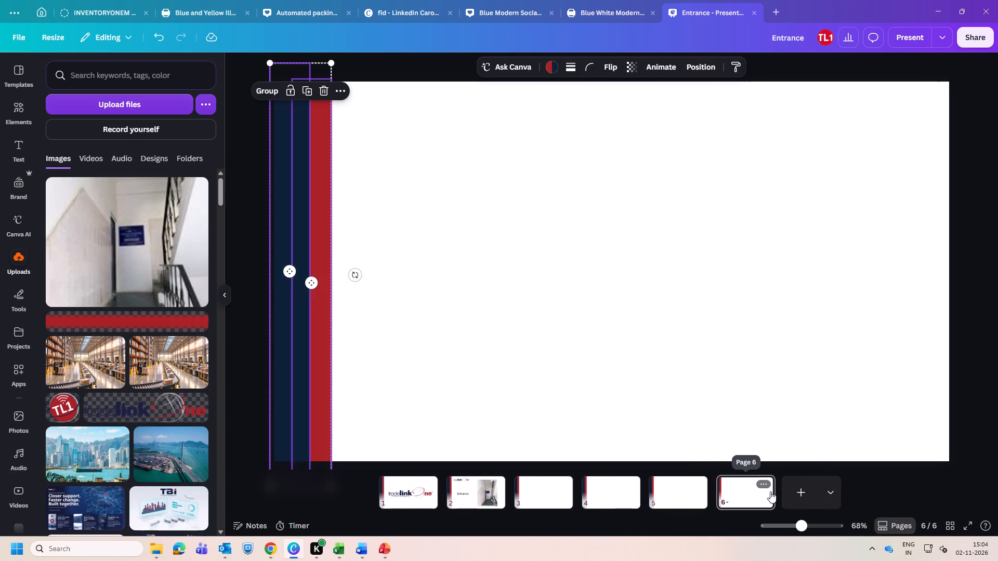
# Add three blank pages, 7 to 9, pasting the navy and red vertical bars onto each.
pyautogui.click(798, 490)
pyautogui.hotkey('ctrl', 'v')
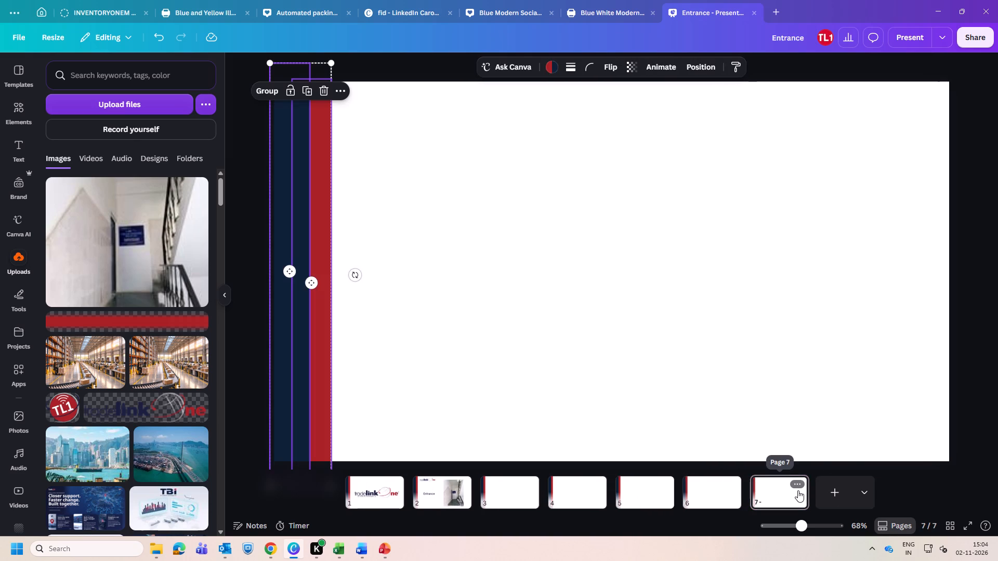
pyautogui.click(835, 490)
pyautogui.hotkey('ctrl', 'v')
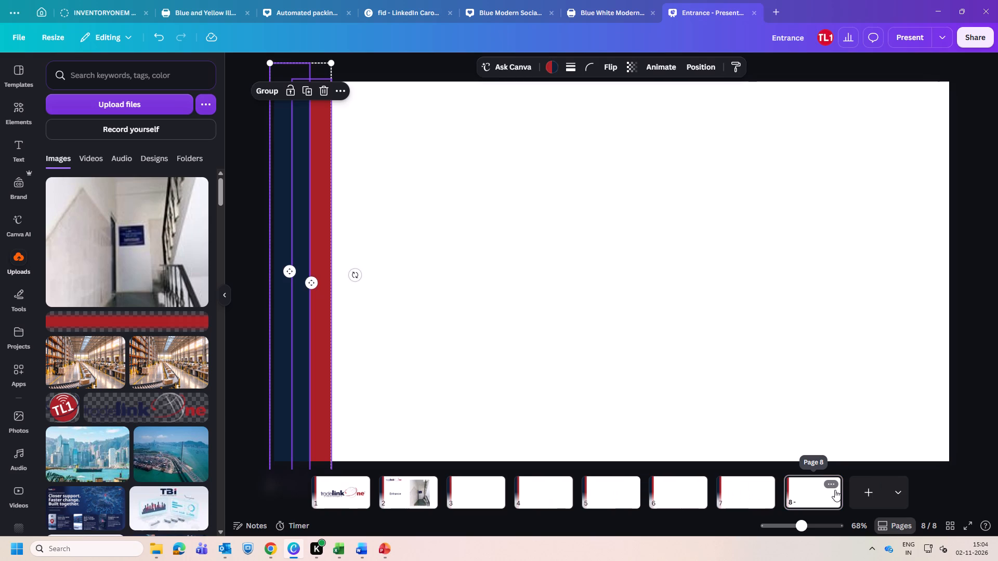
pyautogui.click(878, 491)
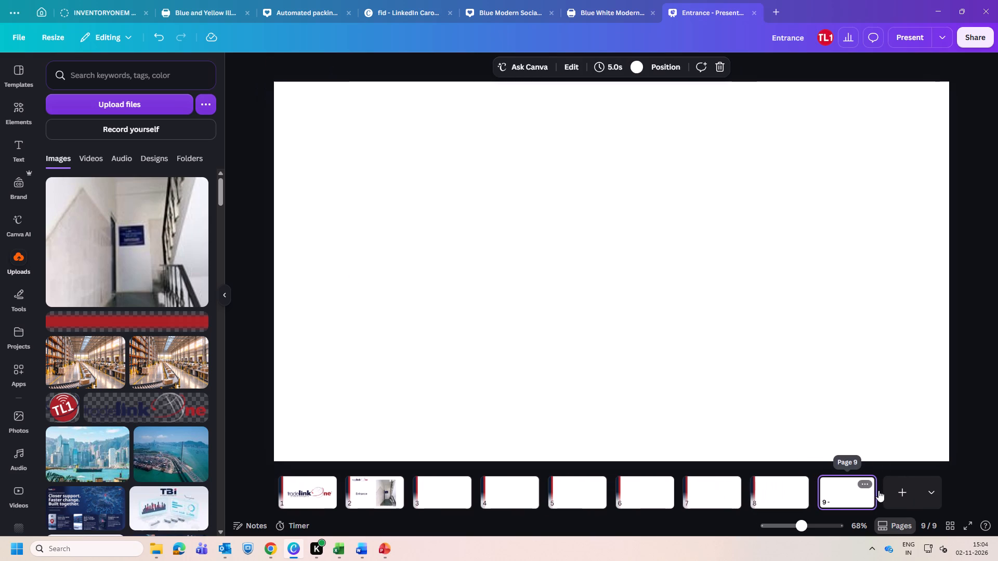
pyautogui.hotkey('ctrl', 'v')
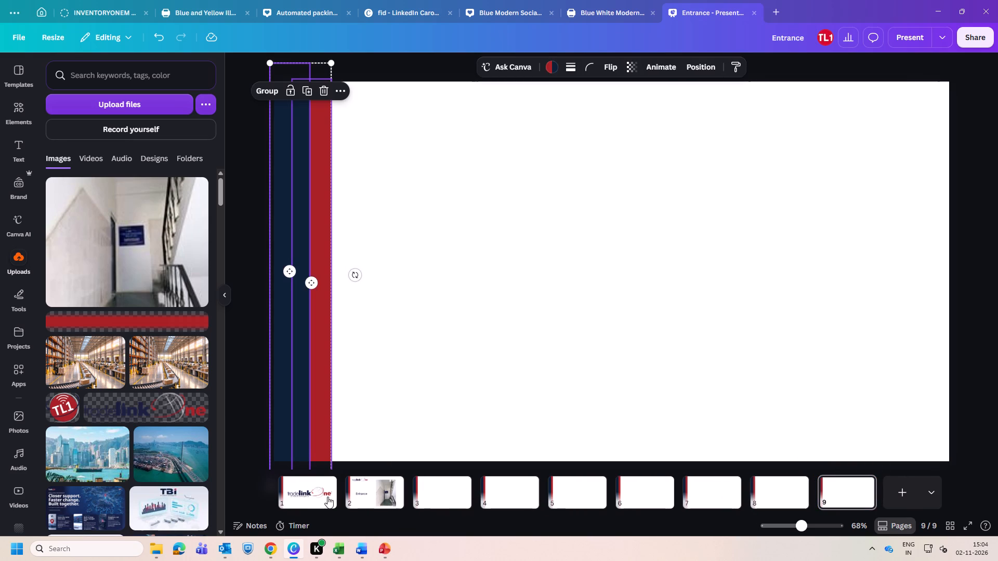
# Insert the uploaded tradelinkOne logo on page 3, shrink it and place it near the page's top-left corner, just beside the red bar.
pyautogui.click(315, 497)
pyautogui.click(385, 498)
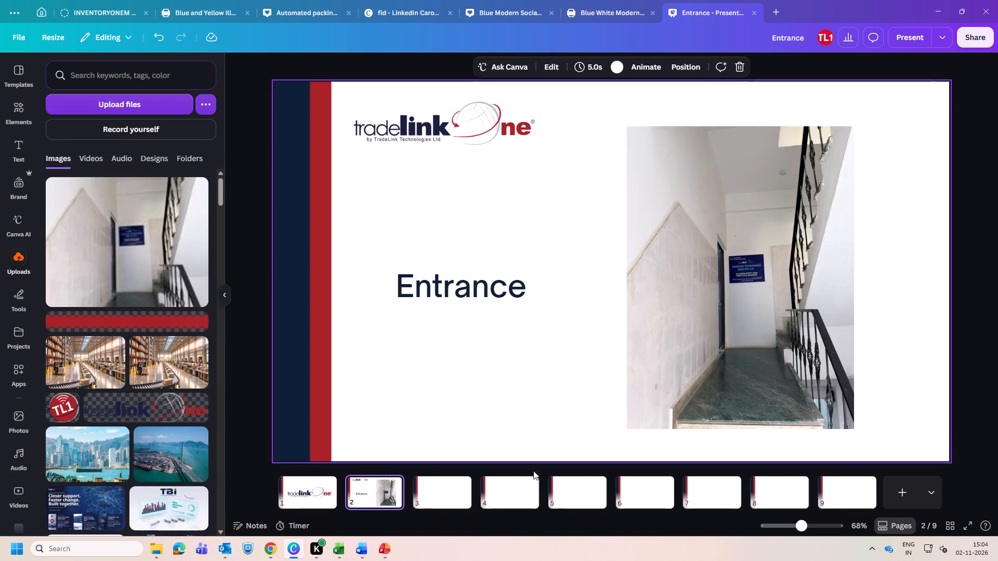
pyautogui.click(431, 487)
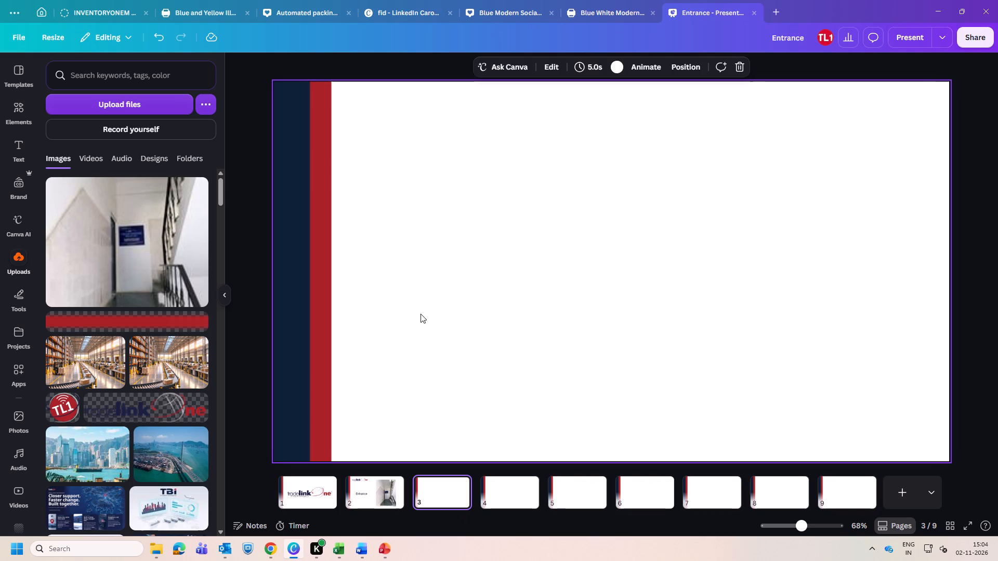
pyautogui.click(432, 311)
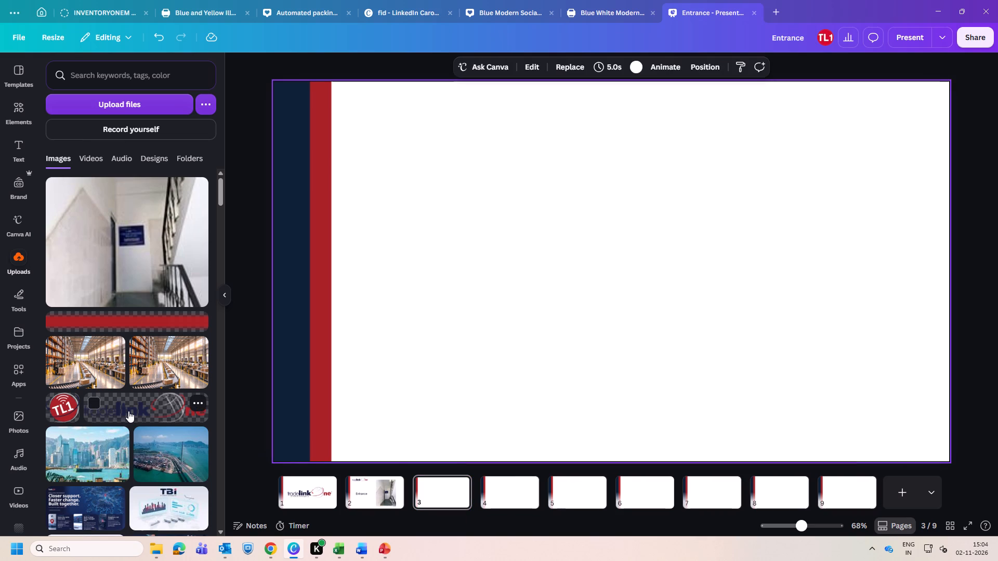
pyautogui.scroll(-15, 128, 411)
pyautogui.scroll(4, 128, 411)
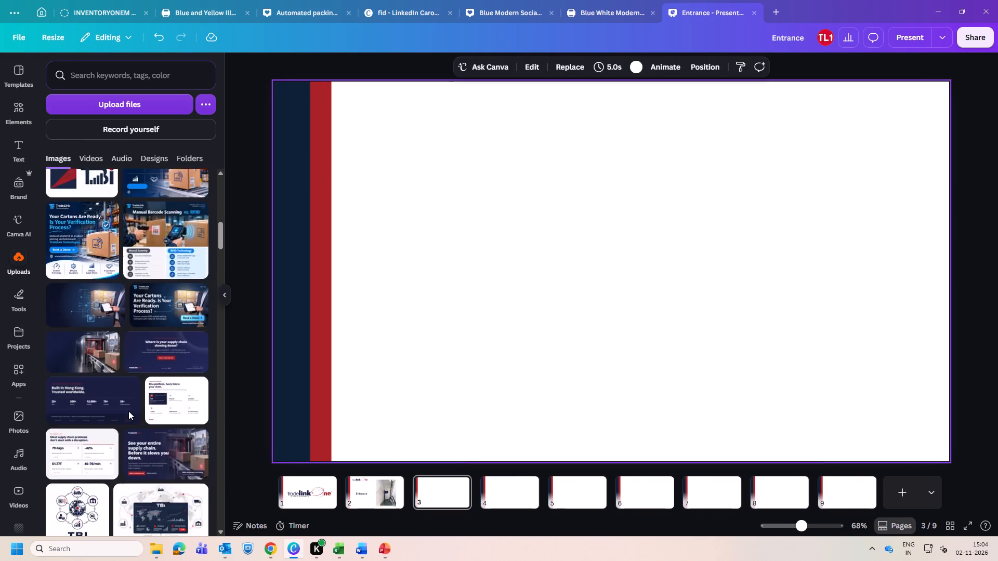
pyautogui.scroll(5, 128, 411)
pyautogui.click(141, 345)
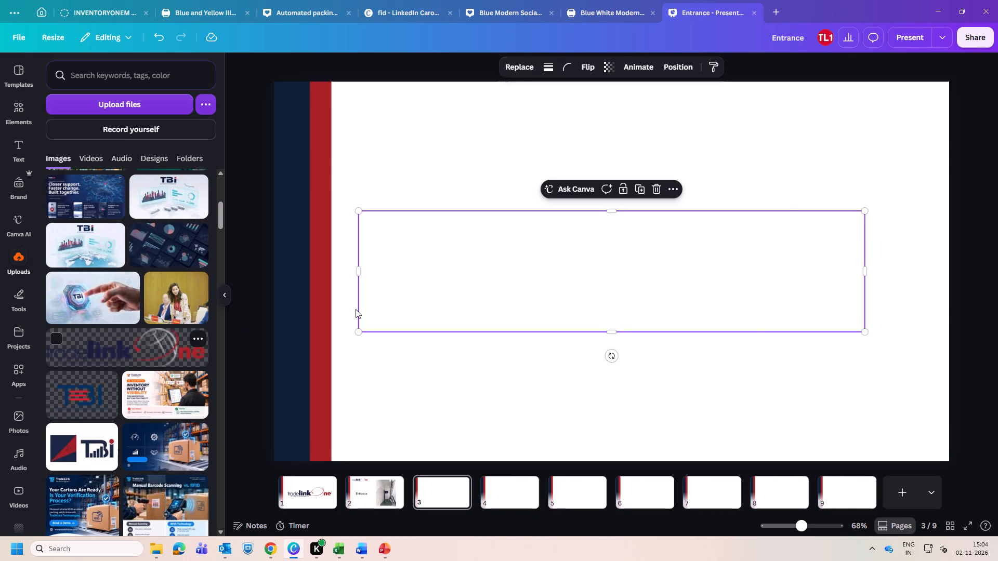
pyautogui.moveTo(868, 209); pyautogui.dragTo(738, 262)
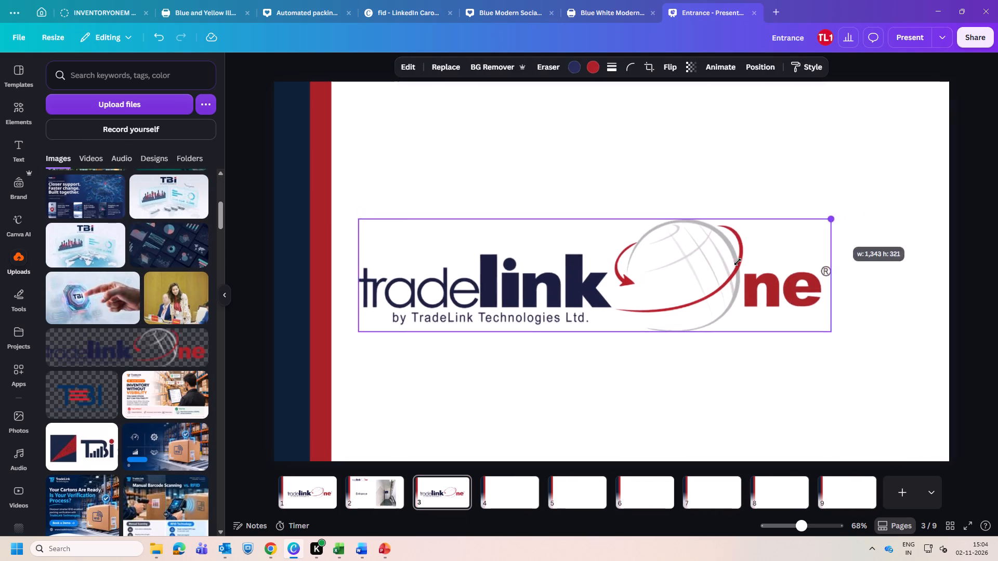
pyautogui.moveTo(738, 262); pyautogui.dragTo(550, 340)
pyautogui.moveTo(476, 312); pyautogui.dragTo(462, 138)
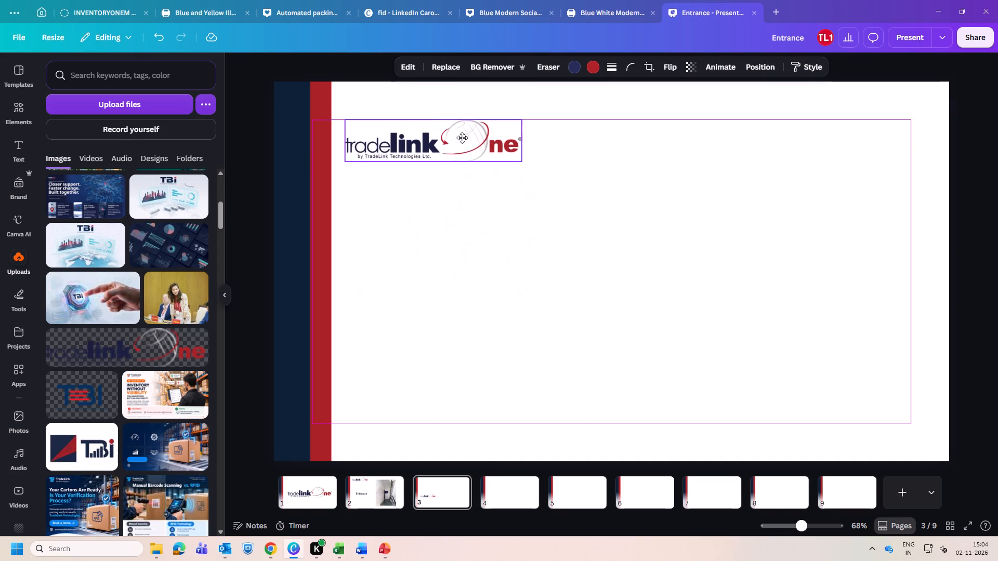
pyautogui.moveTo(462, 138); pyautogui.dragTo(461, 132)
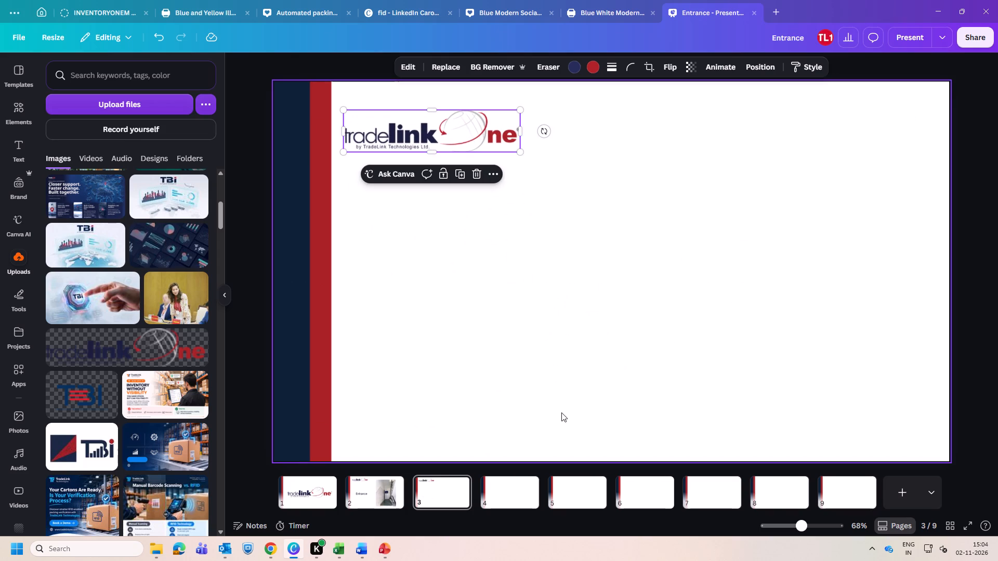
# Copy the tradelinkOne logo from page 3 onto each of pages 4 to 9.
pyautogui.hotkey('ctrl', 'c')
pyautogui.click(515, 492)
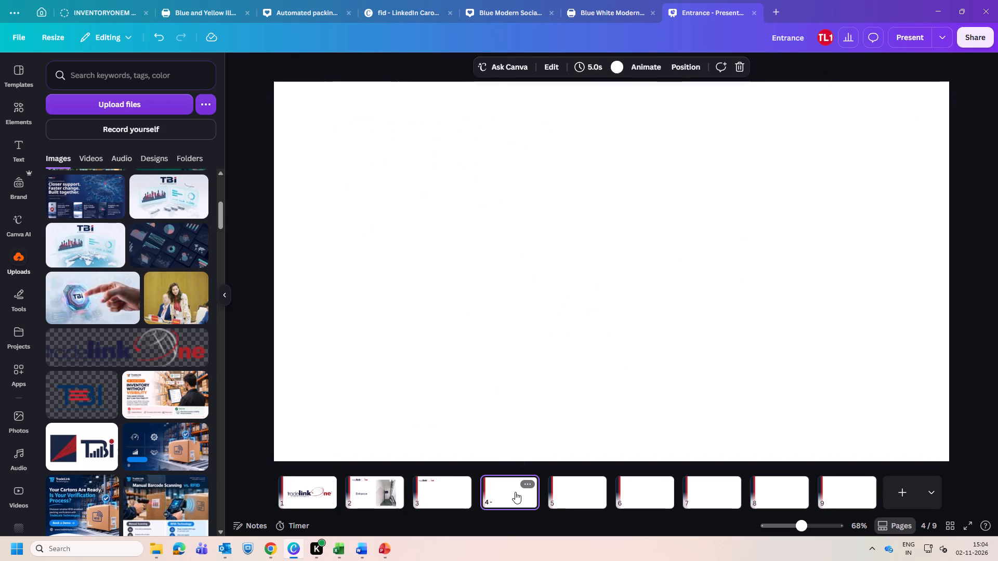
pyautogui.hotkey('ctrl', 'v')
pyautogui.click(553, 497)
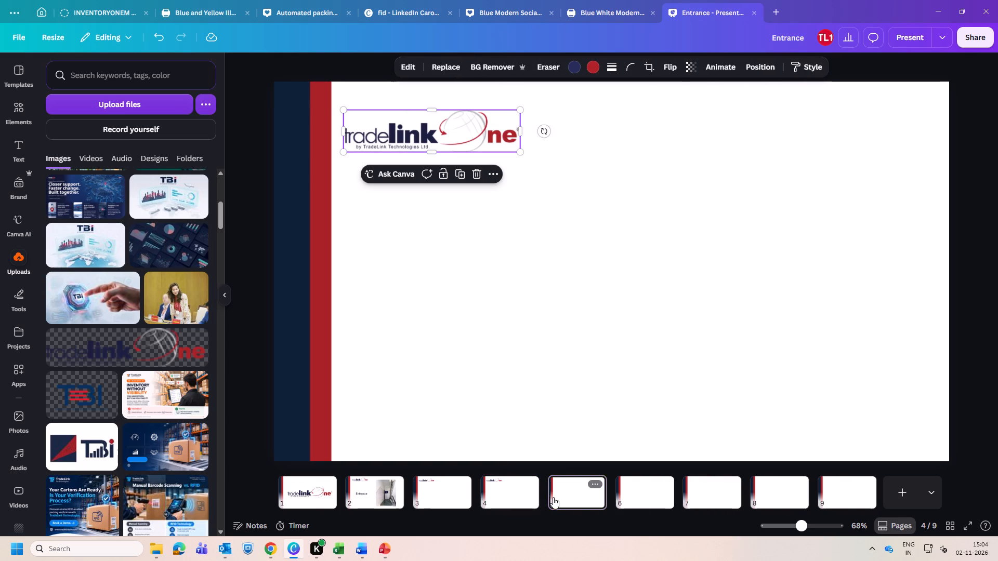
pyautogui.hotkey('ctrl', 'v')
pyautogui.click(642, 492)
pyautogui.hotkey('ctrl', 'v')
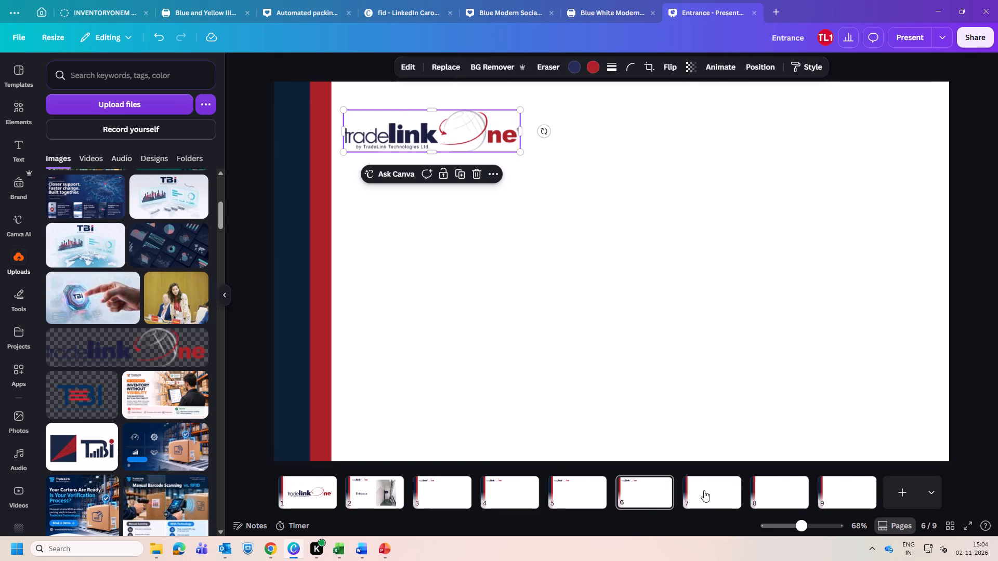
pyautogui.click(712, 489)
pyautogui.hotkey('ctrl', 'v')
pyautogui.click(777, 494)
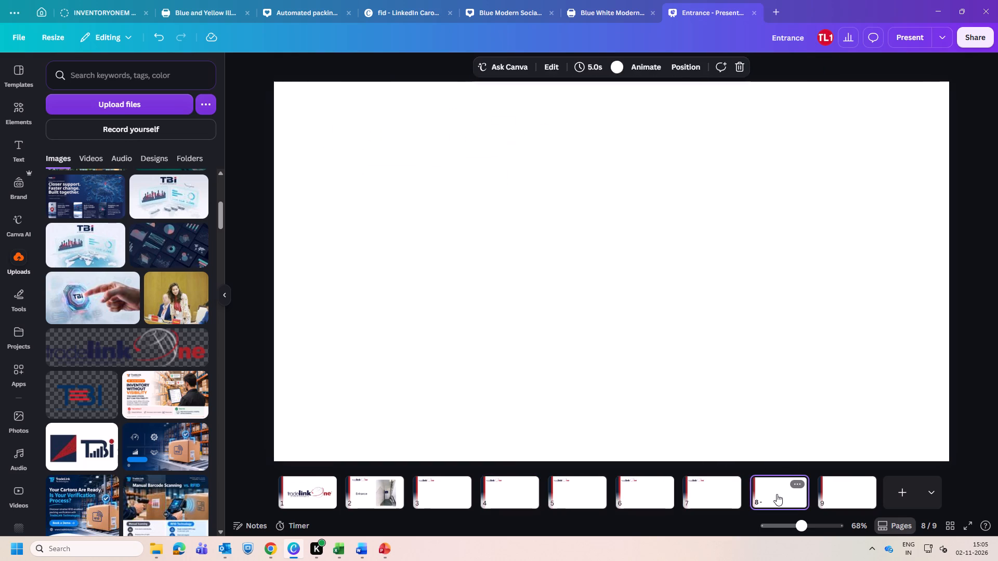
pyautogui.hotkey('ctrl', 'v')
pyautogui.click(835, 492)
pyautogui.hotkey('ctrl', 'v')
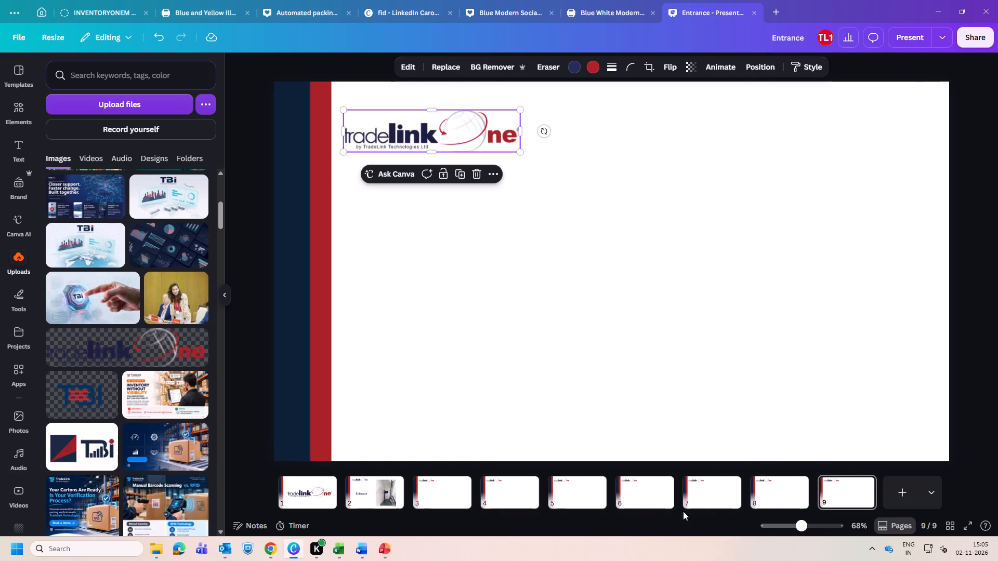
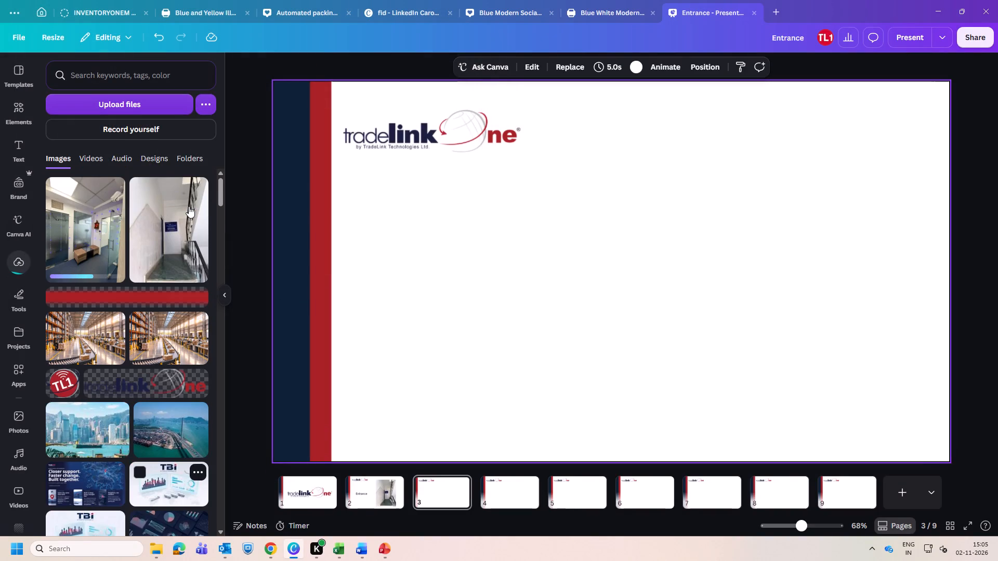
# Insert the uploaded photo of the glass-door waiting area on page 3 and place it in the page's right half.
pyautogui.scroll(7, 189, 206)
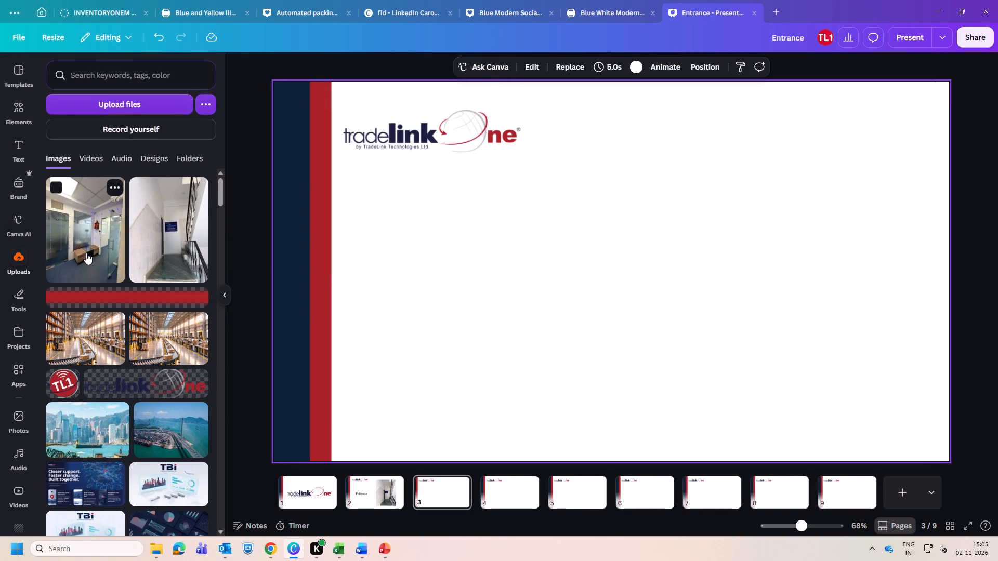
pyautogui.click(86, 253)
pyautogui.moveTo(626, 294); pyautogui.dragTo(626, 296)
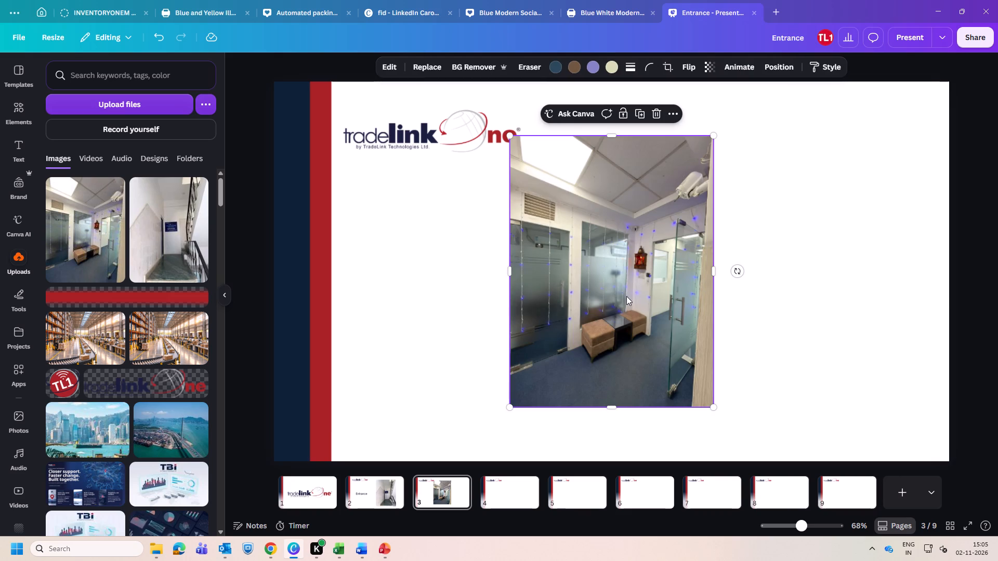
pyautogui.moveTo(626, 296); pyautogui.dragTo(797, 301)
pyautogui.click(505, 301)
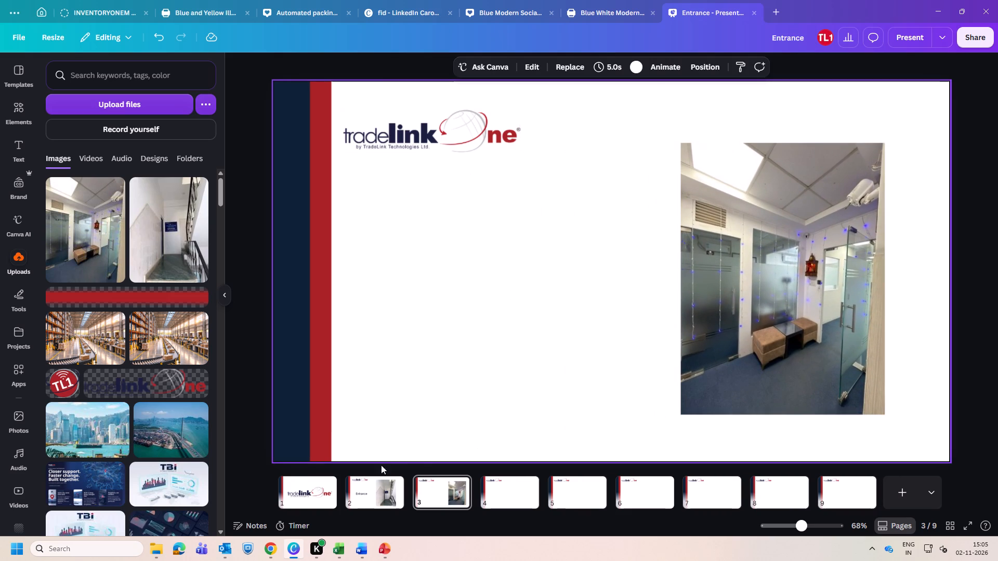
# Copy the "Entrance" heading from page 2 onto page 3.
pyautogui.click(367, 497)
pyautogui.click(480, 282)
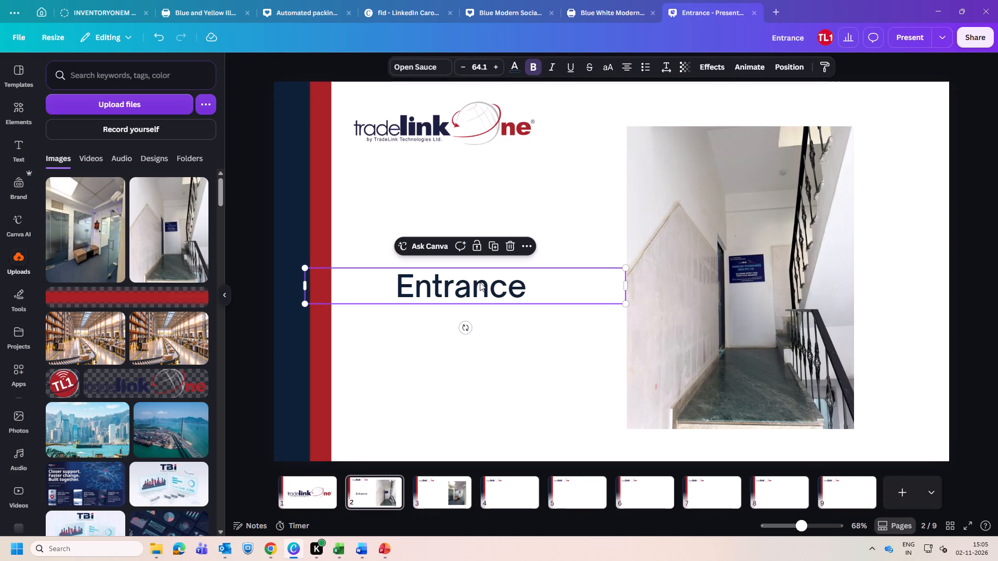
pyautogui.hotkey('ctrl', 'c')
pyautogui.click(429, 488)
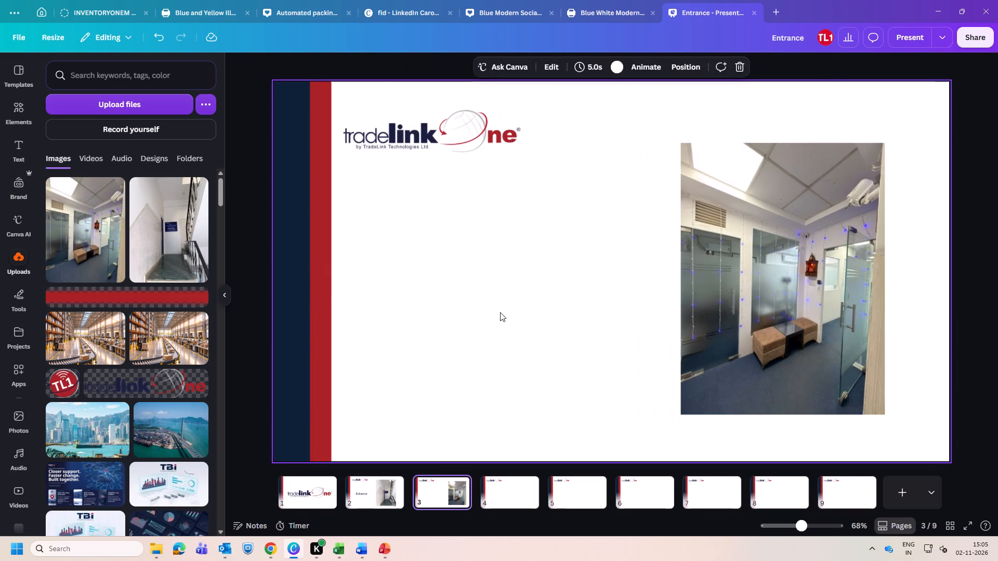
pyautogui.hotkey('ctrl', 'v')
# Change the copied heading's text on page 3 to "Small Waiting Area".
pyautogui.click(535, 285)
pyautogui.press('BackSpace')
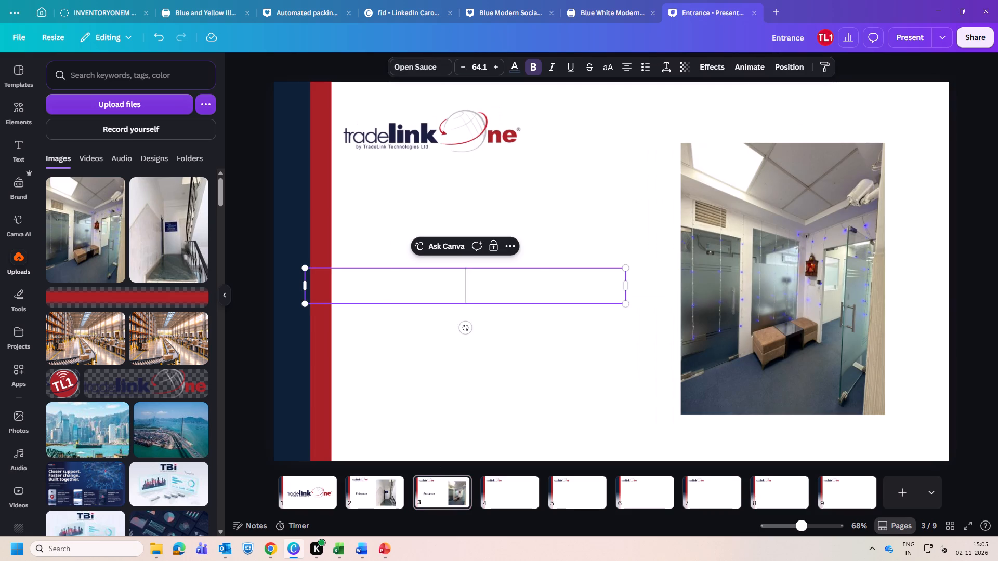
pyautogui.write('Smal')
pyautogui.press('l')
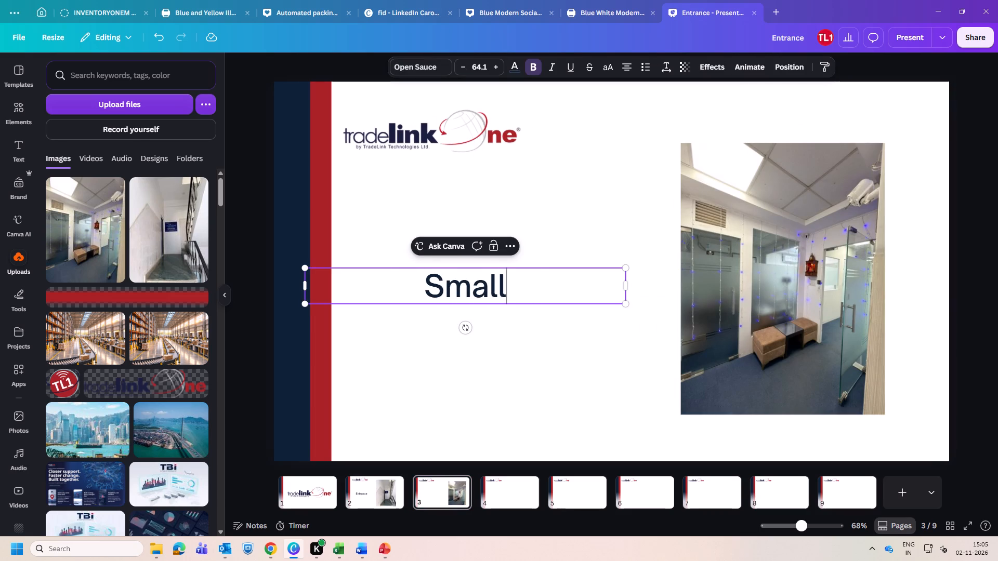
pyautogui.press('space')
pyautogui.write('WAiting')
pyautogui.press('space')
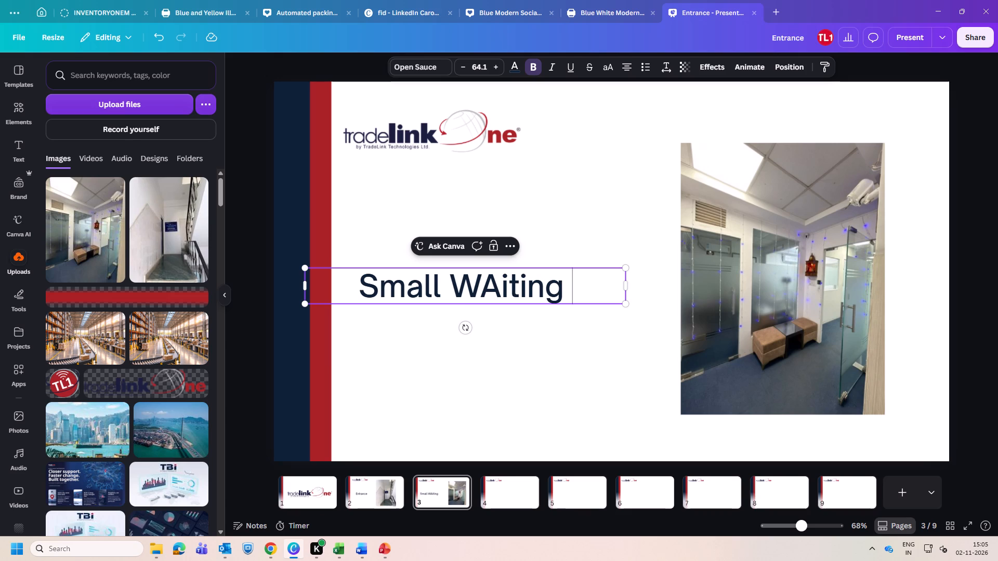
pyautogui.press('Left')
pyautogui.press('Left')
pyautogui.press('Left')
pyautogui.press('Left')
pyautogui.press('Left')
pyautogui.press('Left')
pyautogui.press('BackSpace')
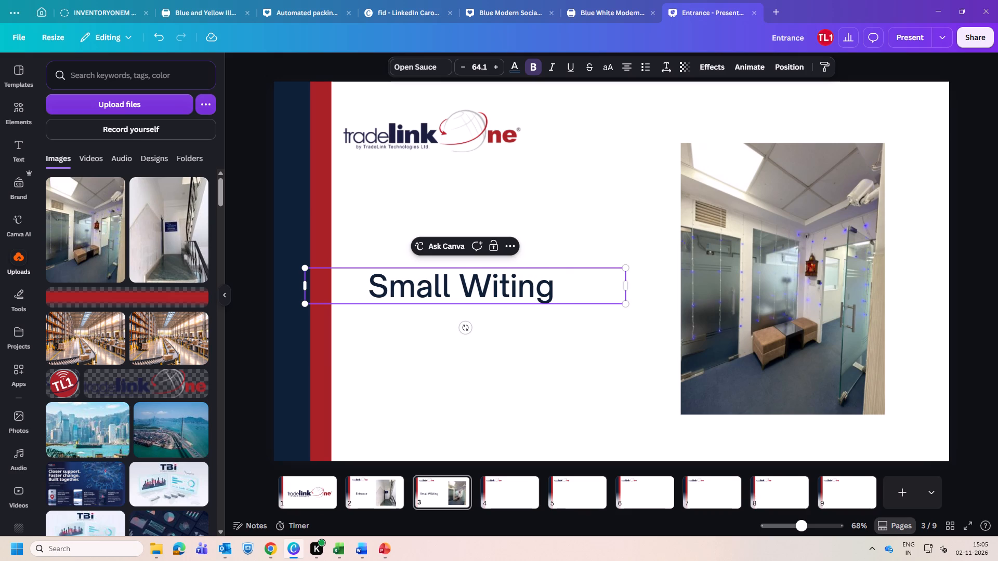
pyautogui.press('a')
pyautogui.press('Right')
pyautogui.press('Right')
pyautogui.press('Right')
pyautogui.press('Right')
pyautogui.press('Right')
pyautogui.press('Right')
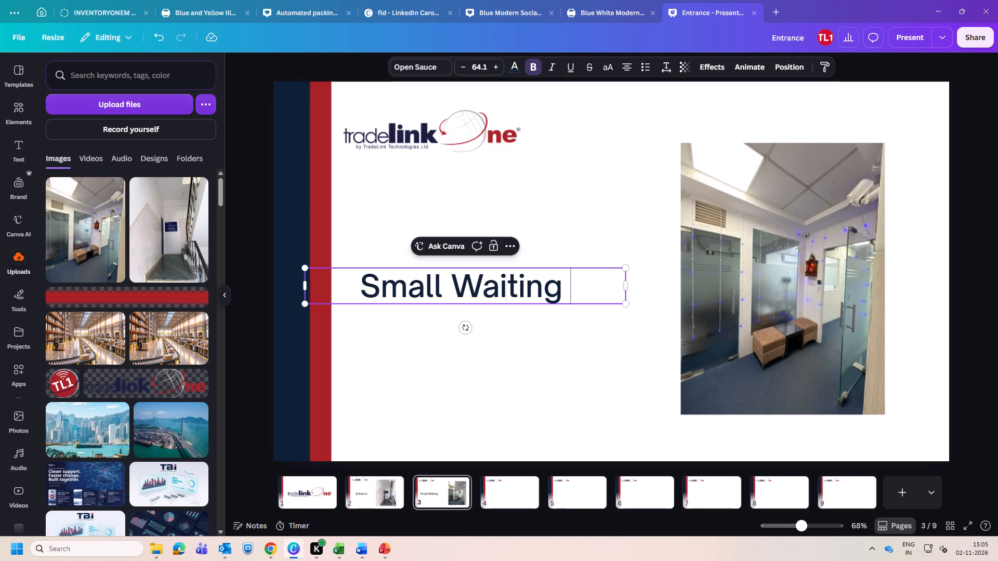
pyautogui.hotkey('shift', 'a')
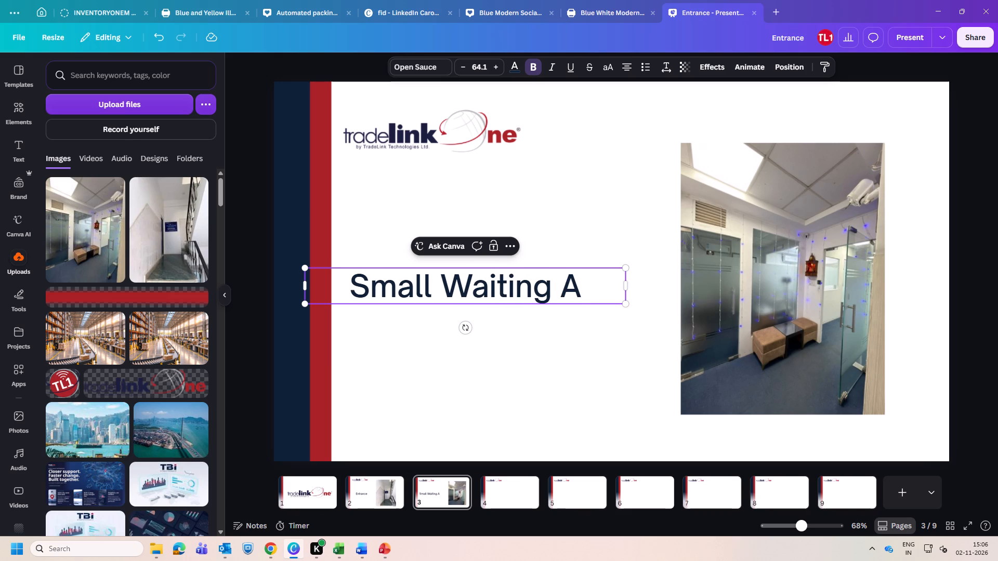
pyautogui.write('rea')
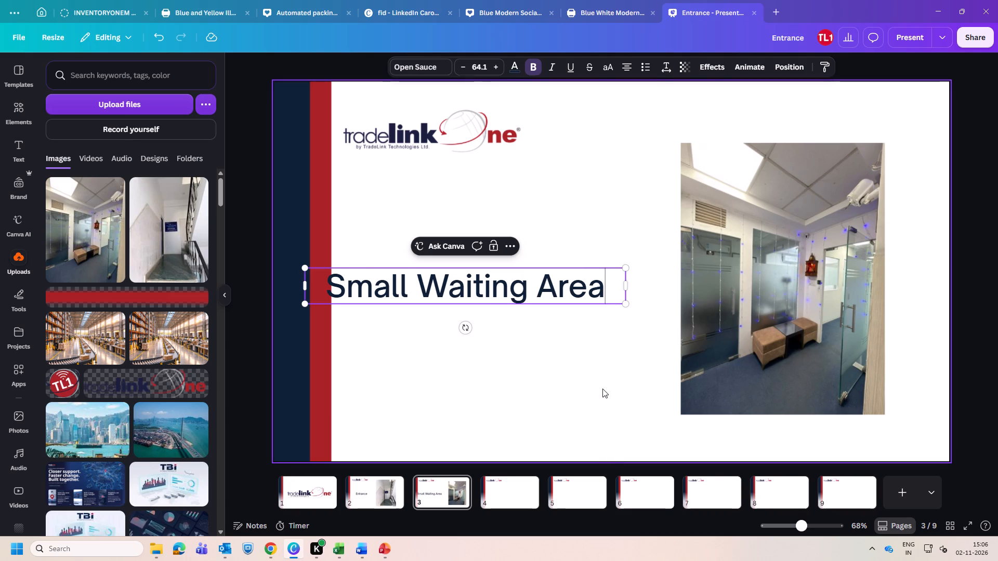
pyautogui.click(602, 389)
# Nudge the "Small Waiting Area" heading sideways so it sits between the red bar and the photo.
pyautogui.click(571, 296)
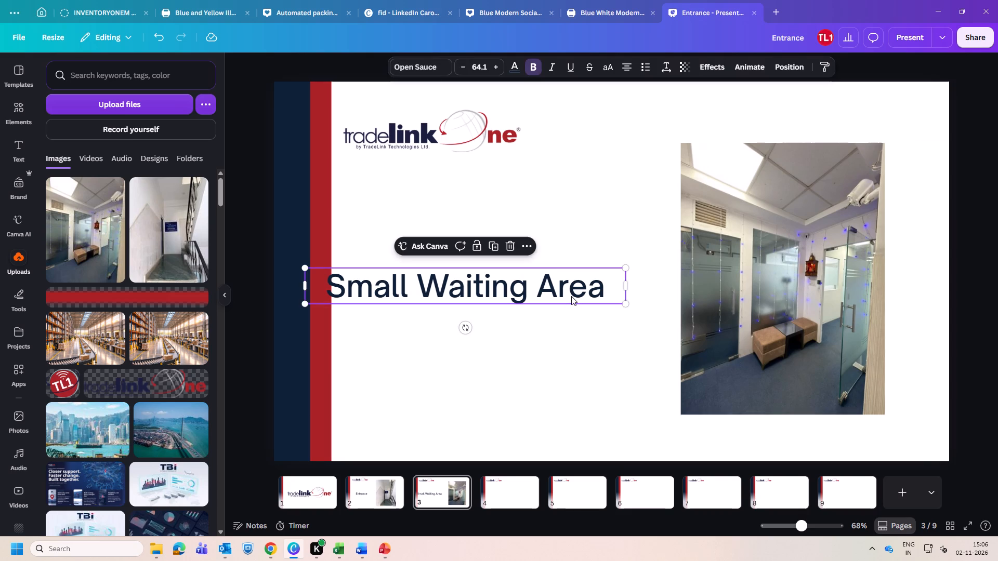
pyautogui.press('Right')
pyautogui.press('Right')
pyautogui.press('Right')
pyautogui.press('Right')
pyautogui.press('Right')
pyautogui.press('Right')
pyautogui.press('Right')
pyautogui.press('Right')
pyautogui.press('Right')
pyautogui.press('Right')
pyautogui.press('Right')
pyautogui.press('Right')
pyautogui.press('Right')
pyautogui.press('Right')
pyautogui.press('Right')
pyautogui.press('Right')
pyautogui.press('Right')
pyautogui.press('Right')
pyautogui.press('Right')
pyautogui.press('Right')
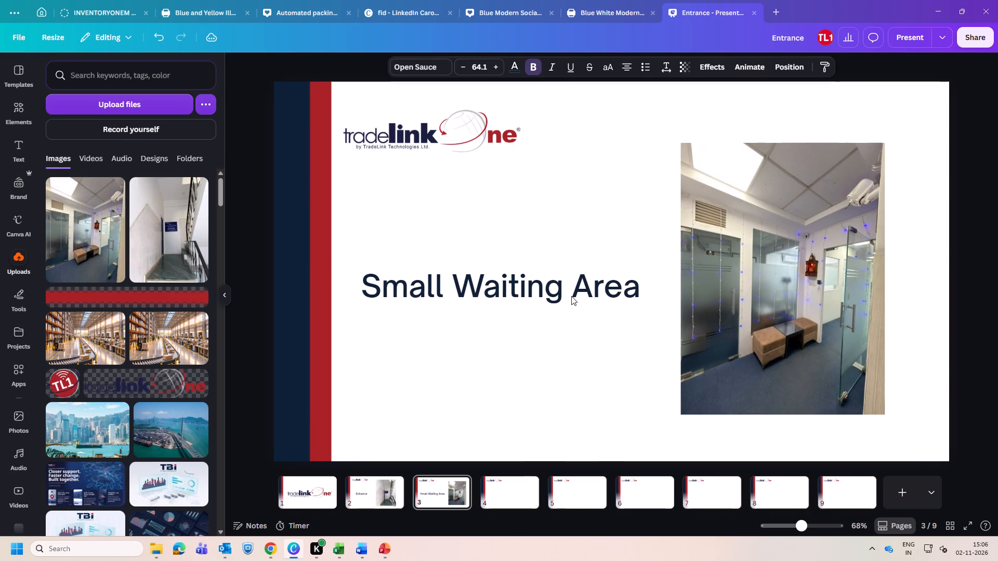
pyautogui.press('Left')
pyautogui.press('Left')
pyautogui.press('Left')
pyautogui.press('Left')
pyautogui.press('Left')
pyautogui.press('Left')
pyautogui.press('Left')
pyautogui.press('Left')
pyautogui.press('Left')
pyautogui.press('Left')
pyautogui.press('Left')
pyautogui.press('Left')
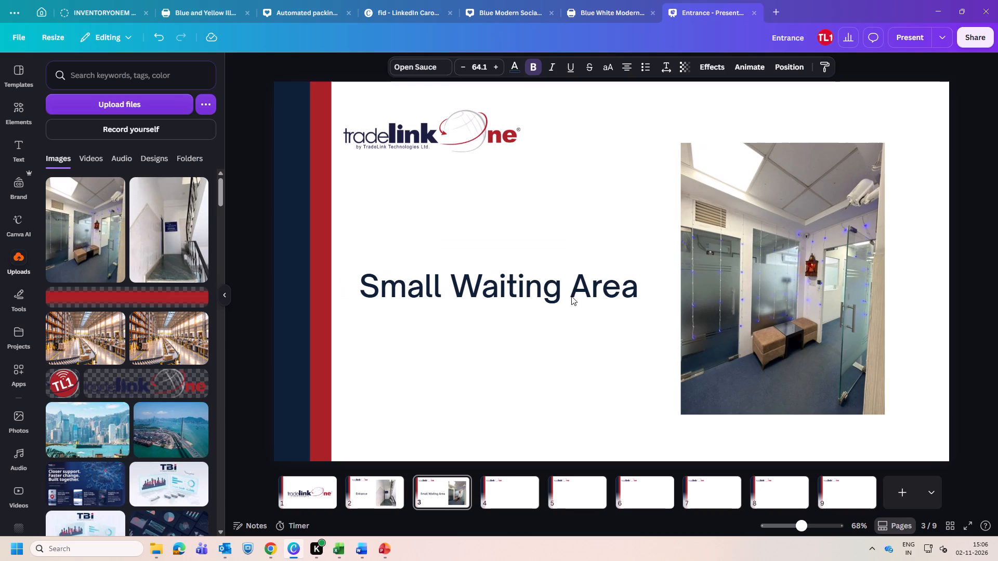
pyautogui.click(585, 333)
# Paste the copied heading onto page 4 and change its text to "Conference Room".
pyautogui.click(481, 493)
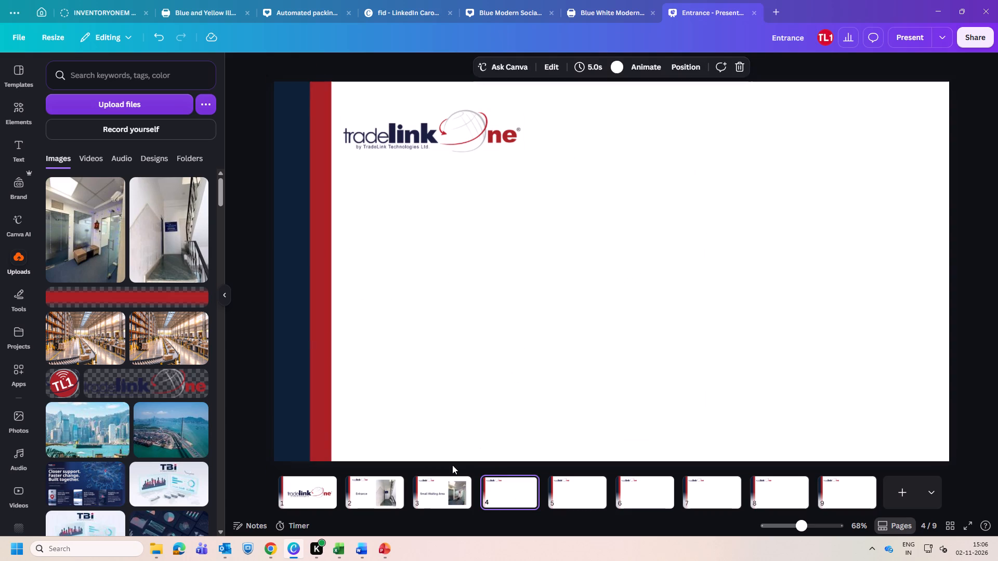
pyautogui.hotkey('ctrl', 'v')
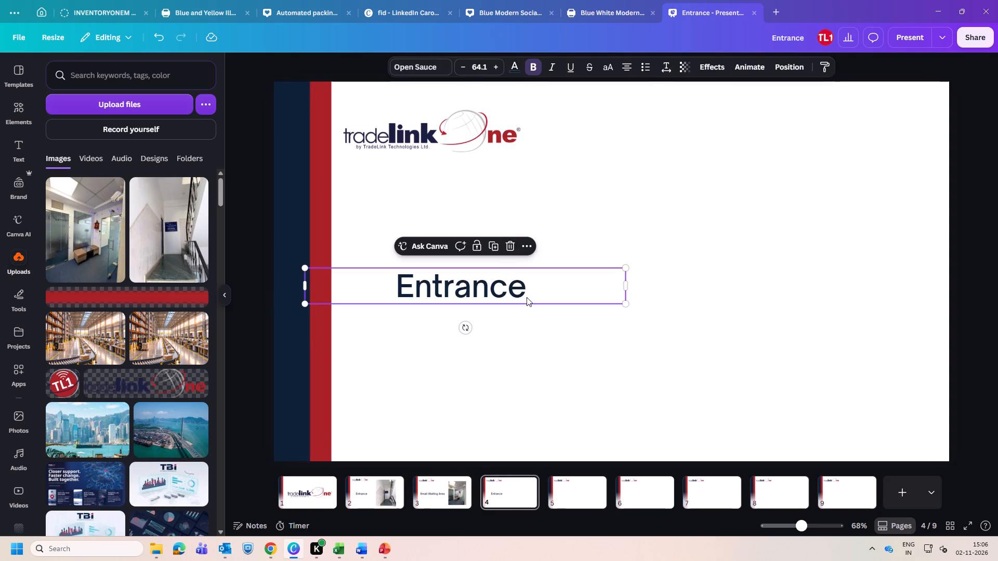
pyautogui.click(546, 287)
pyautogui.press('BackSpace')
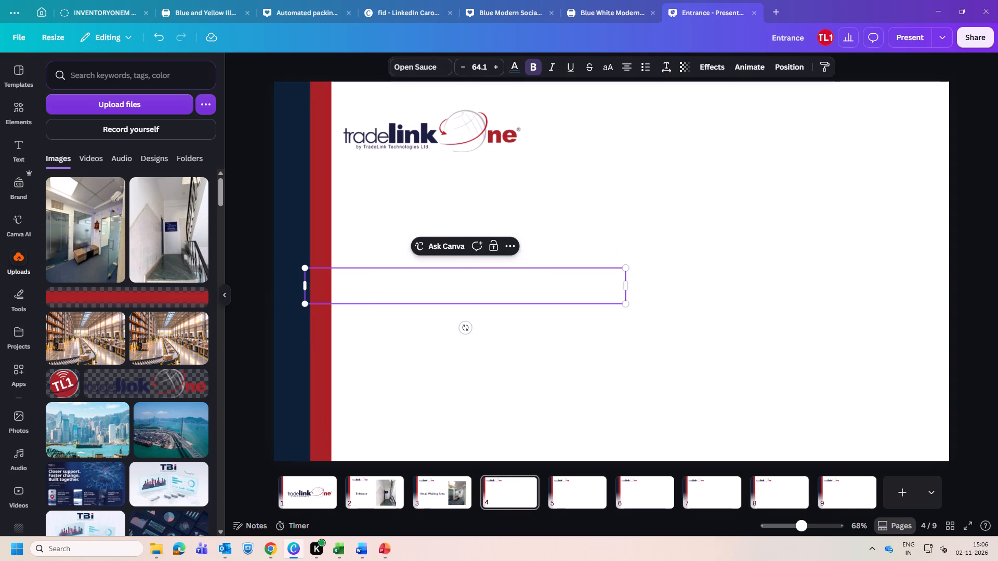
pyautogui.write('Conference')
pyautogui.press('space')
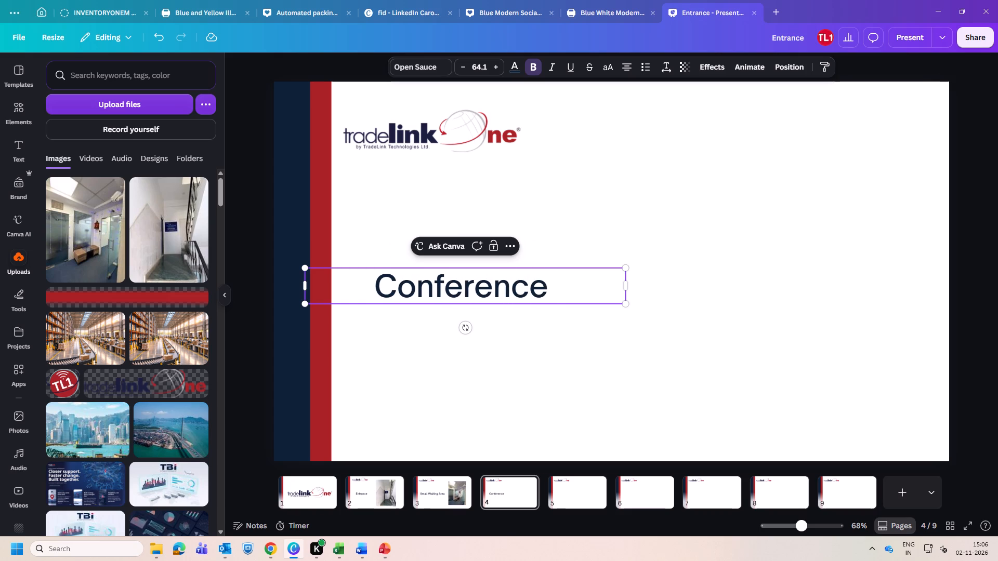
pyautogui.write('room')
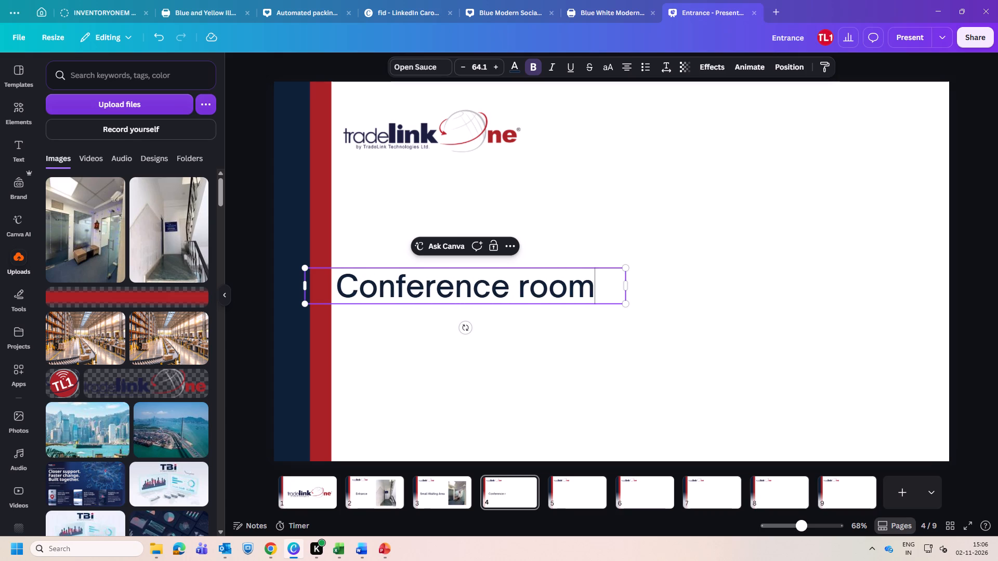
pyautogui.press('space')
pyautogui.press('BackSpace')
pyautogui.press('BackSpace')
pyautogui.press('BackSpace')
pyautogui.press('BackSpace')
pyautogui.press('BackSpace')
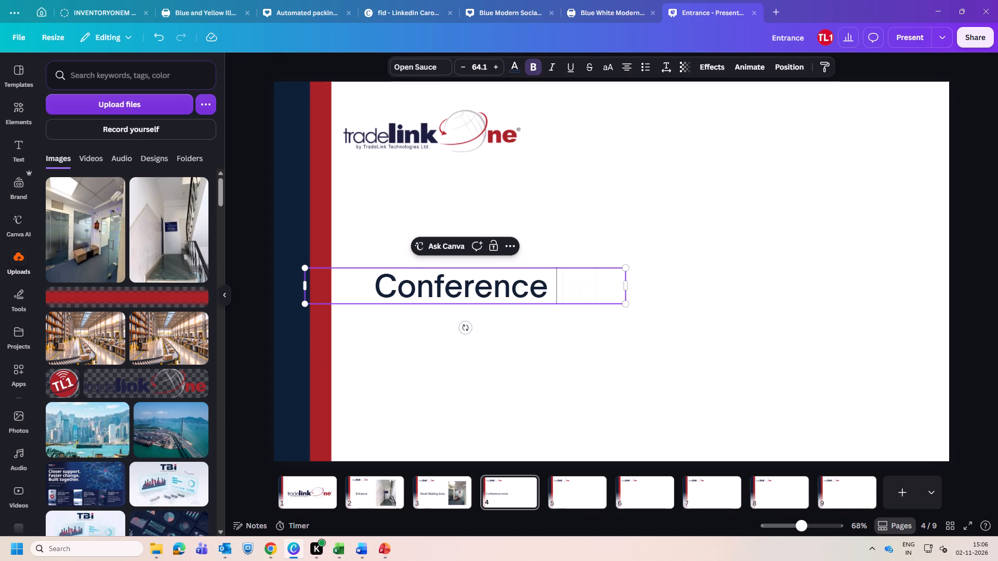
pyautogui.write('Room')
pyautogui.click(563, 354)
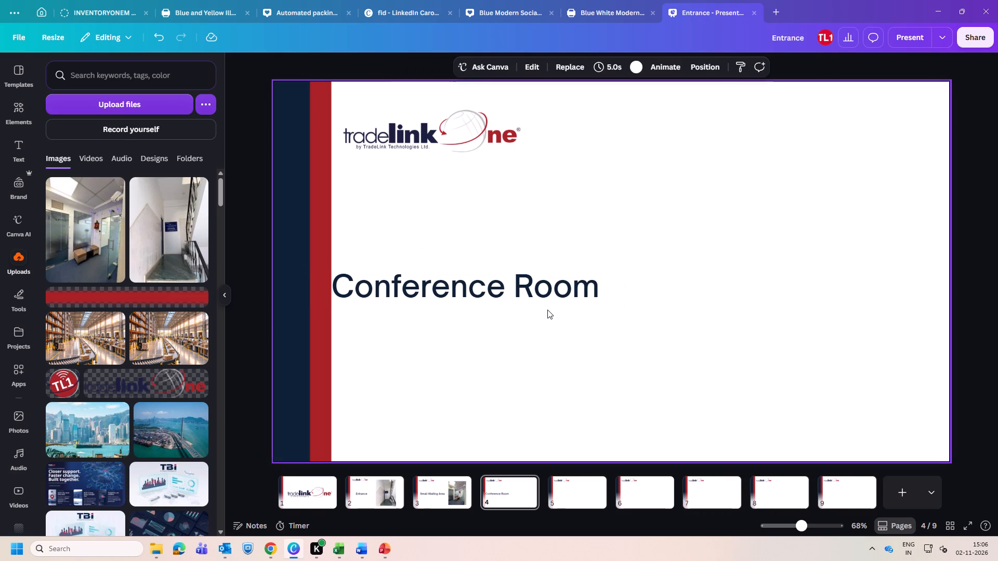
# Move the "Conference Room" heading away from the red bar and slightly up the page.
pyautogui.moveTo(546, 293); pyautogui.dragTo(595, 280)
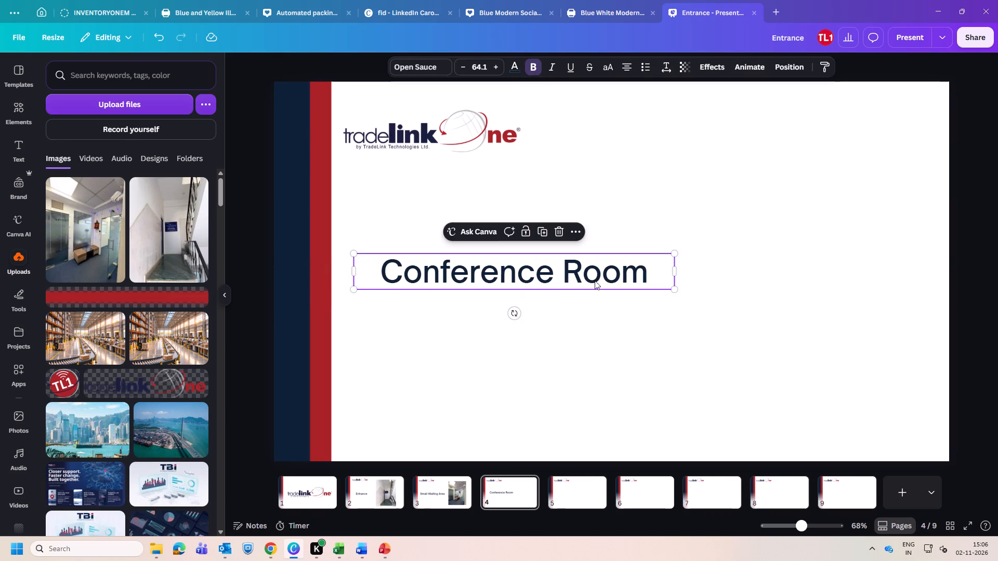
pyautogui.click(602, 348)
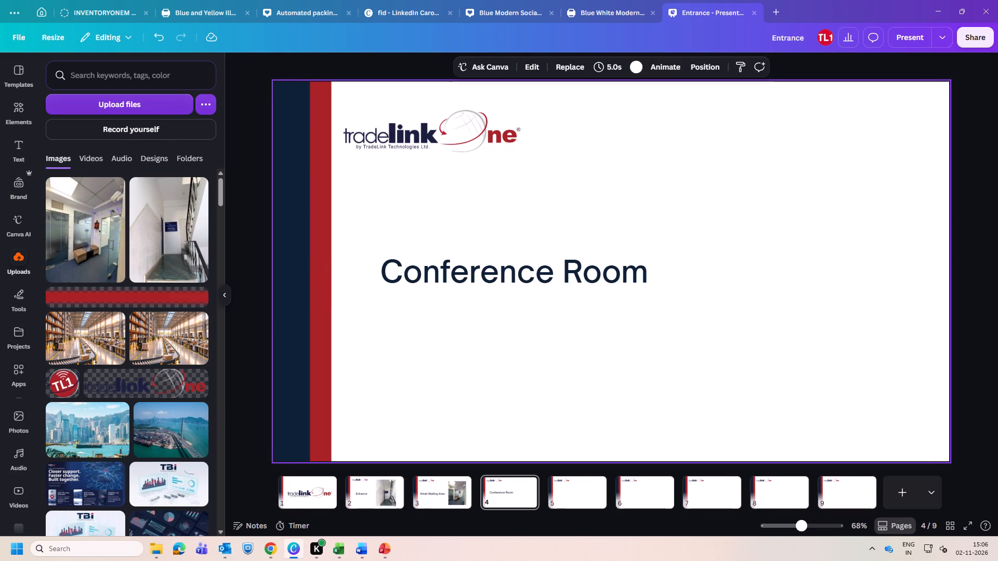
# Open the file picker for uploading another image.
pyautogui.click(162, 108)
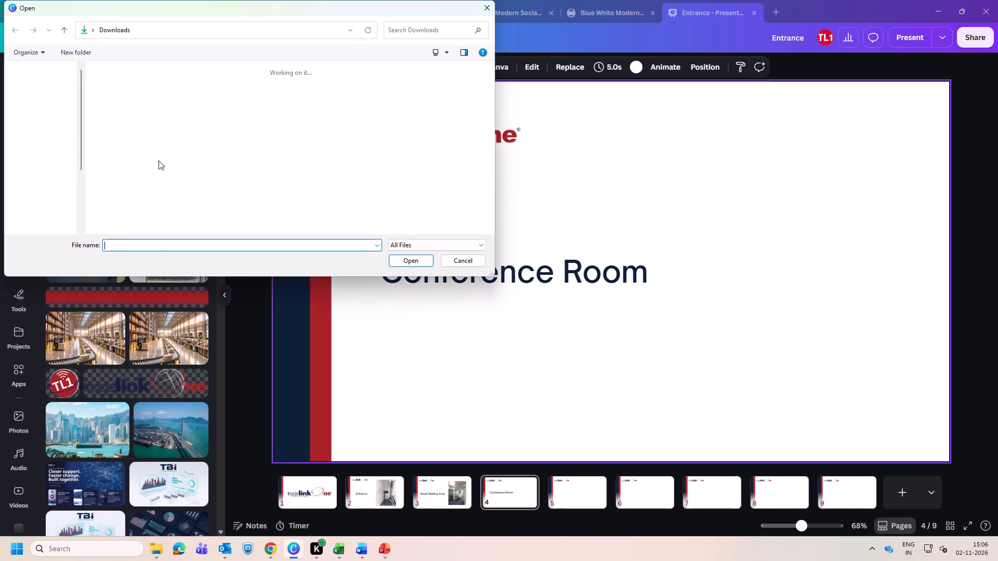
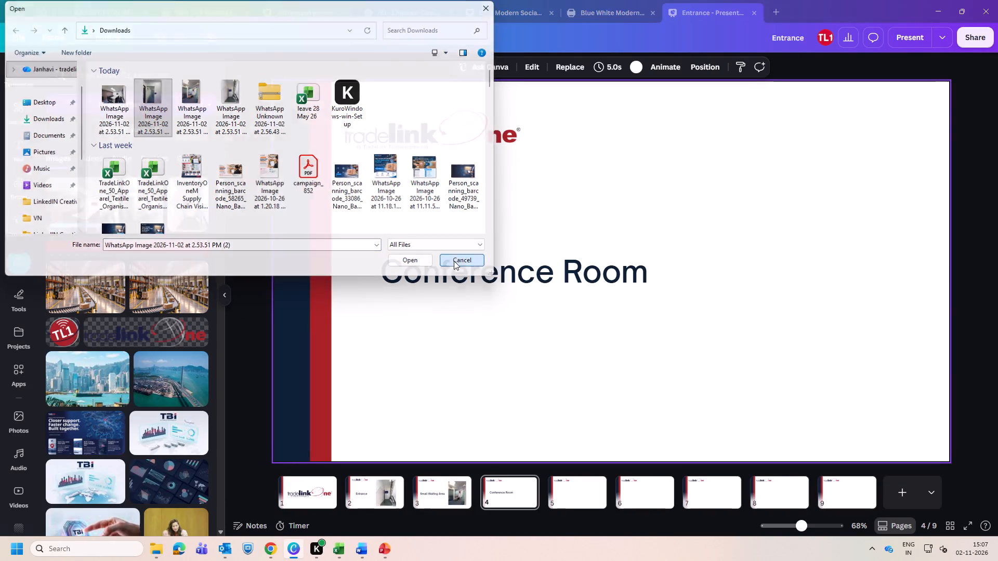
# Add the uploaded glass-door photo to page 4, shrink it and place it in the page's upper-right area.
pyautogui.scroll(9, 87, 247)
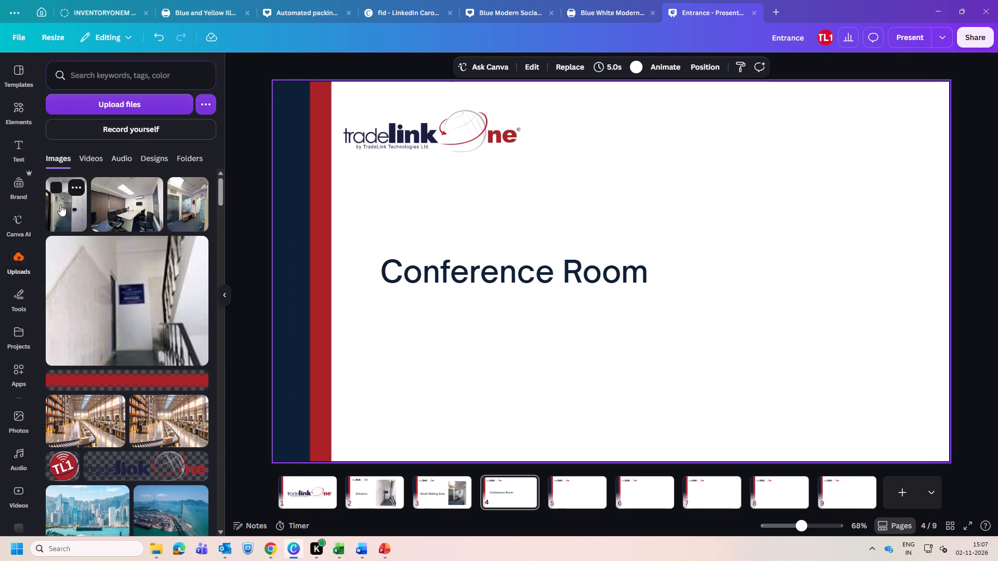
pyautogui.click(60, 205)
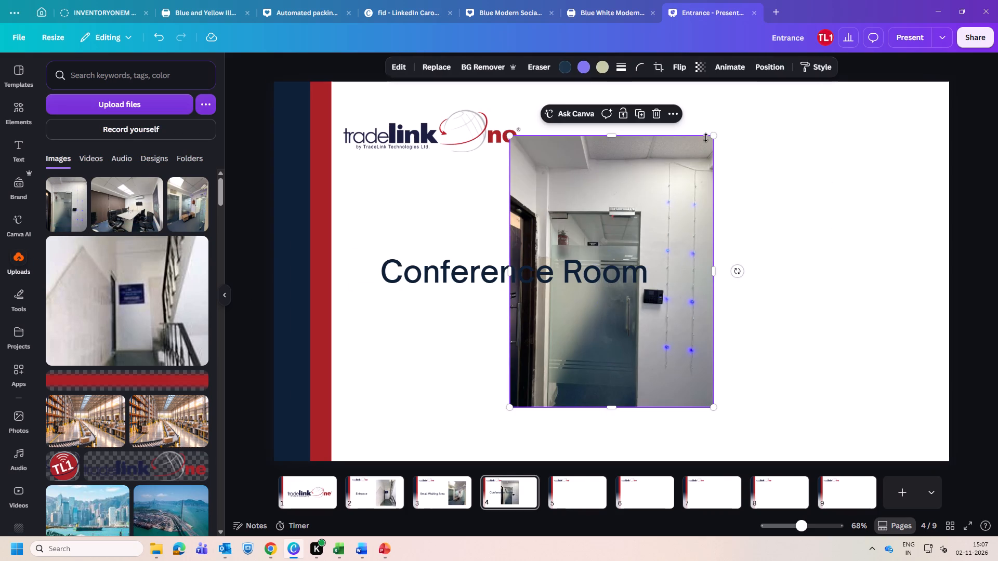
pyautogui.moveTo(715, 138); pyautogui.dragTo(650, 209)
pyautogui.moveTo(601, 247); pyautogui.dragTo(824, 148)
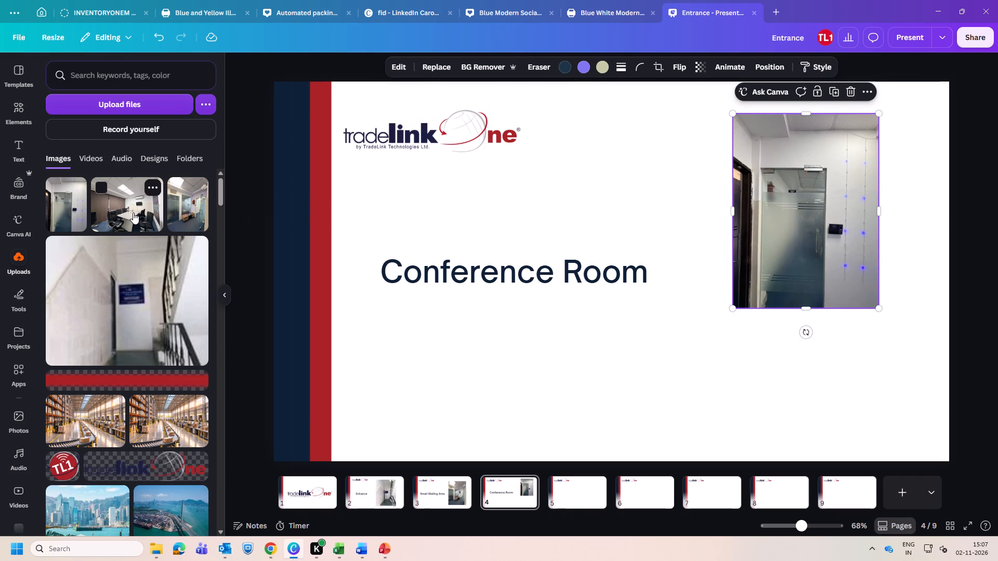
# Add the uploaded conference-room photo to page 4, shrink it and place it below the glass-door photo.
pyautogui.click(133, 212)
pyautogui.moveTo(783, 146); pyautogui.dragTo(674, 233)
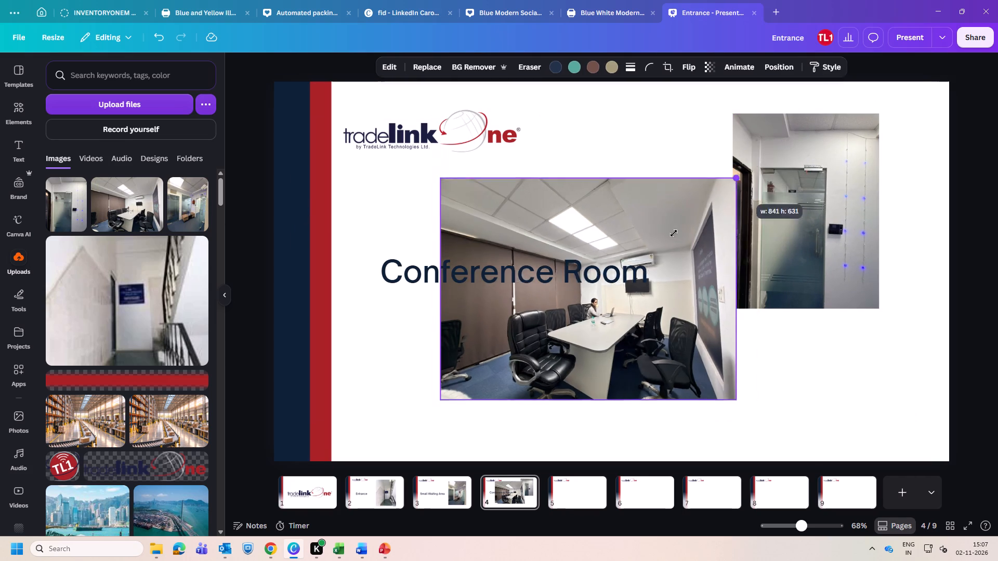
pyautogui.moveTo(674, 233); pyautogui.dragTo(654, 247)
pyautogui.moveTo(545, 338); pyautogui.dragTo(790, 387)
# Reposition the glass-door photo so it sits centred just above the conference-room photo with a narrow gap.
pyautogui.moveTo(795, 196); pyautogui.dragTo(746, 182)
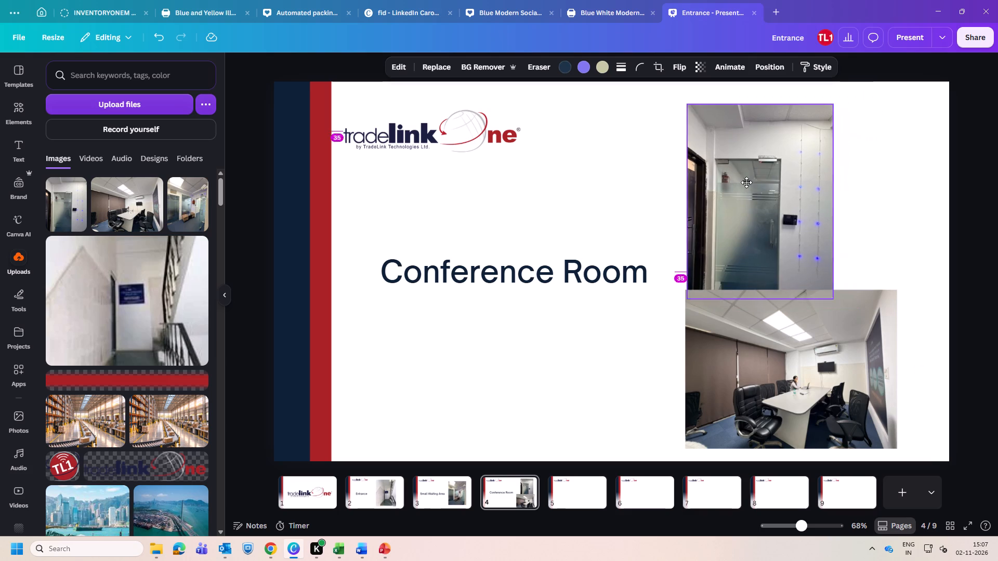
pyautogui.moveTo(746, 182); pyautogui.dragTo(771, 174)
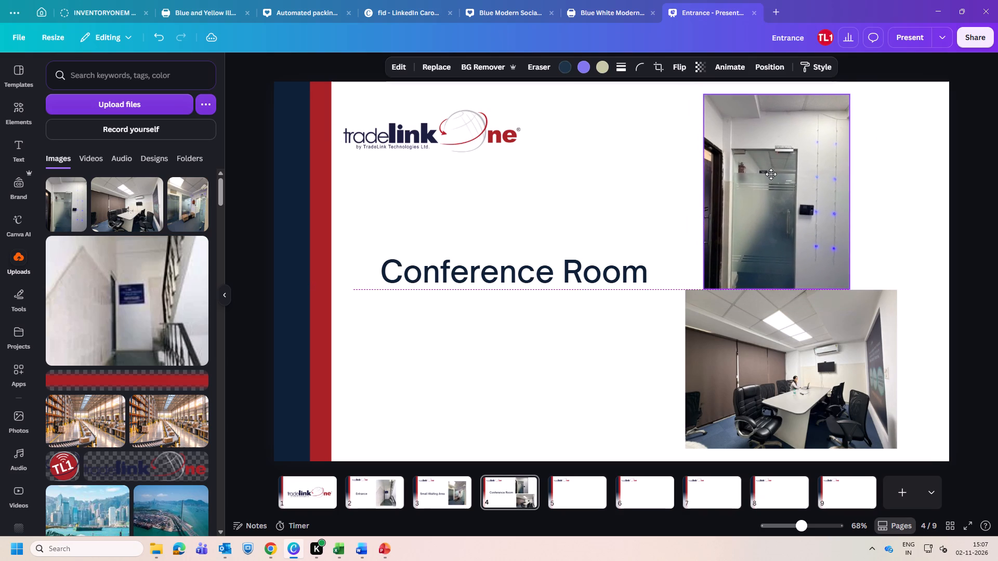
pyautogui.moveTo(771, 174); pyautogui.dragTo(777, 170)
pyautogui.click(575, 348)
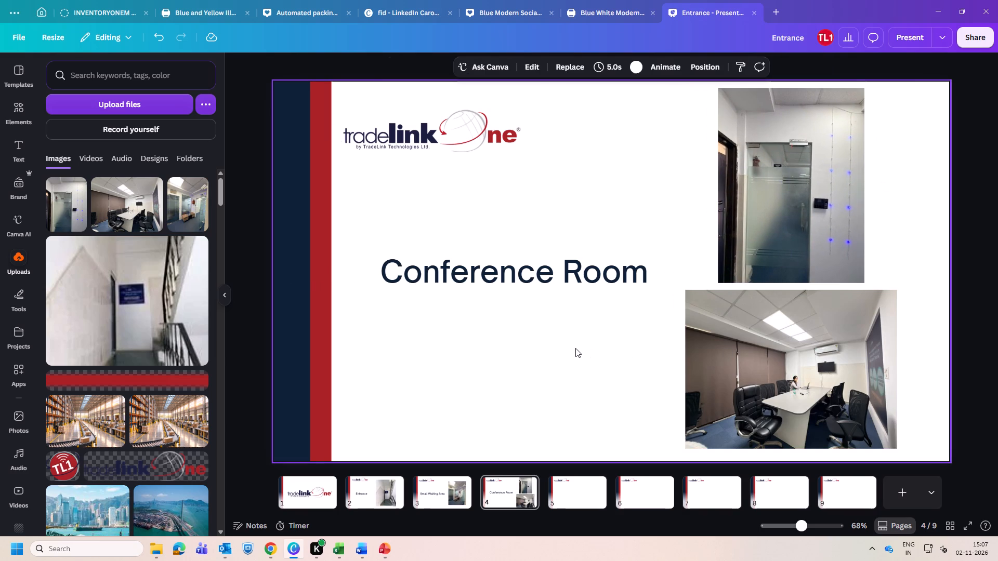
pyautogui.click(750, 237)
pyautogui.press('Down')
pyautogui.press('Down')
pyautogui.press('Down')
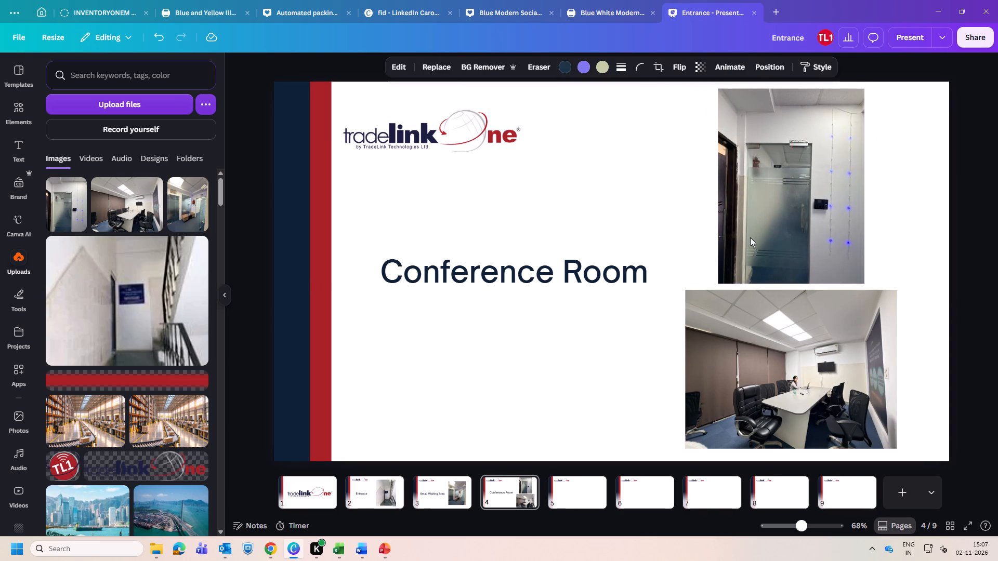
pyautogui.press('Down')
pyautogui.press('Down')
pyautogui.press('Down')
pyautogui.press('Down')
pyautogui.click(693, 217)
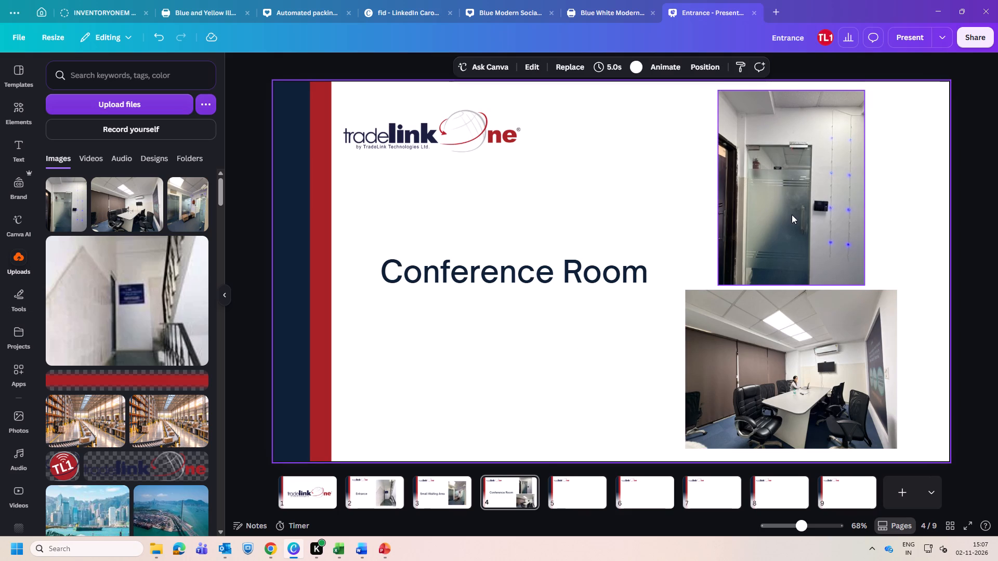
# Extend the page 4 heading to read "Conference Room Entry Gate".
pyautogui.click(508, 276)
pyautogui.click(665, 274)
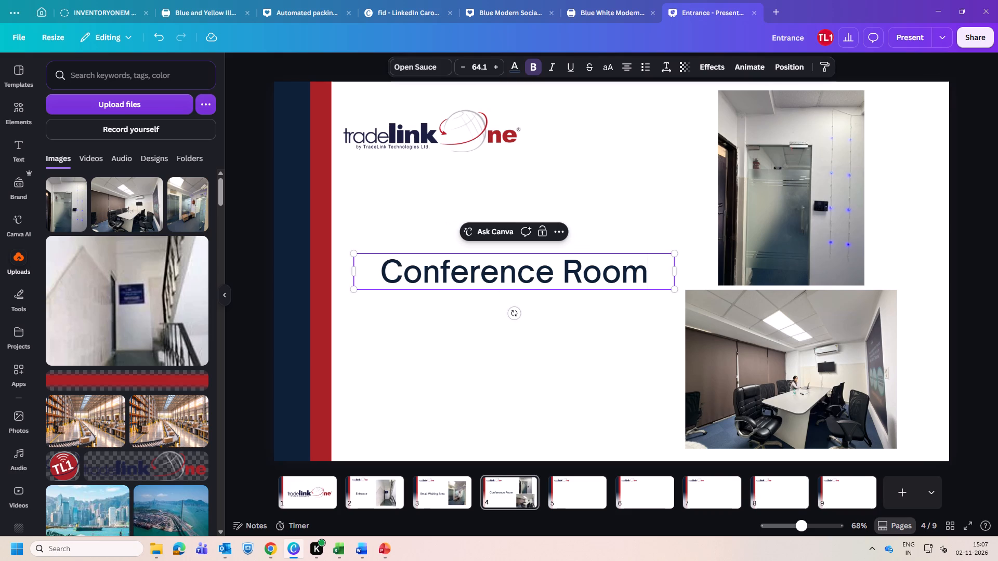
pyautogui.press('space')
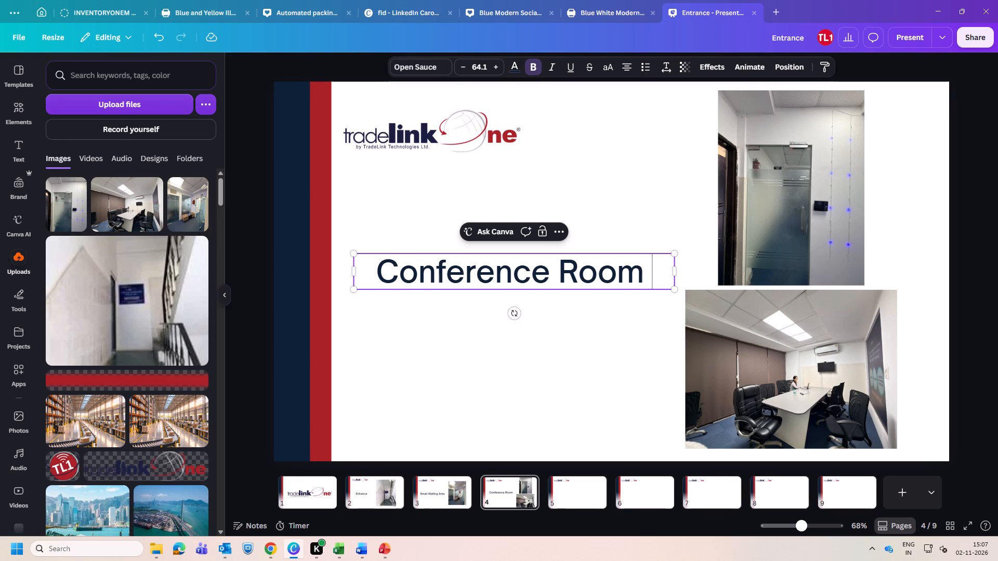
pyautogui.write('Entry')
pyautogui.press('space')
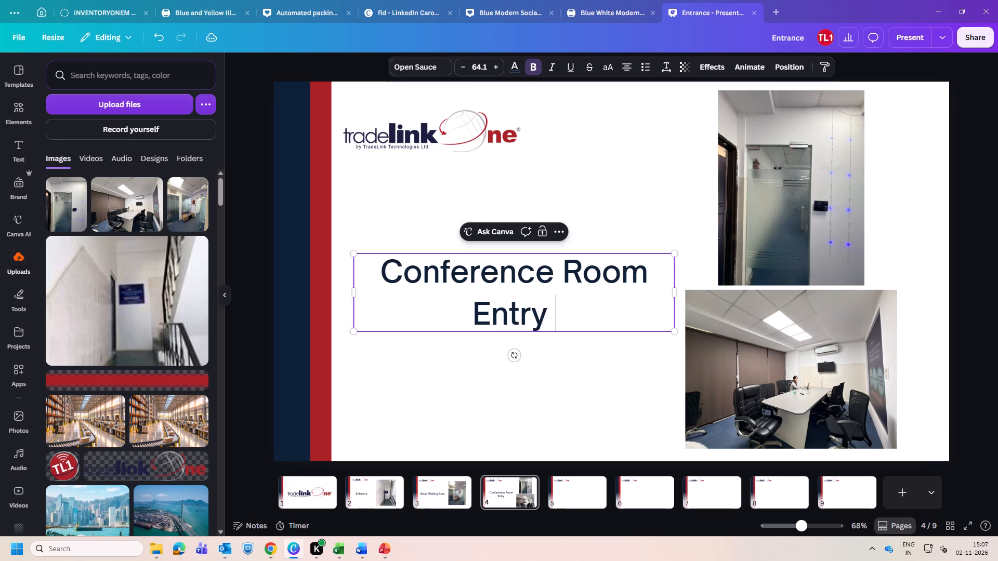
pyautogui.write('Gate')
pyautogui.press('space')
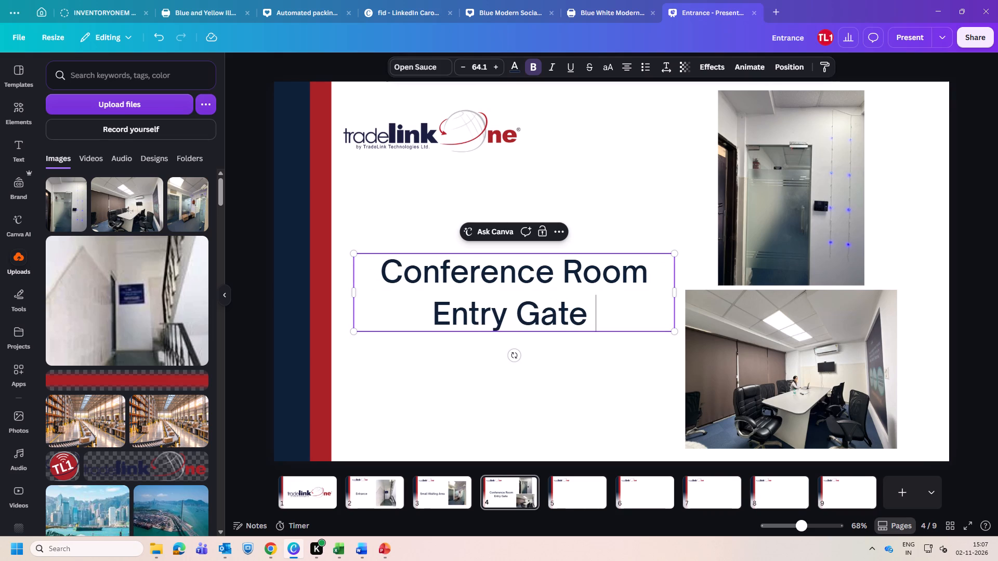
# Scale the "Conference Room Entry Gate" heading down to about size 36.7 and move it up beside the glass-door photo.
pyautogui.moveTo(675, 252); pyautogui.dragTo(664, 260)
pyautogui.moveTo(664, 260); pyautogui.dragTo(479, 341)
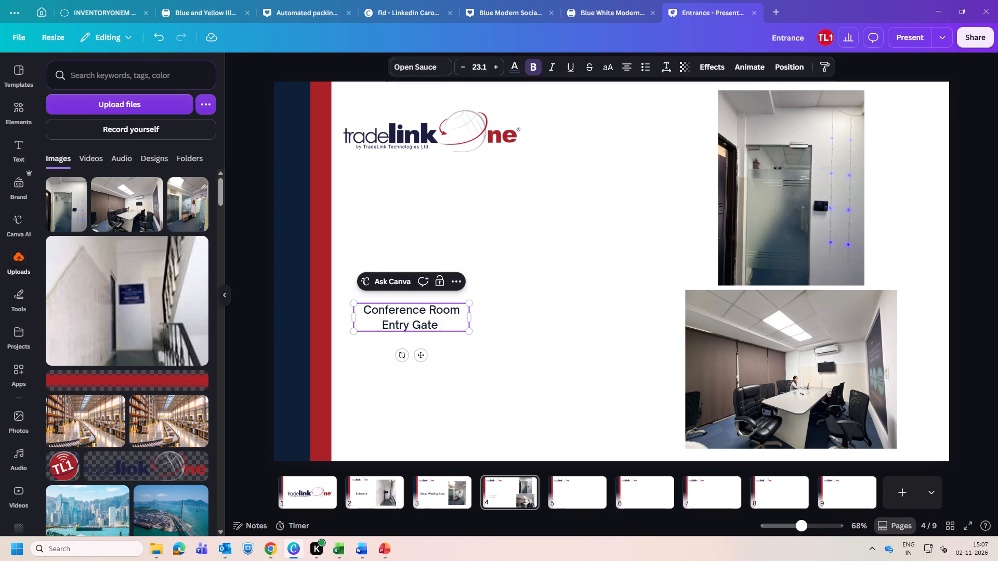
pyautogui.moveTo(434, 319); pyautogui.dragTo(554, 273)
pyautogui.click(568, 277)
pyautogui.moveTo(412, 322); pyautogui.dragTo(514, 304)
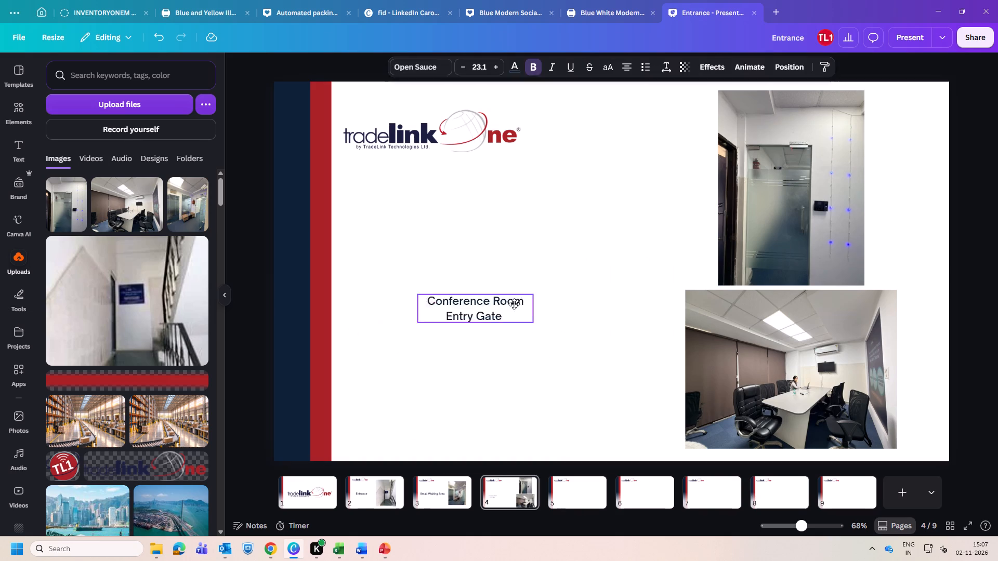
pyautogui.moveTo(514, 304); pyautogui.dragTo(584, 206)
pyautogui.moveTo(527, 185); pyautogui.dragTo(513, 181)
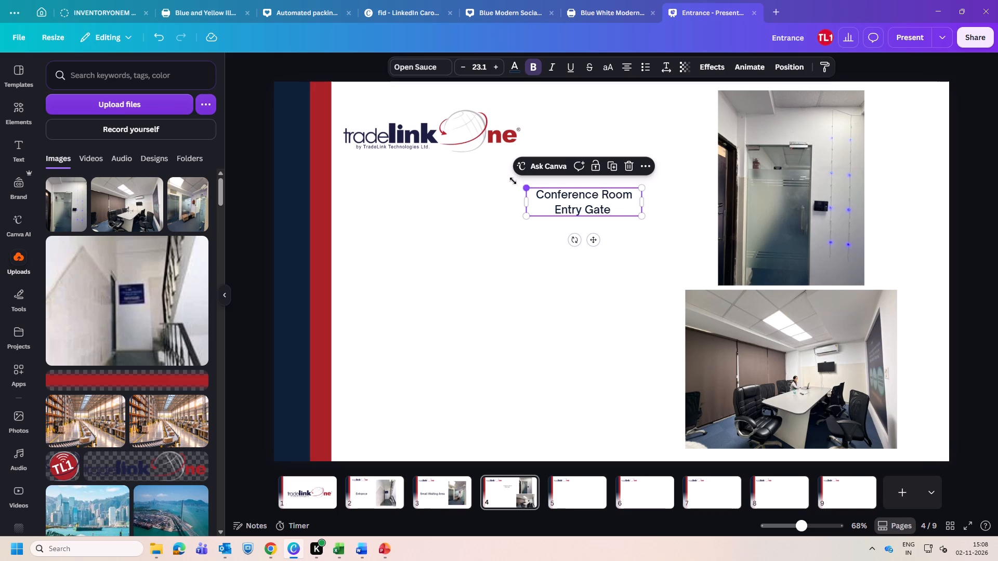
pyautogui.moveTo(513, 181); pyautogui.dragTo(457, 173)
pyautogui.click(522, 272)
# Duplicate the "Conference Room Entry Gate" heading and place the copy beside the conference-room photo.
pyautogui.click(579, 198)
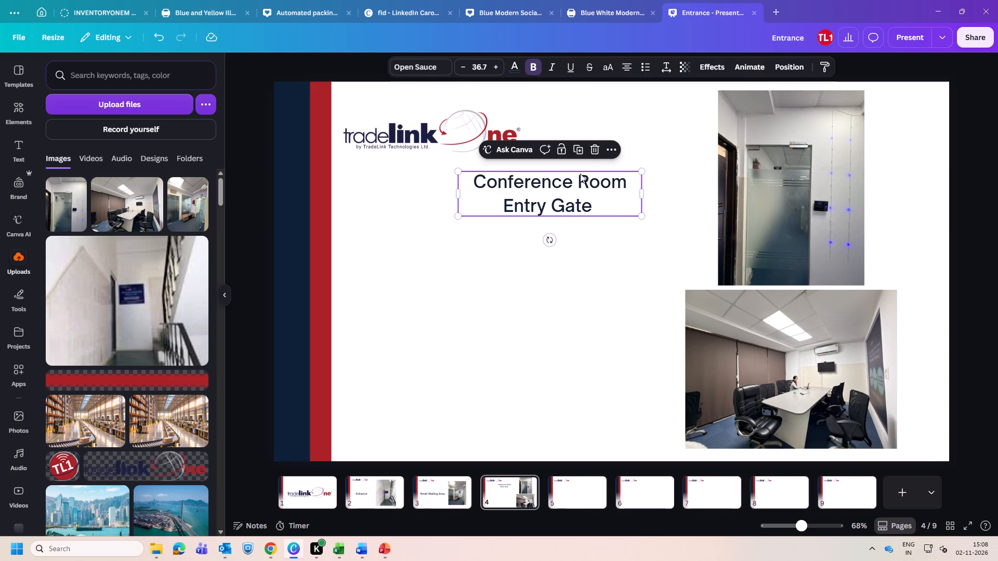
pyautogui.click(577, 148)
pyautogui.moveTo(576, 196); pyautogui.dragTo(560, 379)
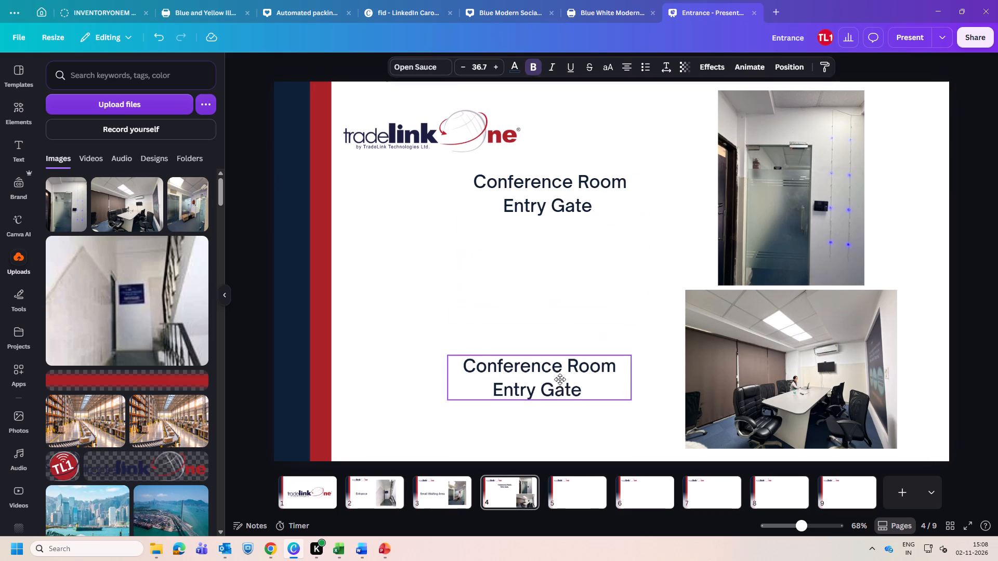
pyautogui.moveTo(560, 379); pyautogui.dragTo(562, 370)
# Remove "Entry Gate" from the copied heading, leaving "Conference Room", and nudge it slightly down.
pyautogui.click(599, 384)
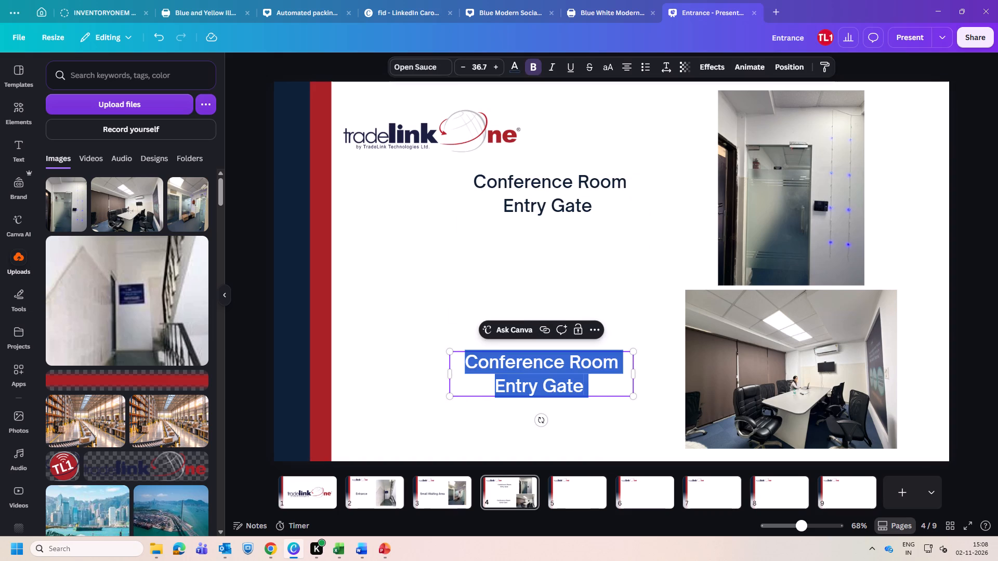
pyautogui.click(599, 384)
pyautogui.moveTo(593, 385); pyautogui.dragTo(495, 380)
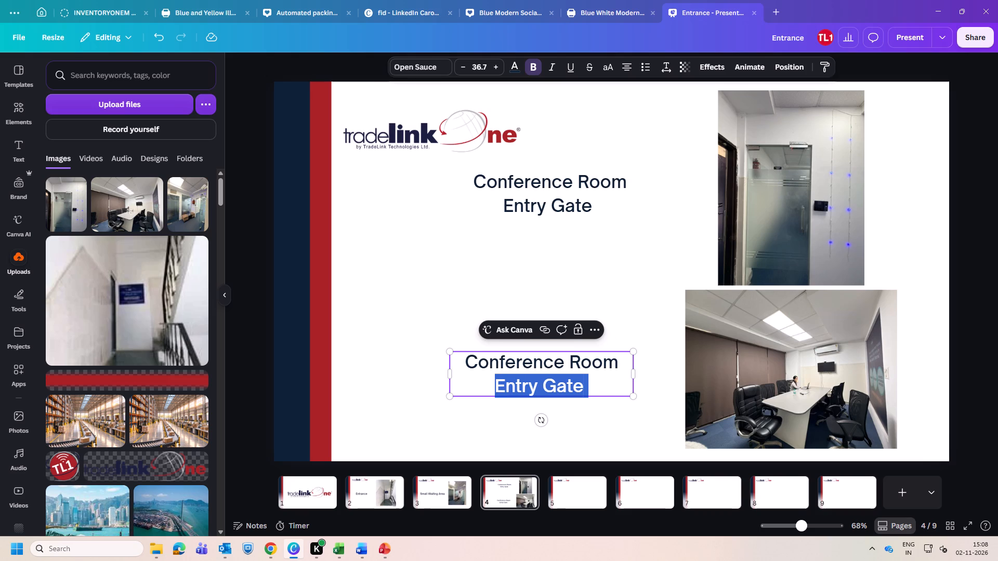
pyautogui.press('BackSpace')
pyautogui.click(549, 420)
pyautogui.moveTo(567, 360); pyautogui.dragTo(567, 372)
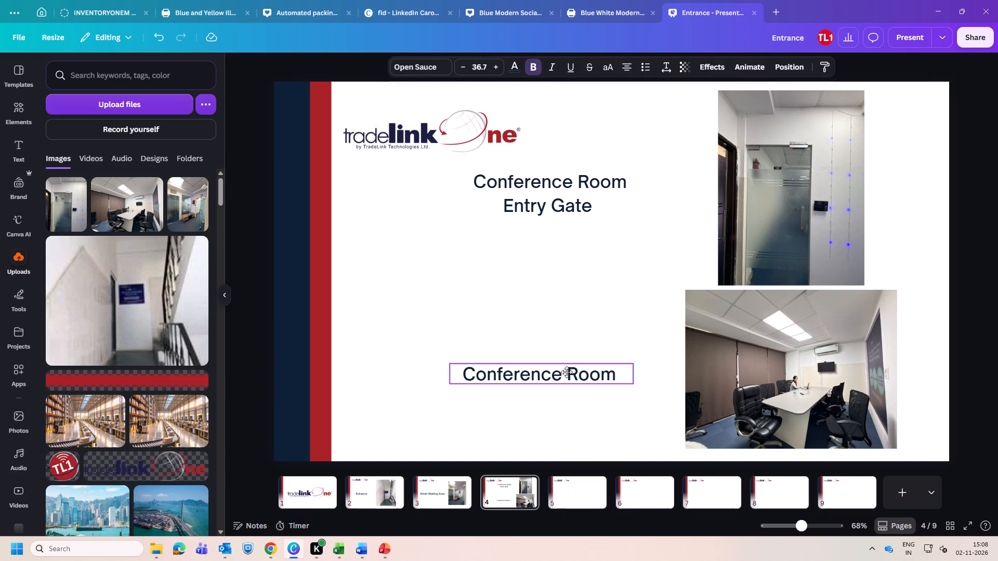
pyautogui.moveTo(567, 372); pyautogui.dragTo(567, 377)
# Widen the "Conference Room Entry Gate" text box until the heading fits on one line.
pyautogui.click(558, 173)
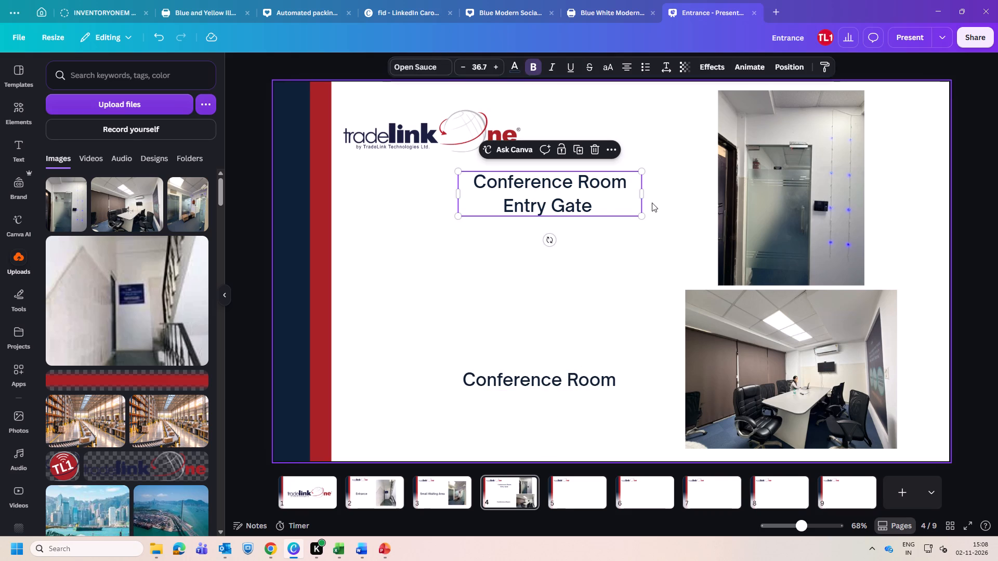
pyautogui.moveTo(642, 196); pyautogui.dragTo(704, 191)
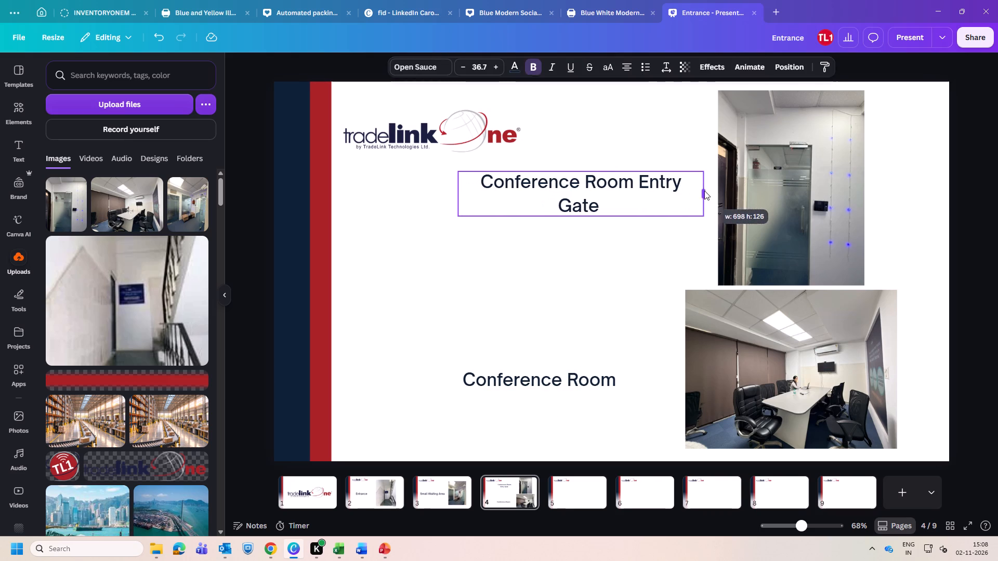
pyautogui.moveTo(704, 191); pyautogui.dragTo(717, 191)
pyautogui.click(630, 271)
# Reposition both page 4 headings so each sits between the red bar and its photo, roughly level with the photo's middle.
pyautogui.moveTo(606, 195); pyautogui.dragTo(595, 196)
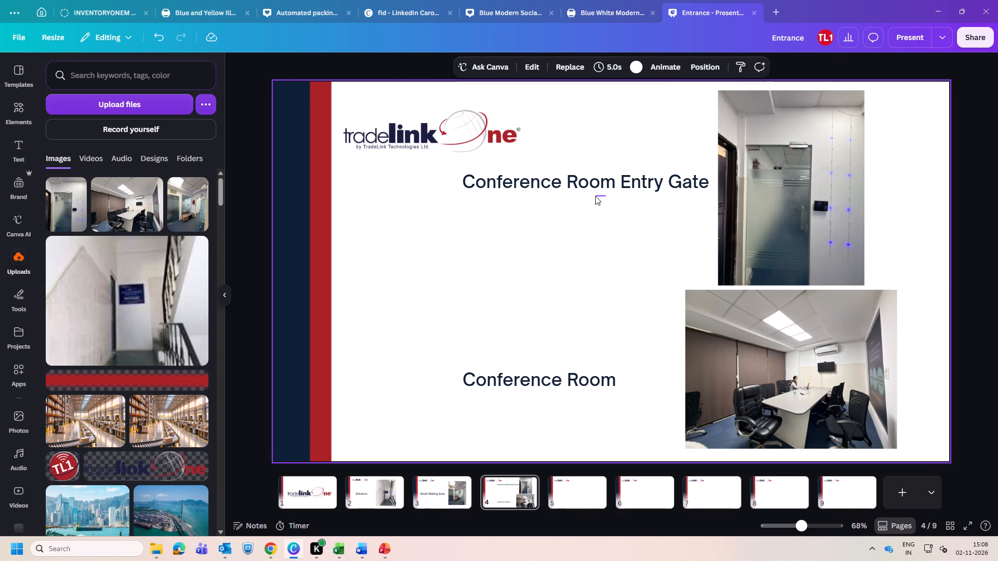
pyautogui.moveTo(595, 196); pyautogui.dragTo(594, 191)
pyautogui.moveTo(595, 183); pyautogui.dragTo(546, 197)
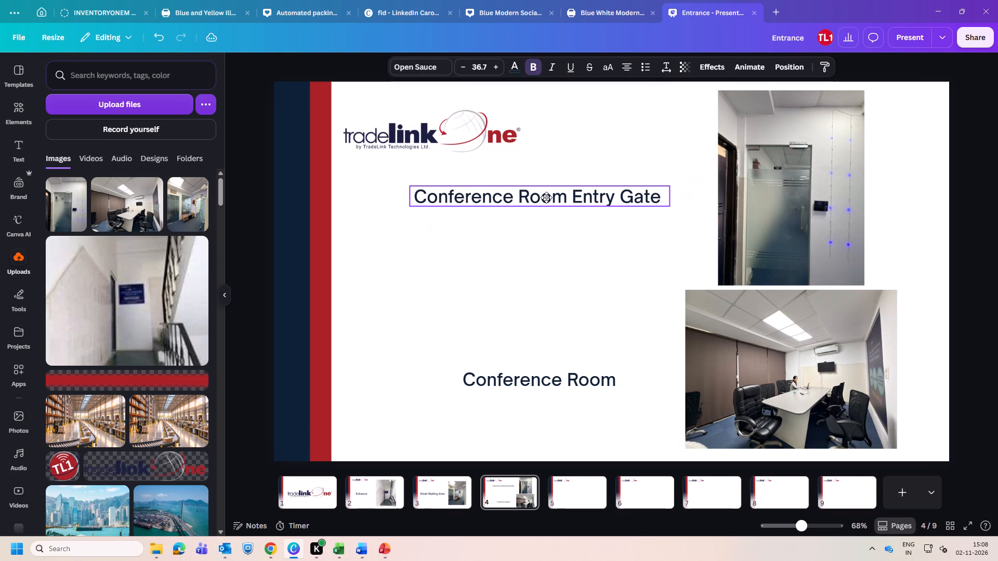
pyautogui.moveTo(546, 197); pyautogui.dragTo(544, 218)
pyautogui.moveTo(553, 388); pyautogui.dragTo(552, 384)
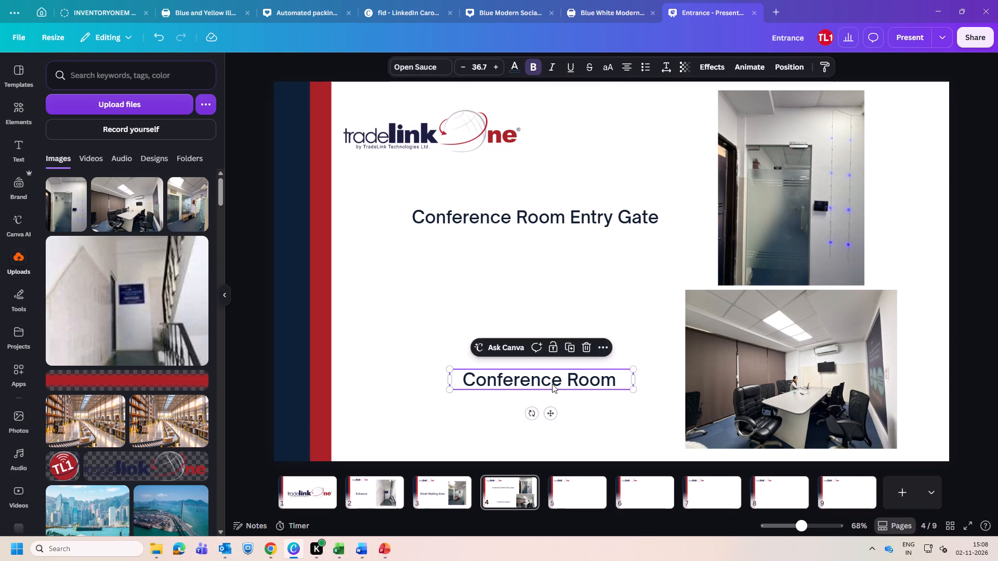
pyautogui.moveTo(552, 384); pyautogui.dragTo(551, 369)
pyautogui.click(663, 272)
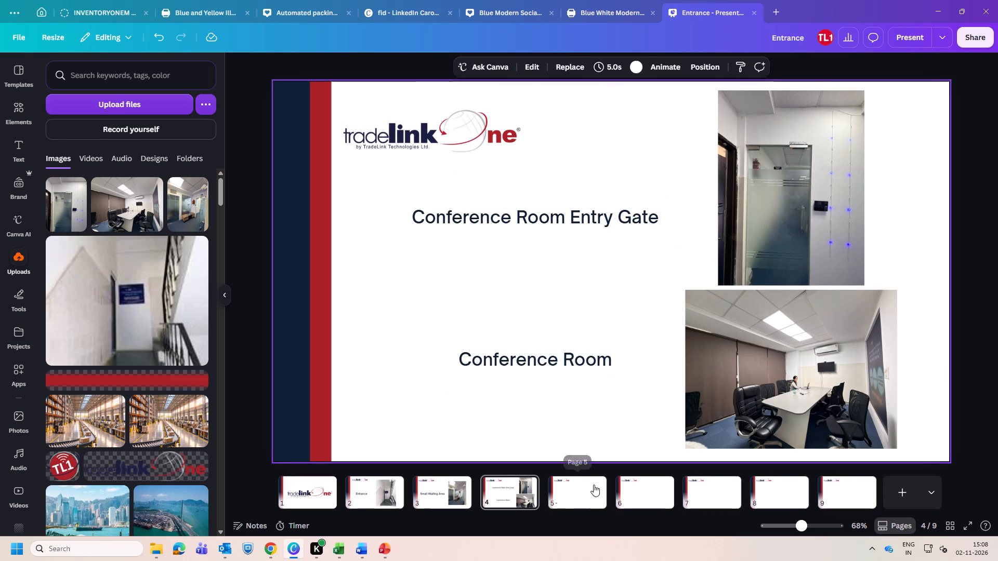
# Open page 5 of the presentation.
pyautogui.click(569, 492)
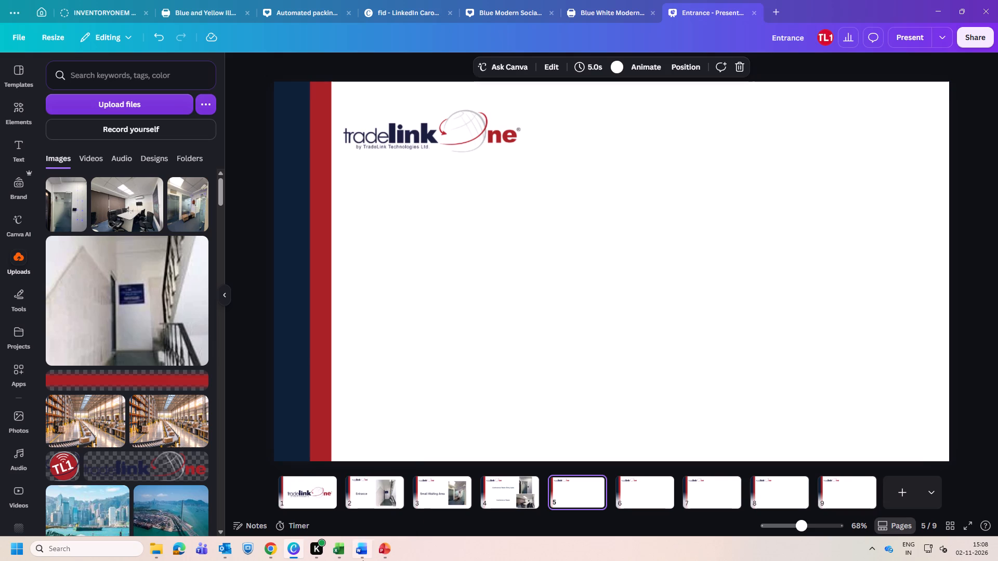
pyautogui.click(409, 458)
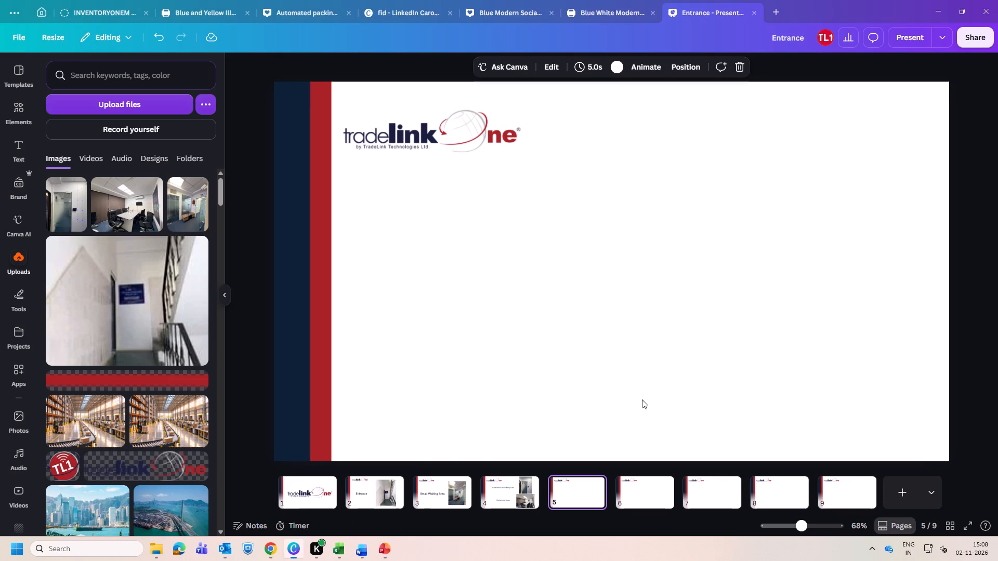
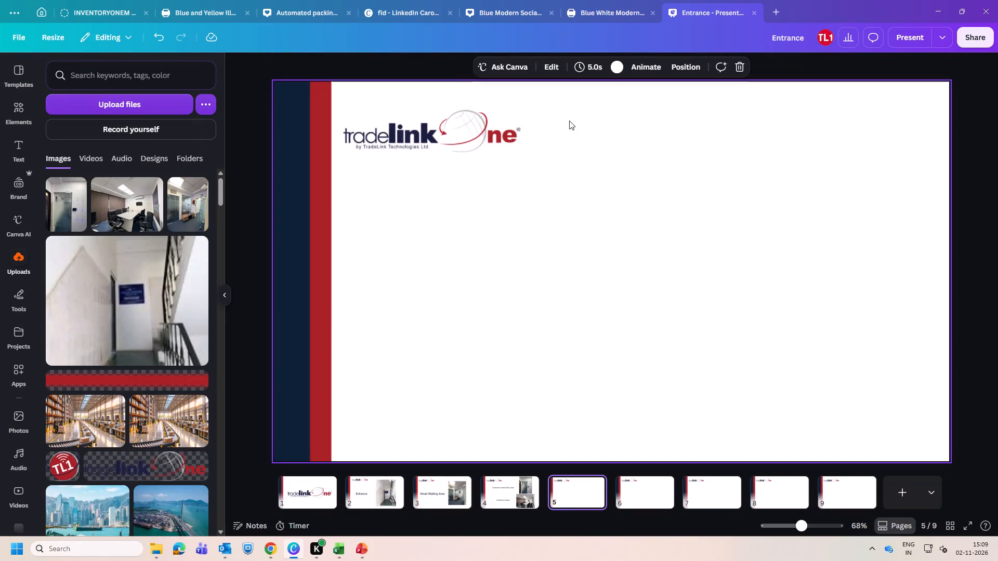
# Enlarge the tradelinkOne logo slightly on page 5 and on page 3, keeping its upper-left corner in place.
pyautogui.click(391, 119)
pyautogui.moveTo(519, 153); pyautogui.dragTo(539, 167)
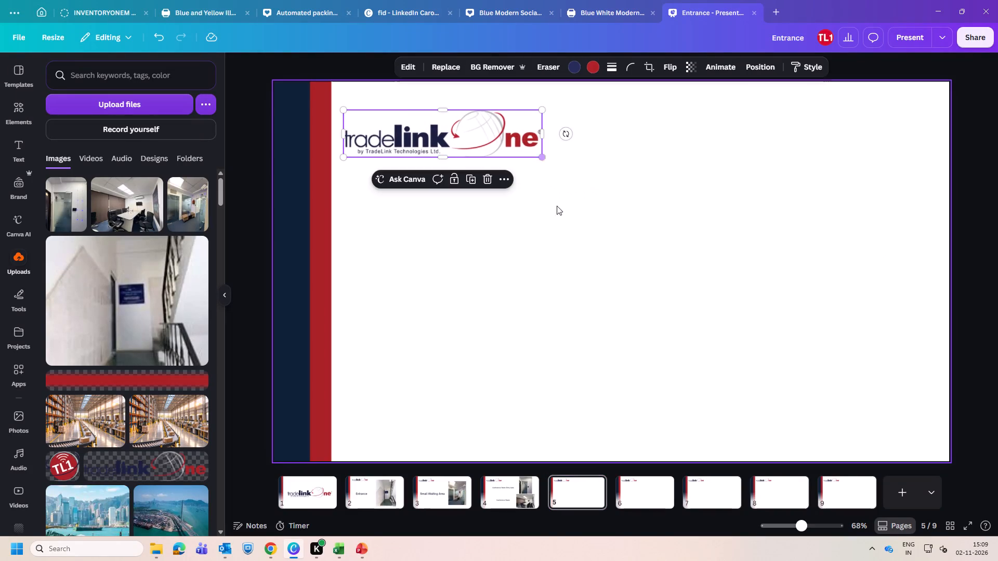
pyautogui.moveTo(622, 320); pyautogui.dragTo(624, 315)
pyautogui.click(432, 485)
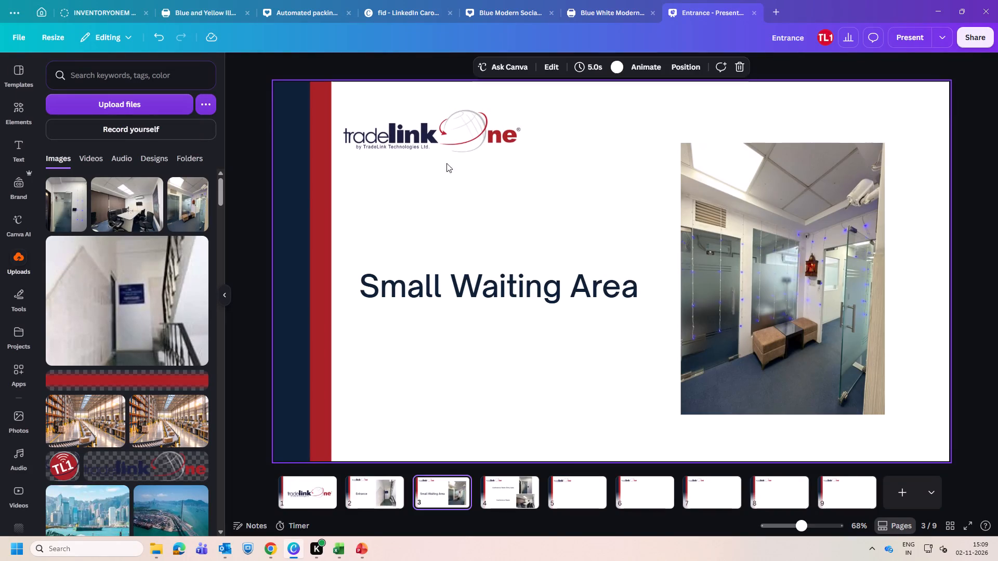
pyautogui.click(452, 137)
pyautogui.moveTo(521, 154); pyautogui.dragTo(545, 169)
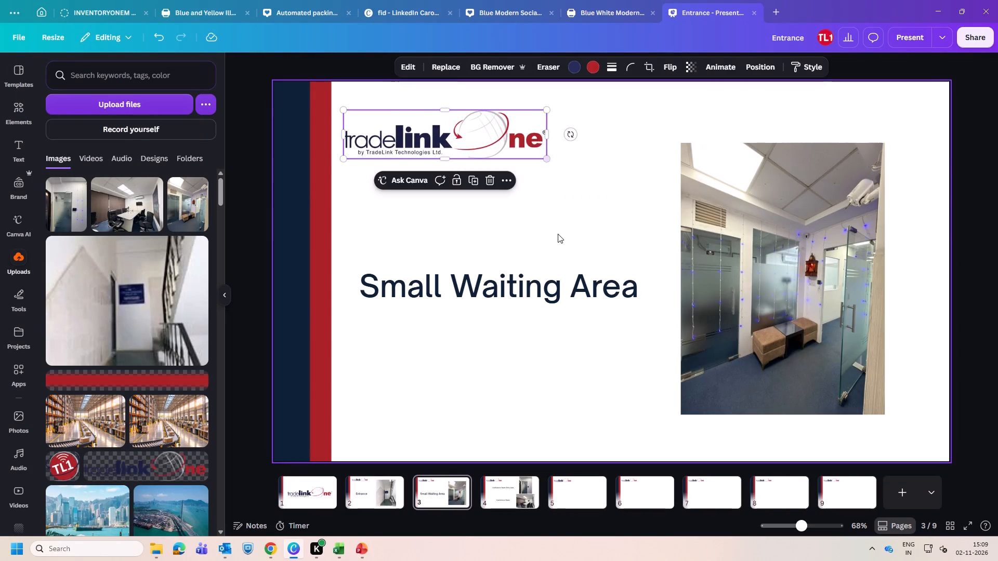
pyautogui.click(558, 237)
# Enlarge the tradelinkOne logo slightly on page 4 and on page 2, keeping its upper-left corner in place.
pyautogui.click(510, 499)
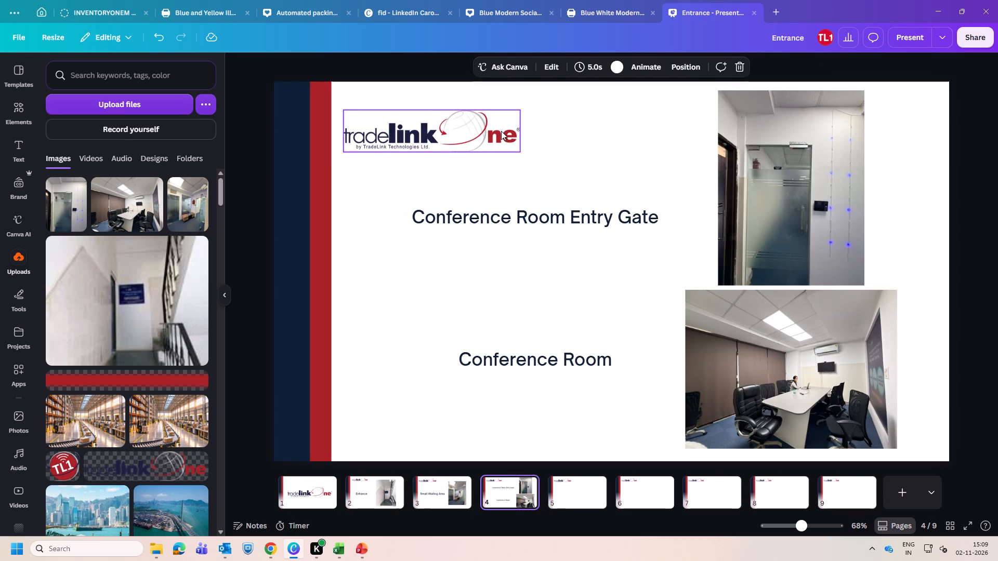
pyautogui.click(501, 131)
pyautogui.moveTo(523, 153); pyautogui.dragTo(549, 170)
pyautogui.click(539, 344)
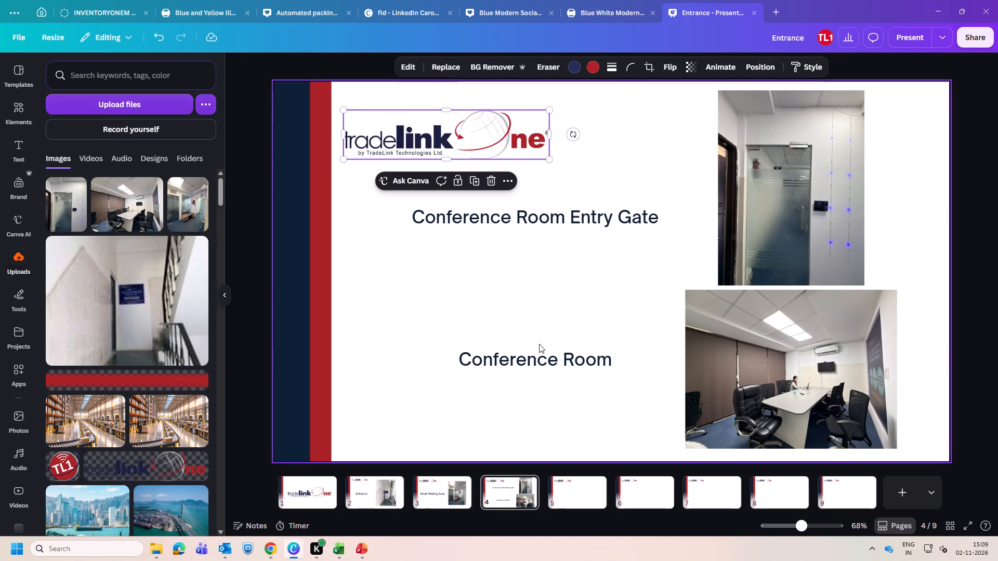
pyautogui.click(380, 493)
pyautogui.click(457, 108)
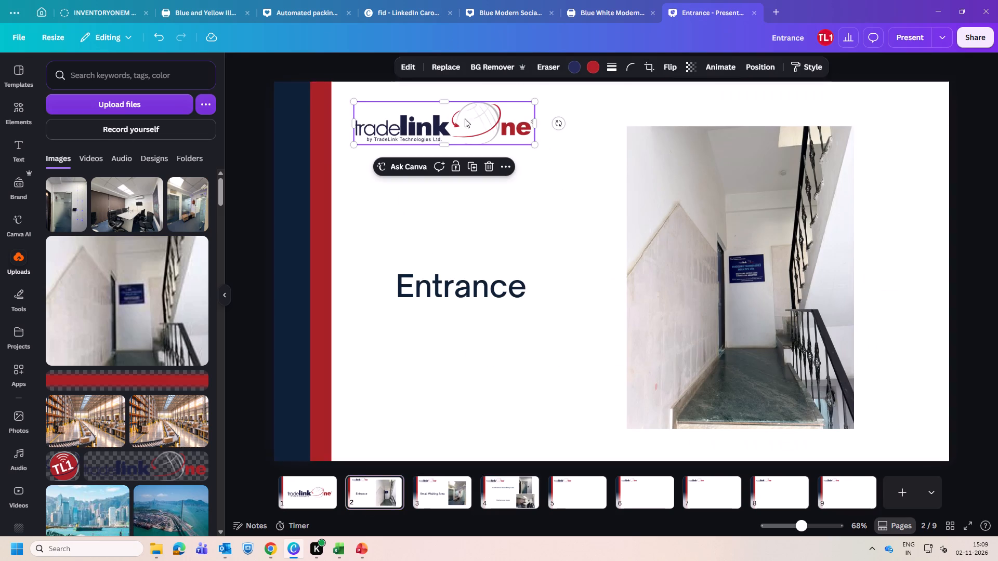
pyautogui.moveTo(534, 144); pyautogui.dragTo(561, 169)
pyautogui.click(558, 235)
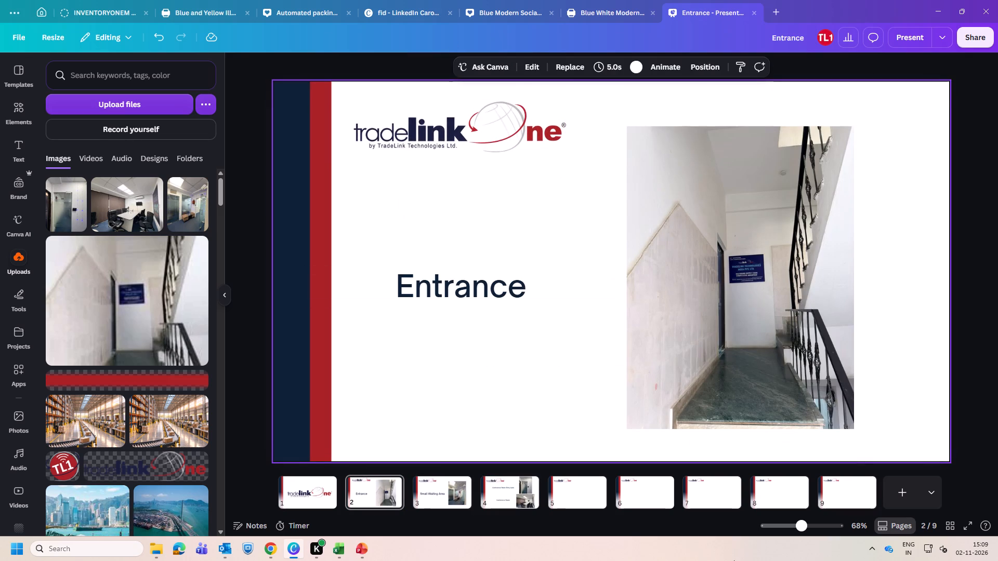
# On page 4, set the "Conference Room" heading to size 49.7, widen its box to fit one line, and shift it toward the red bar.
pyautogui.click(504, 488)
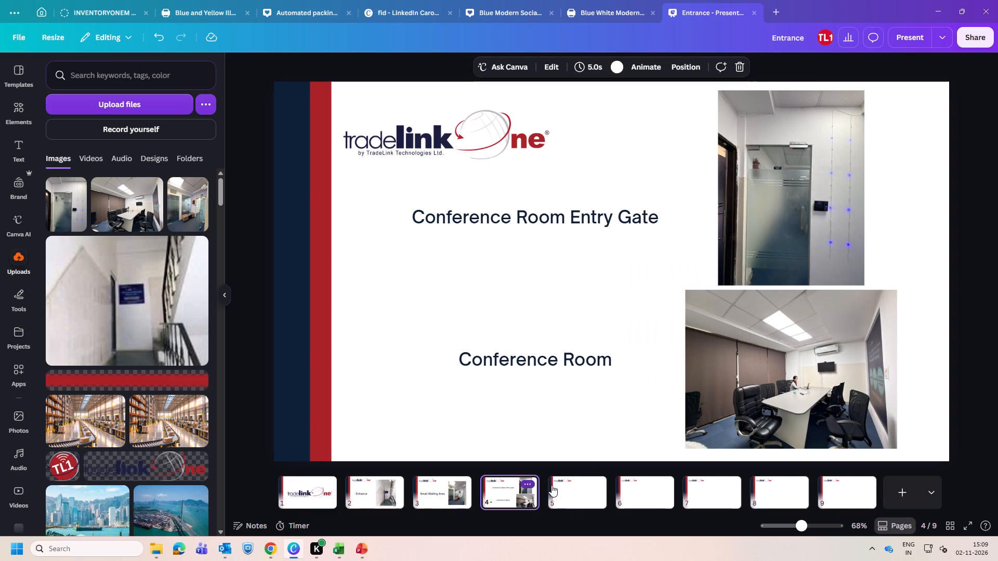
pyautogui.click(440, 488)
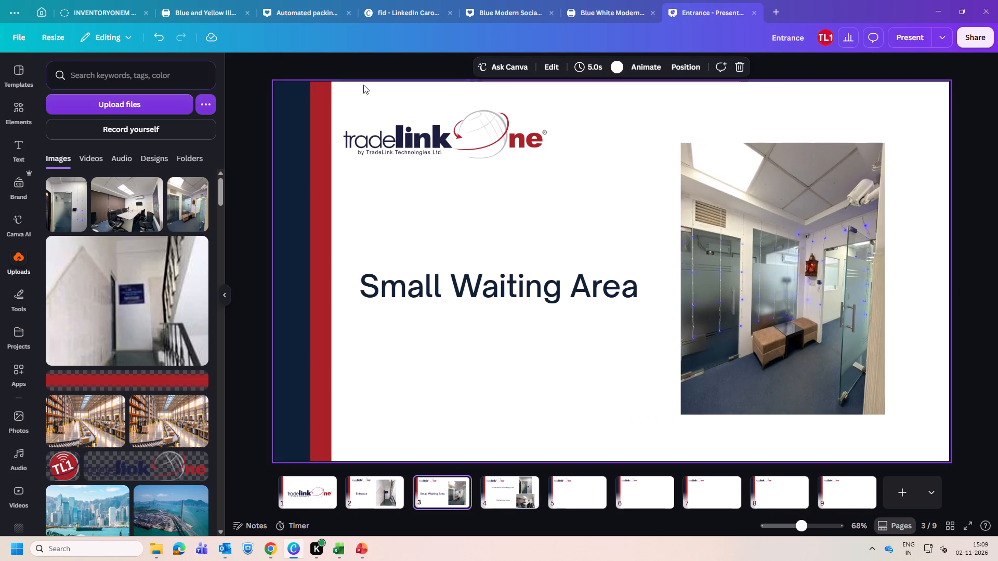
pyautogui.click(514, 492)
pyautogui.click(524, 356)
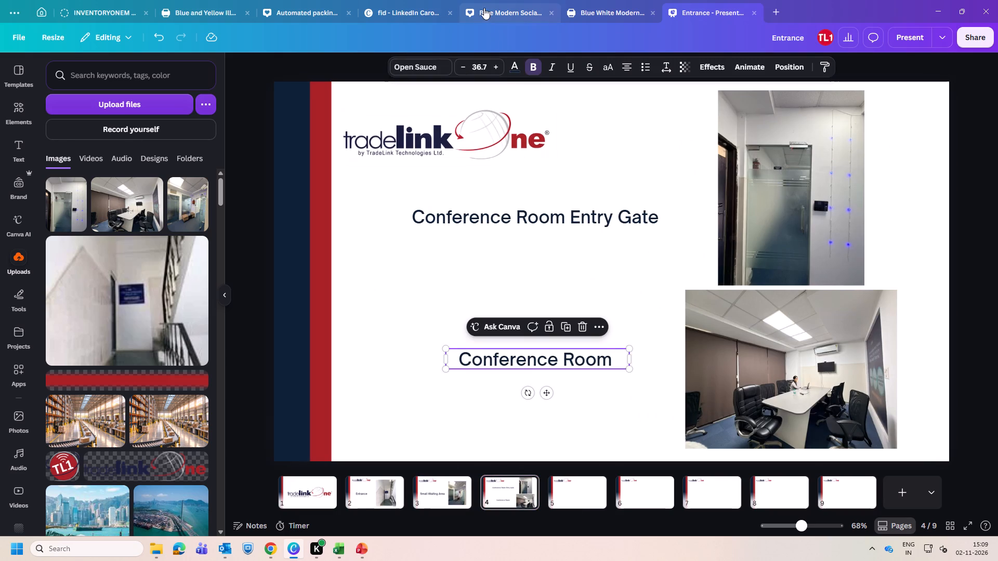
pyautogui.tripleClick(496, 66)
pyautogui.tripleClick(496, 66)
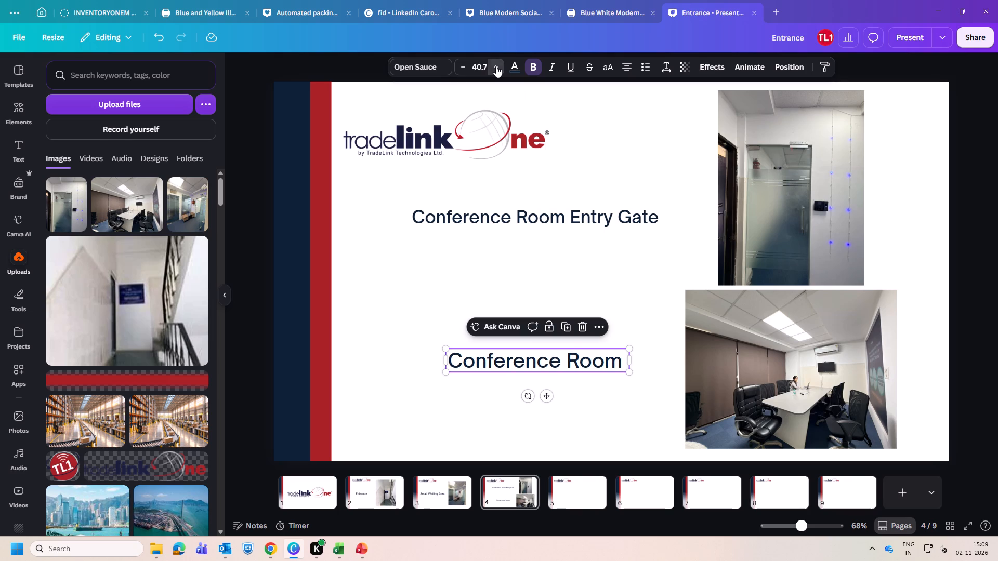
pyautogui.tripleClick(496, 66)
pyautogui.tripleClick(496, 66)
pyautogui.click(496, 66)
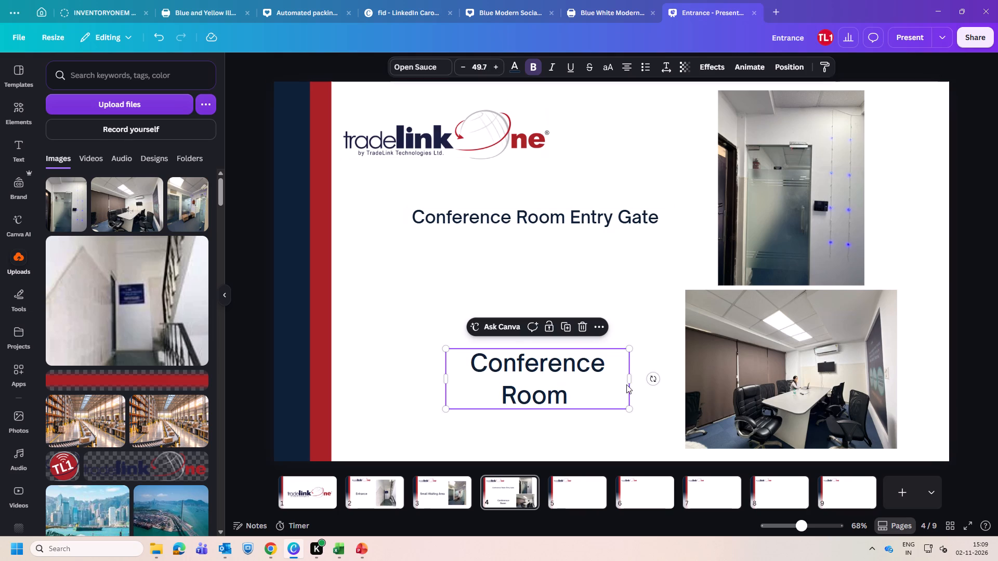
pyautogui.moveTo(629, 379); pyautogui.dragTo(663, 378)
pyautogui.click(623, 449)
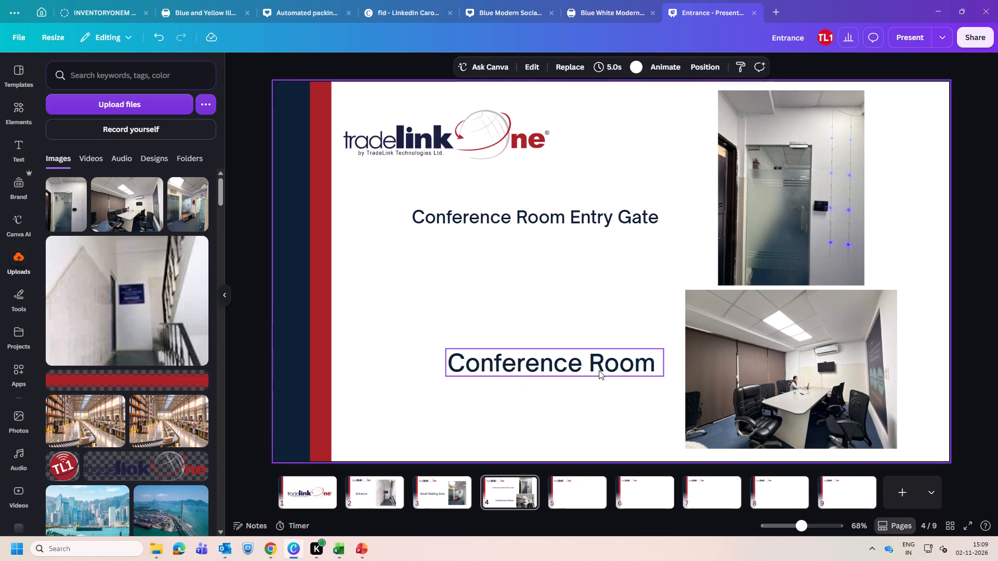
pyautogui.moveTo(599, 370); pyautogui.dragTo(573, 374)
# Set the "Conference Room Entry Gate" heading to size 44.7, widen its box to fit one line, and center it between the red bar and photo.
pyautogui.click(529, 212)
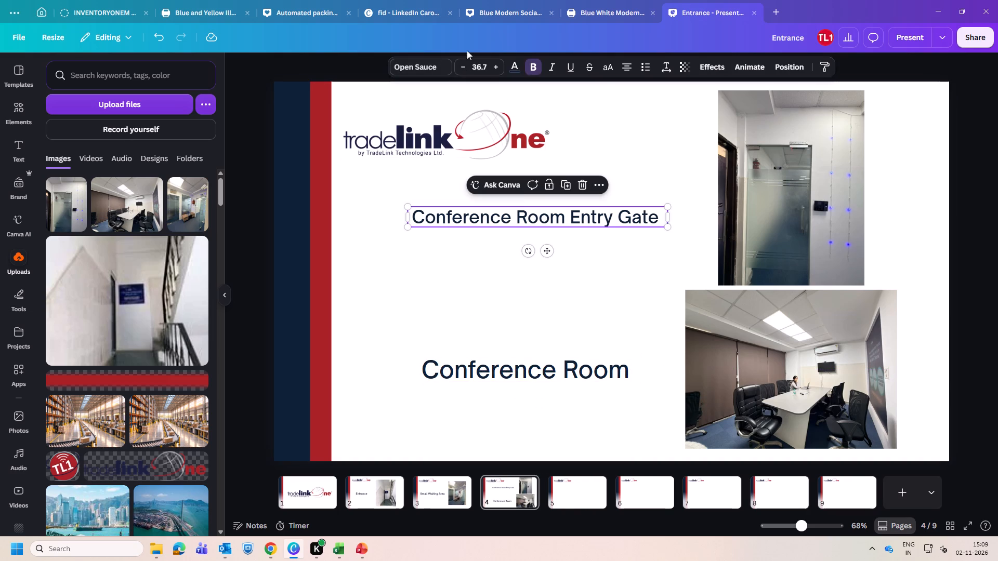
pyautogui.tripleClick(494, 69)
pyautogui.tripleClick(494, 69)
pyautogui.doubleClick(494, 68)
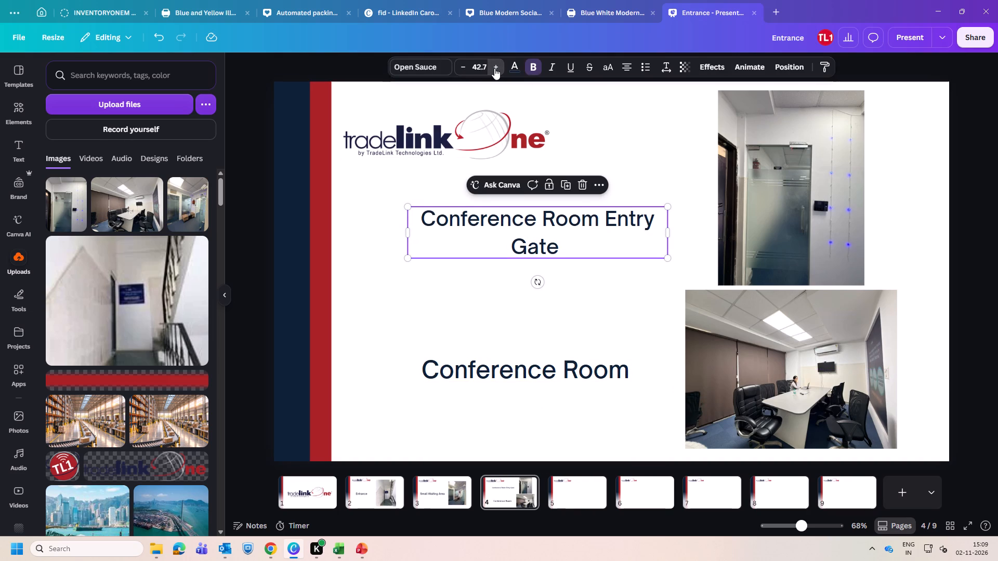
pyautogui.moveTo(669, 236); pyautogui.dragTo(715, 232)
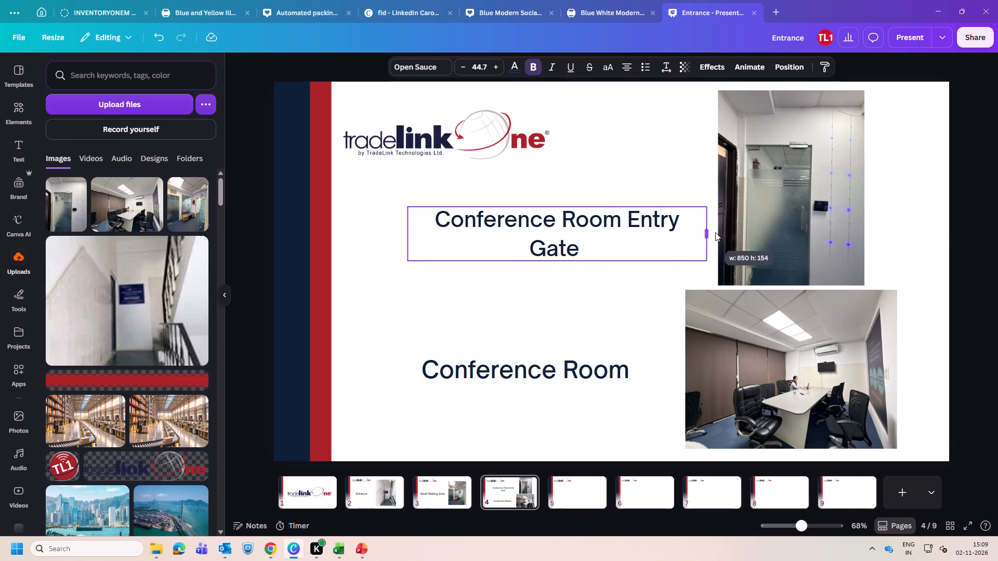
pyautogui.moveTo(715, 232); pyautogui.dragTo(716, 232)
pyautogui.click(593, 280)
pyautogui.moveTo(633, 222); pyautogui.dragTo(594, 222)
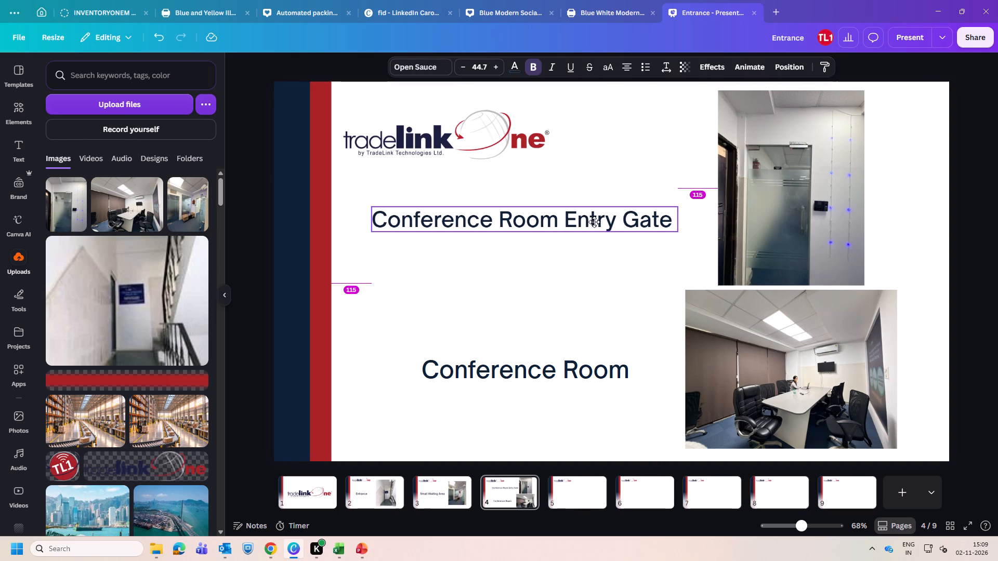
pyautogui.moveTo(594, 222); pyautogui.dragTo(596, 216)
pyautogui.click(597, 304)
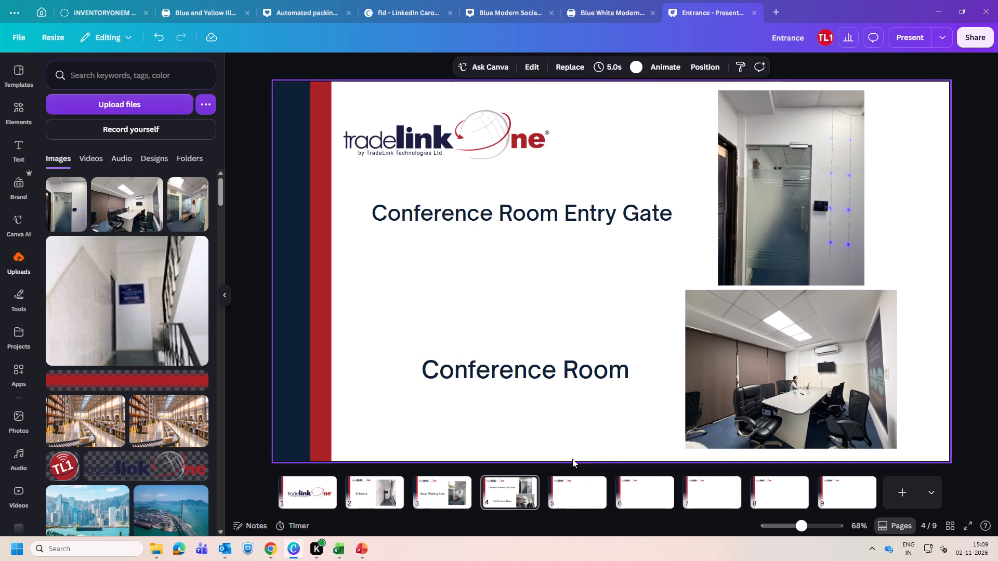
# Shift the conference room photo and its heading toward the red bar so the photo sits directly beside "Conference Room".
pyautogui.click(738, 373)
pyautogui.moveTo(738, 373); pyautogui.dragTo(708, 373)
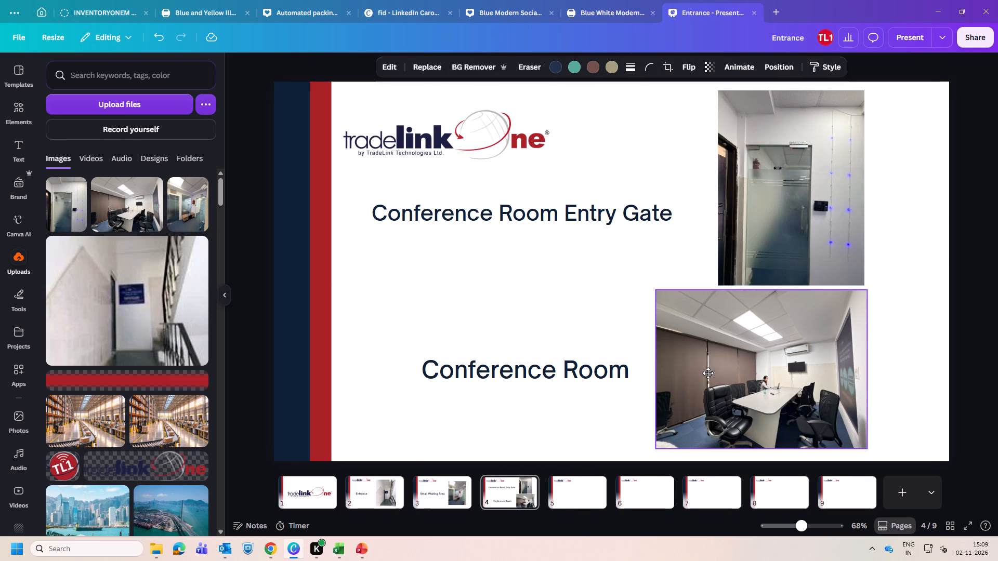
pyautogui.moveTo(708, 373); pyautogui.dragTo(699, 372)
pyautogui.click(553, 373)
pyautogui.moveTo(553, 373); pyautogui.dragTo(517, 374)
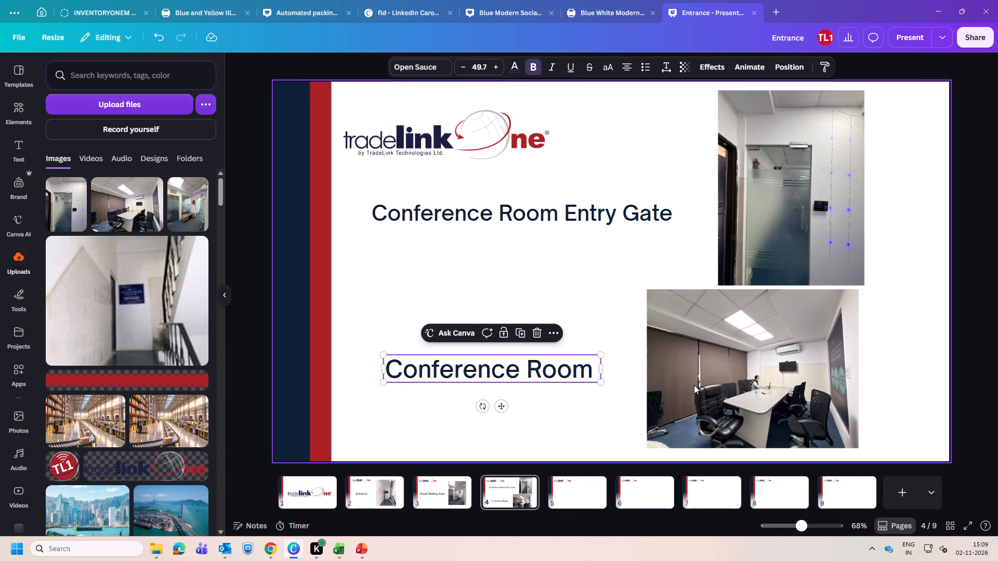
pyautogui.moveTo(694, 385); pyautogui.dragTo(649, 391)
pyautogui.click(510, 413)
# Move the entry gate photo toward the page's right edge, just above the conference room photo's top line, and place its heading close beside it.
pyautogui.moveTo(818, 221); pyautogui.dragTo(860, 229)
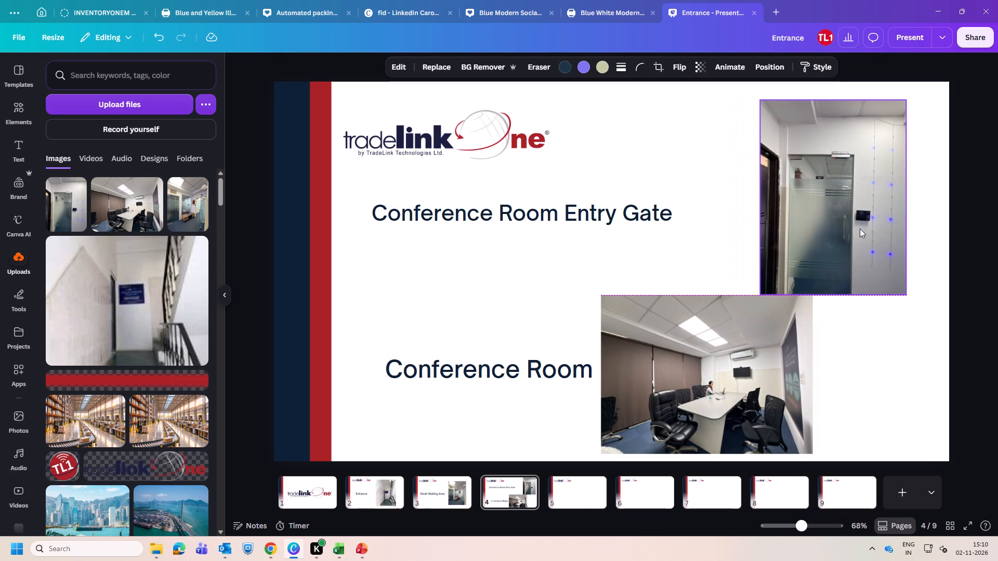
pyautogui.click(711, 258)
pyautogui.moveTo(528, 217); pyautogui.dragTo(577, 226)
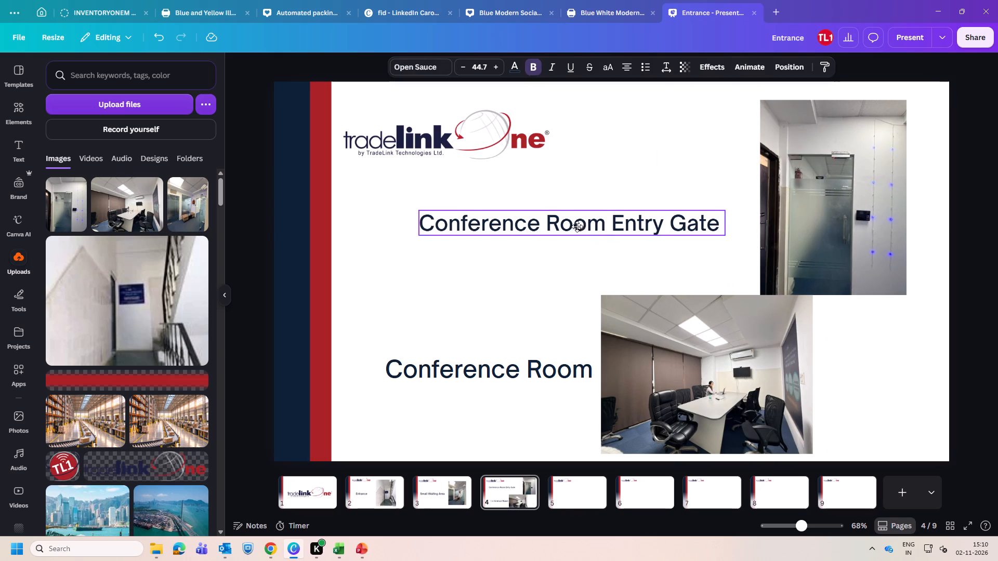
pyautogui.moveTo(577, 226); pyautogui.dragTo(599, 226)
pyautogui.click(883, 382)
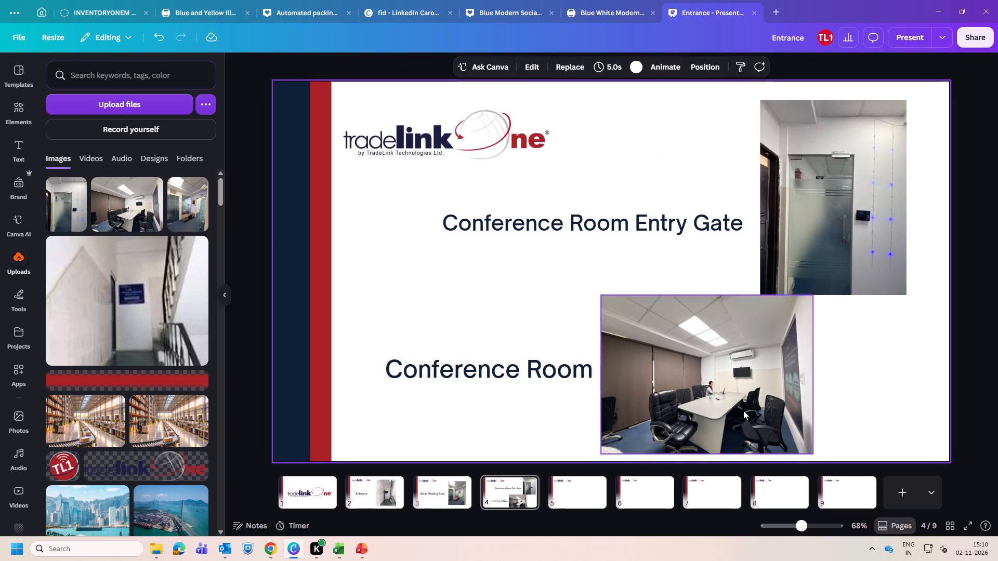
# Paste the copied "Entrance" heading onto page 5 and select it.
pyautogui.click(574, 493)
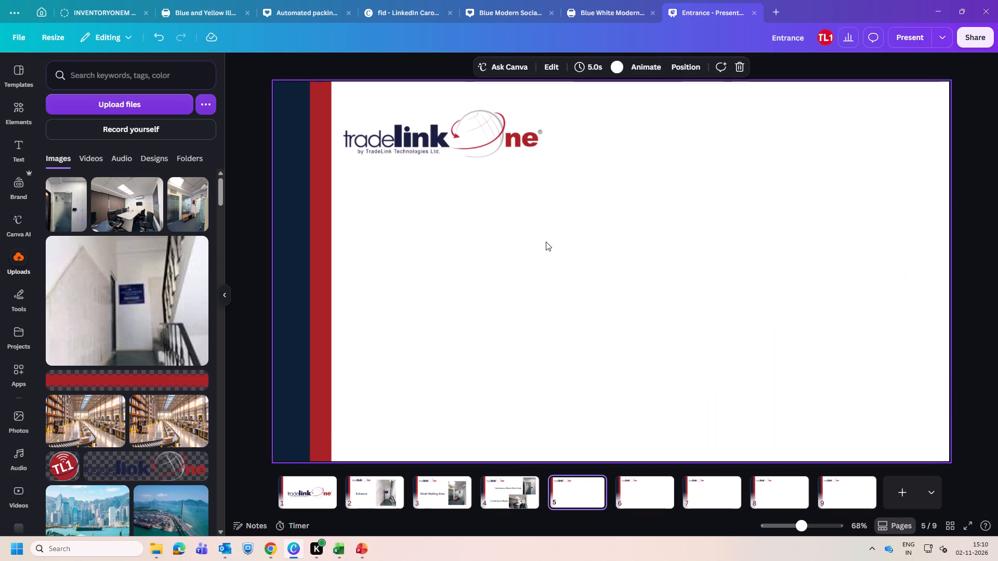
pyautogui.hotkey('ctrl', 'v')
pyautogui.click(569, 291)
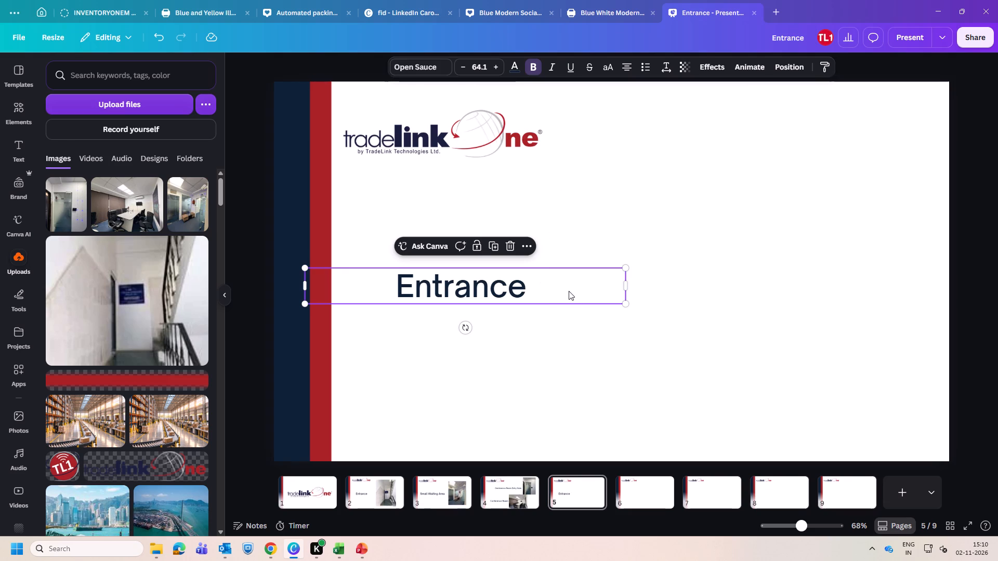
# Replace the pasted "Entrance" heading text on page 5 with "RFID Lab".
pyautogui.press('BackSpace')
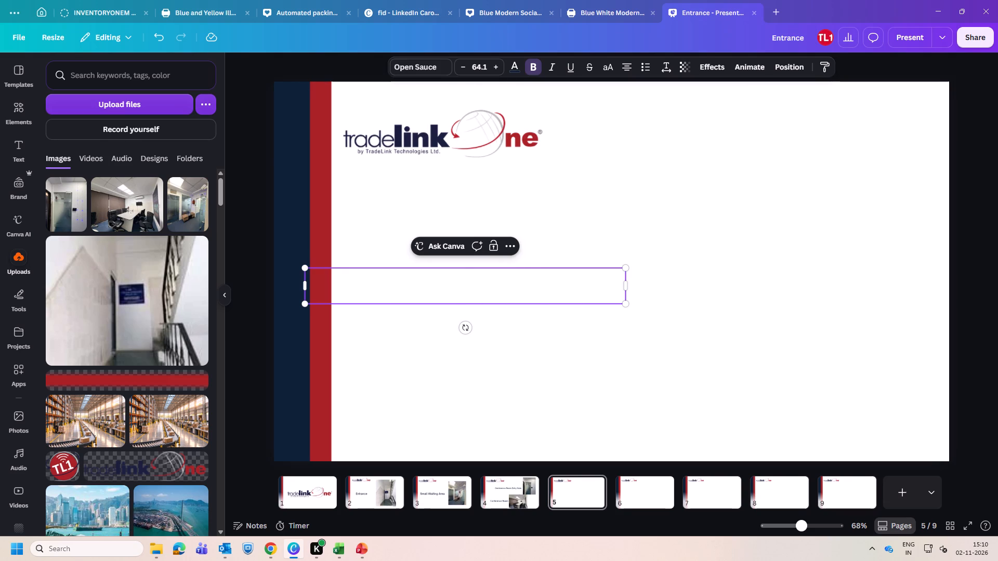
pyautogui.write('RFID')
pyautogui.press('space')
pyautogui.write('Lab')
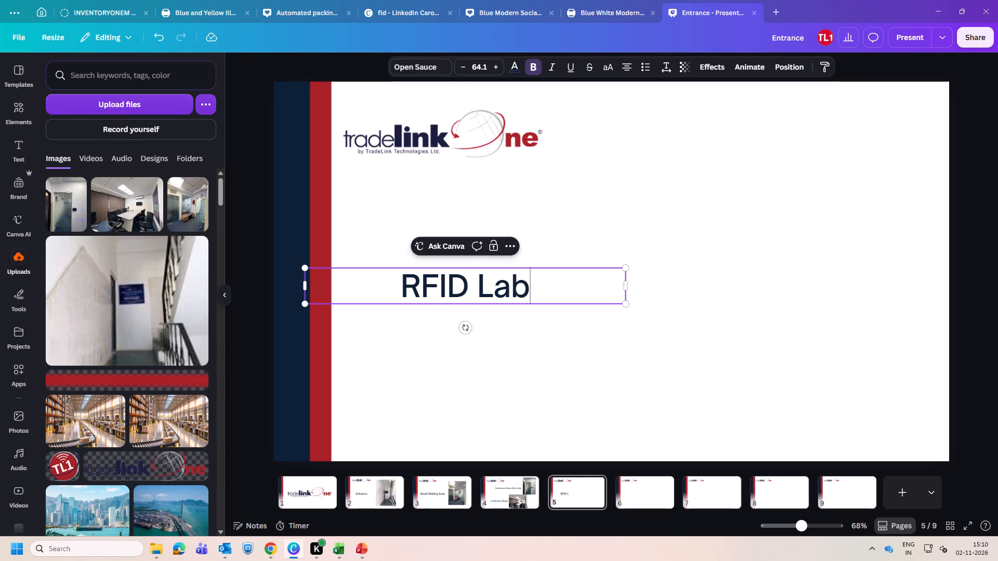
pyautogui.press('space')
pyautogui.click(551, 387)
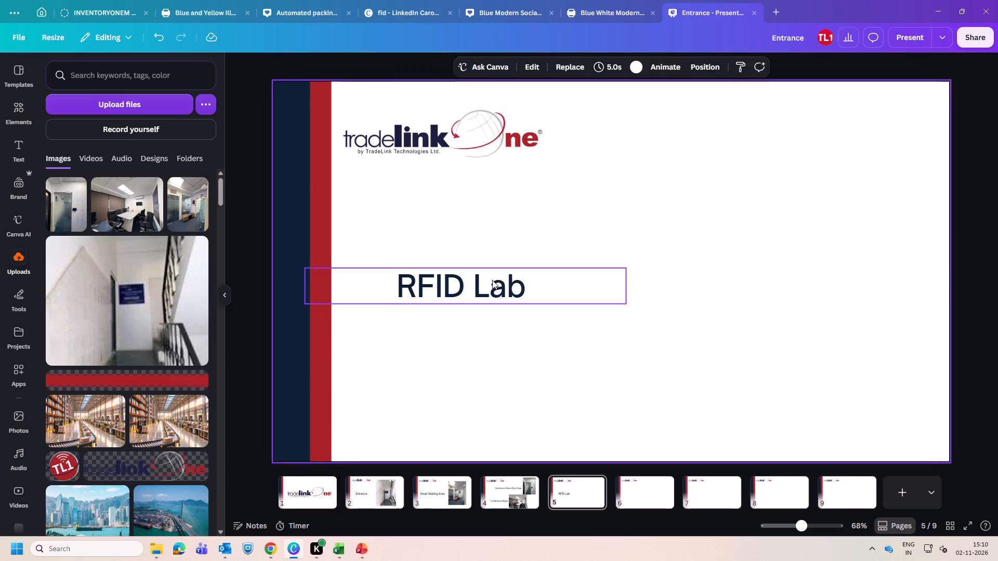
# Move the "RFID Lab" heading clear of the red bar and slightly up, aligning its box with the left edge of the tradelinkOne logo.
pyautogui.moveTo(492, 280); pyautogui.dragTo(529, 273)
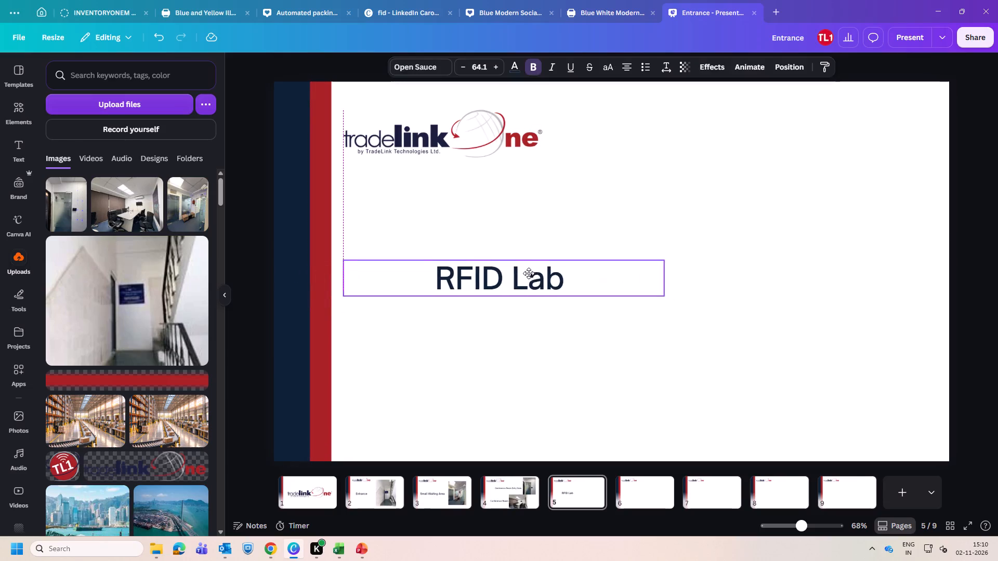
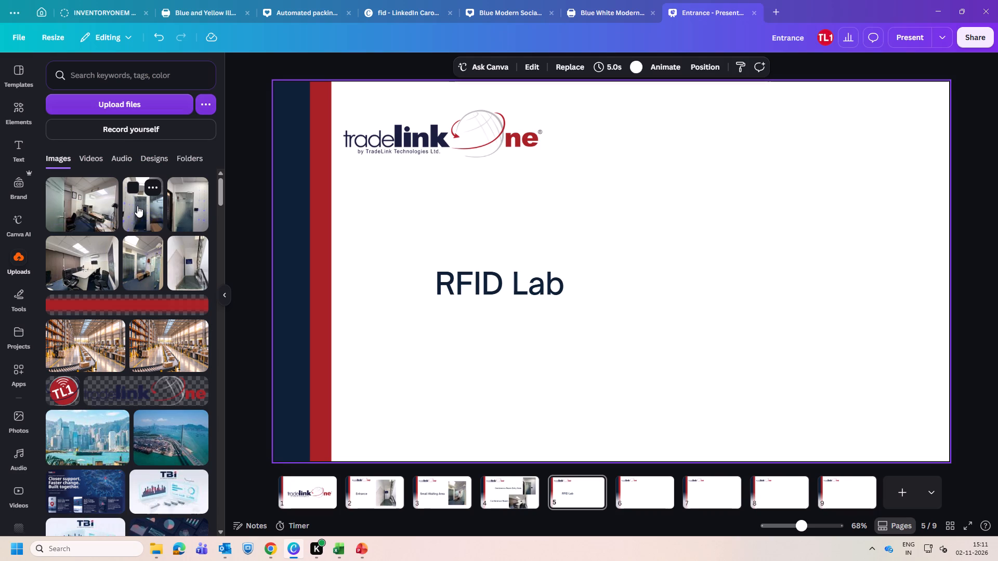
# Add the uploaded glass-door photo with blue string lights to page 5, shrink it to about two-thirds size, and place it in the page's upper-right area.
pyautogui.click(137, 206)
pyautogui.moveTo(659, 230); pyautogui.dragTo(743, 207)
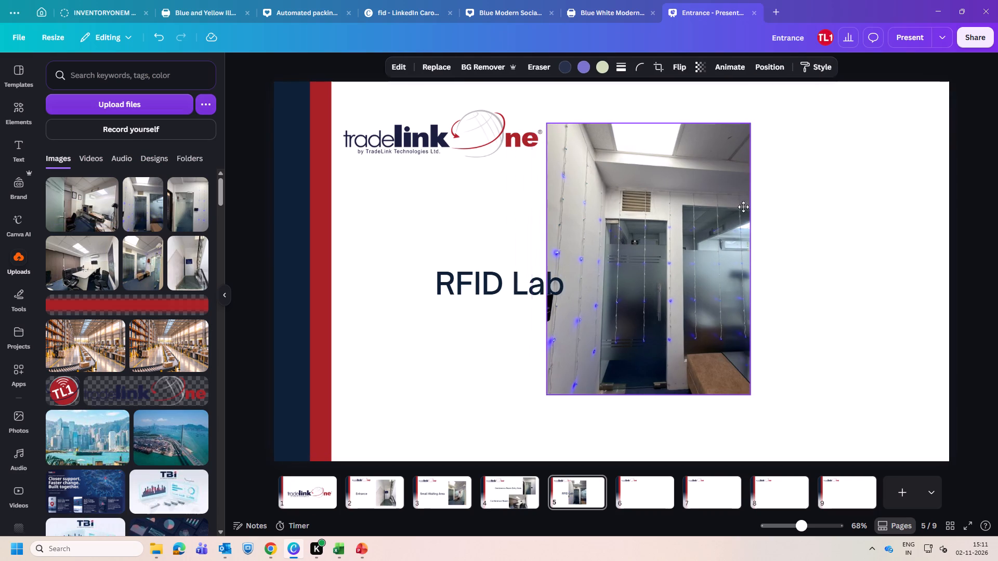
pyautogui.moveTo(743, 207); pyautogui.dragTo(871, 193)
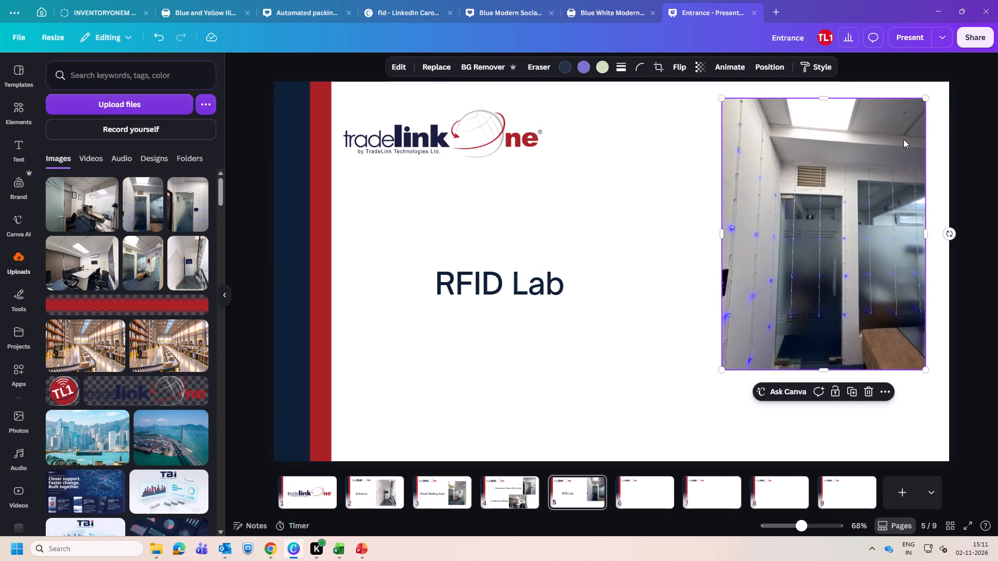
pyautogui.moveTo(925, 100); pyautogui.dragTo(925, 101)
pyautogui.moveTo(925, 101); pyautogui.dragTo(842, 192)
pyautogui.moveTo(797, 292); pyautogui.dragTo(851, 204)
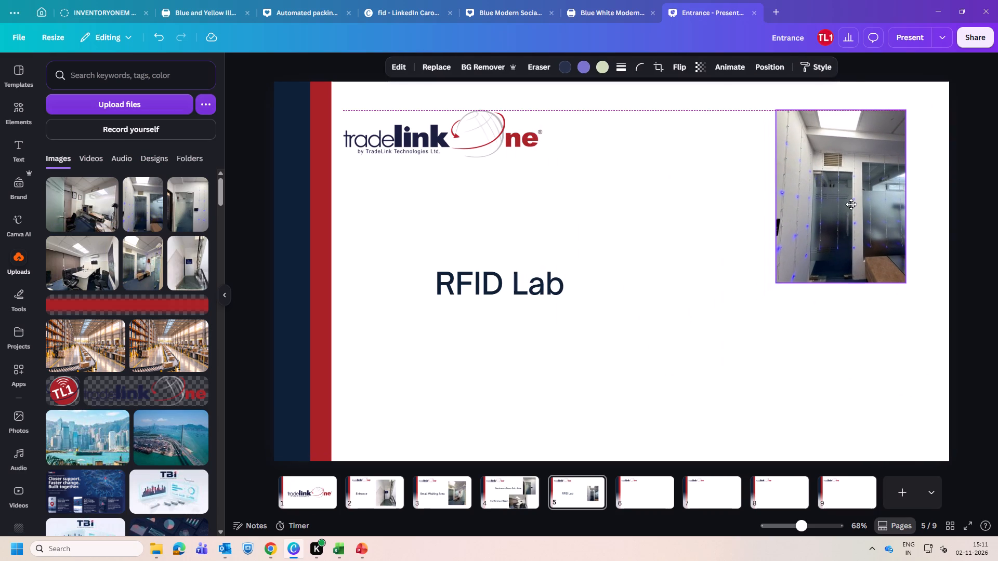
# Add the RFID lab interior photo to page 5, shrink it, and place it below the glass-door photo.
pyautogui.moveTo(851, 204); pyautogui.dragTo(849, 210)
pyautogui.click(54, 206)
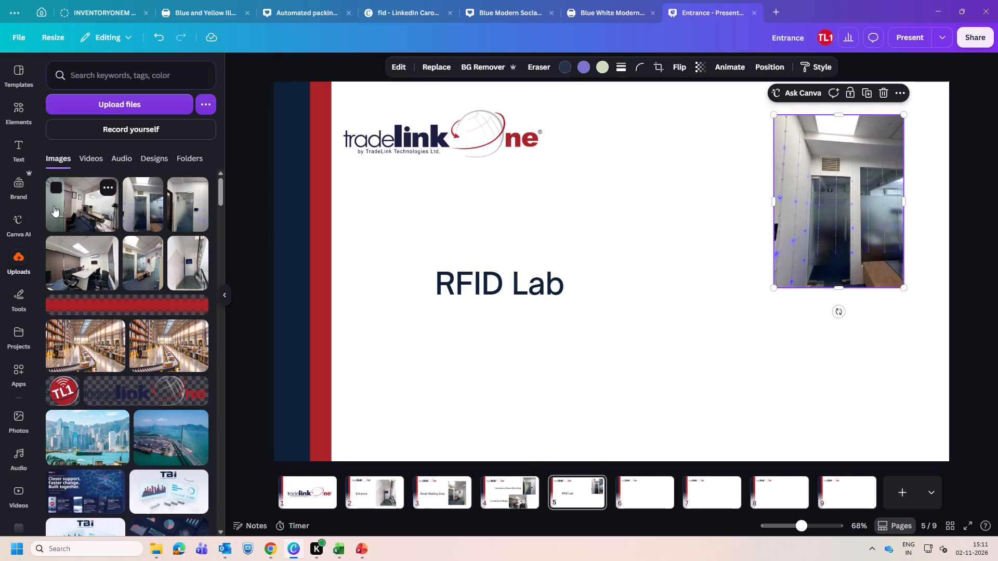
pyautogui.moveTo(781, 143); pyautogui.dragTo(720, 188)
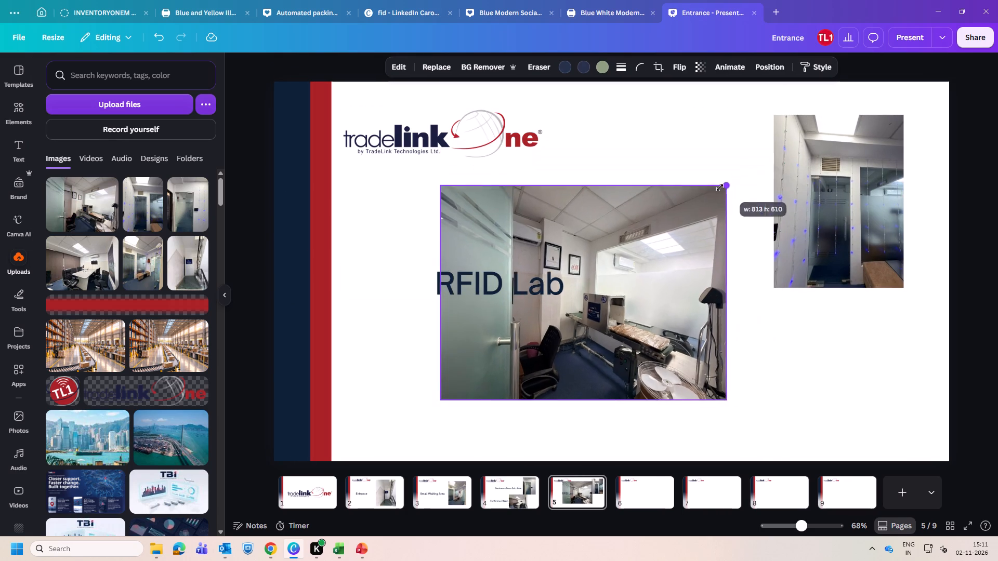
pyautogui.moveTo(720, 188); pyautogui.dragTo(666, 232)
pyautogui.moveTo(598, 331); pyautogui.dragTo(705, 376)
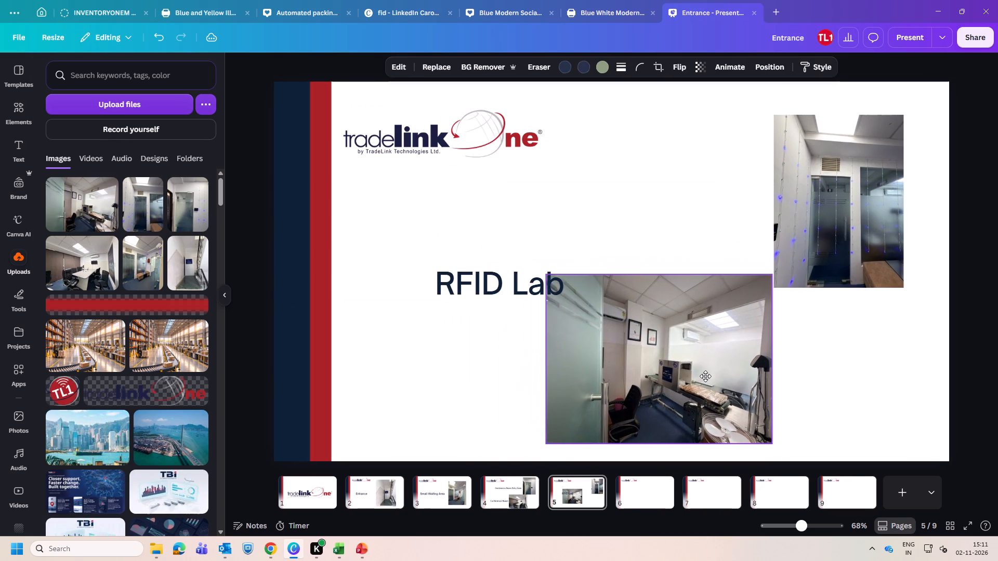
pyautogui.moveTo(705, 376); pyautogui.dragTo(743, 391)
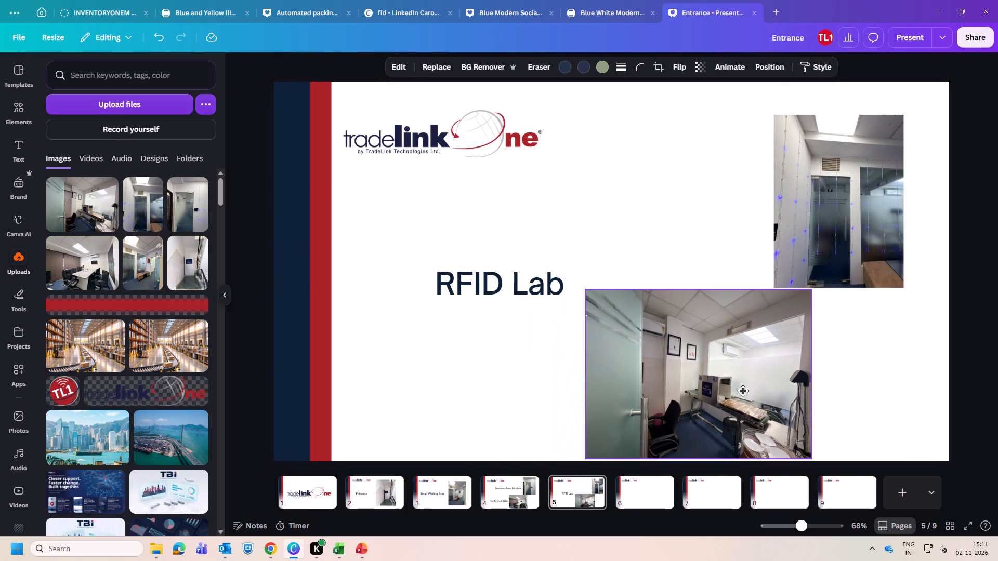
pyautogui.moveTo(743, 391); pyautogui.dragTo(743, 391)
pyautogui.click(665, 185)
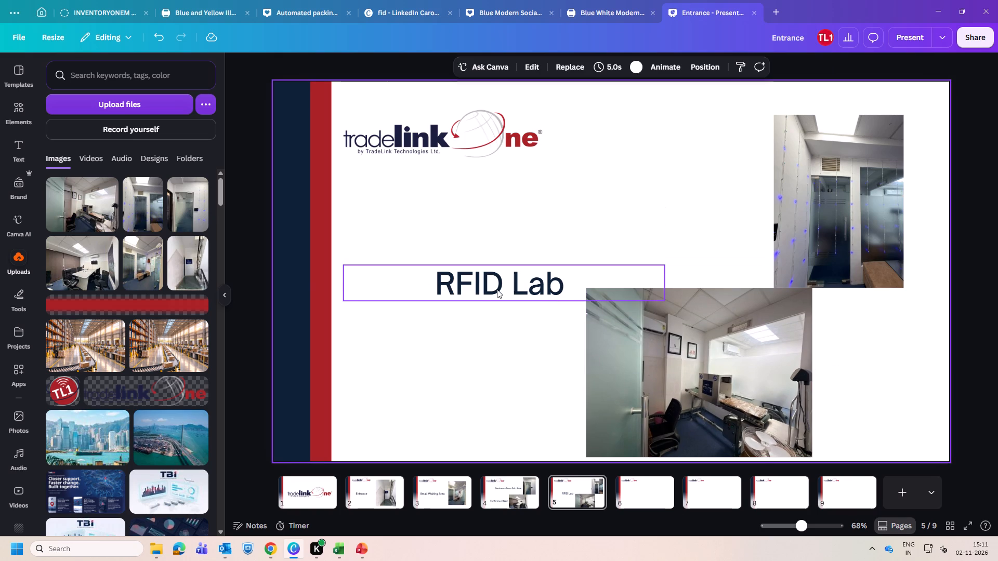
# Move the "RFID Lab" heading up beside the glass-door photo and extend its text to "RFID Lab Entry Gate".
pyautogui.moveTo(497, 289); pyautogui.dragTo(599, 215)
pyautogui.click(676, 209)
pyautogui.click(676, 209)
pyautogui.click(676, 209)
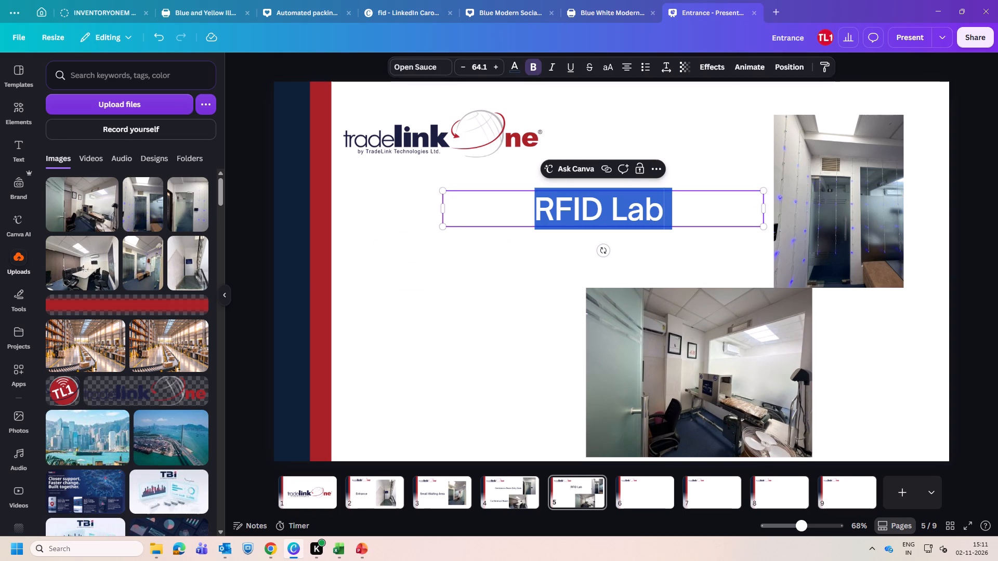
pyautogui.click(676, 209)
pyautogui.click(676, 209)
pyautogui.click(645, 269)
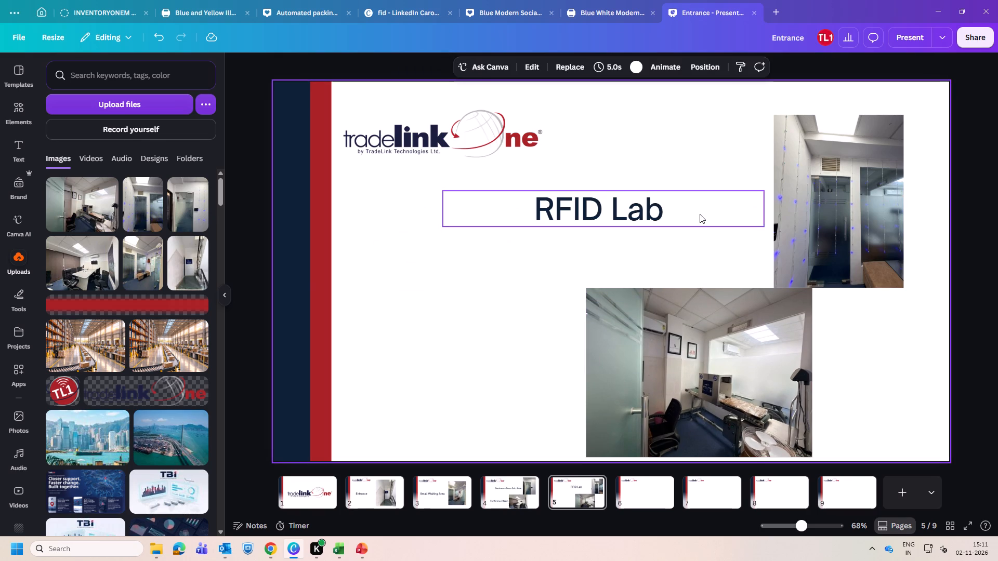
pyautogui.click(700, 214)
pyautogui.click(700, 214)
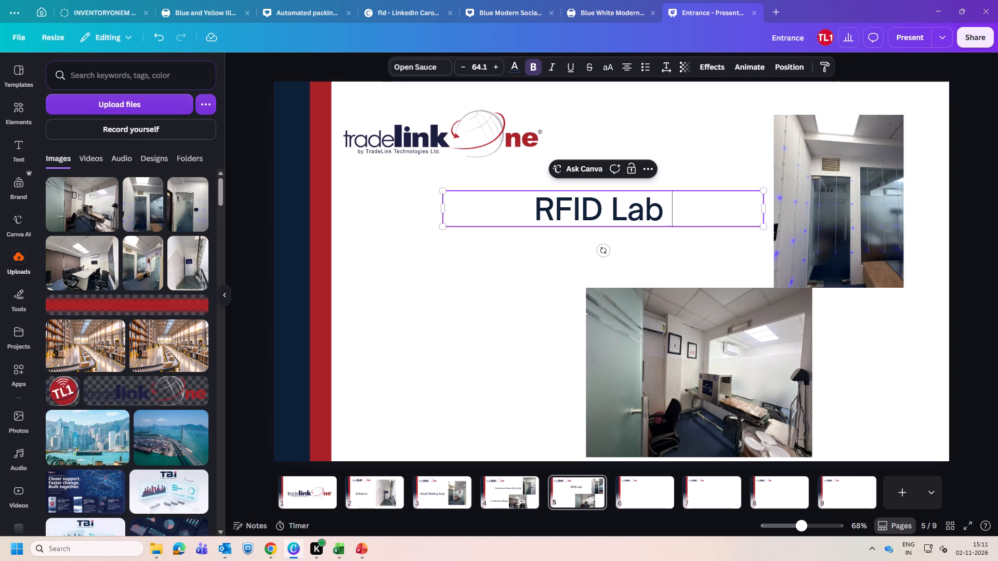
pyautogui.hotkey('shift', 'e')
pyautogui.press('b')
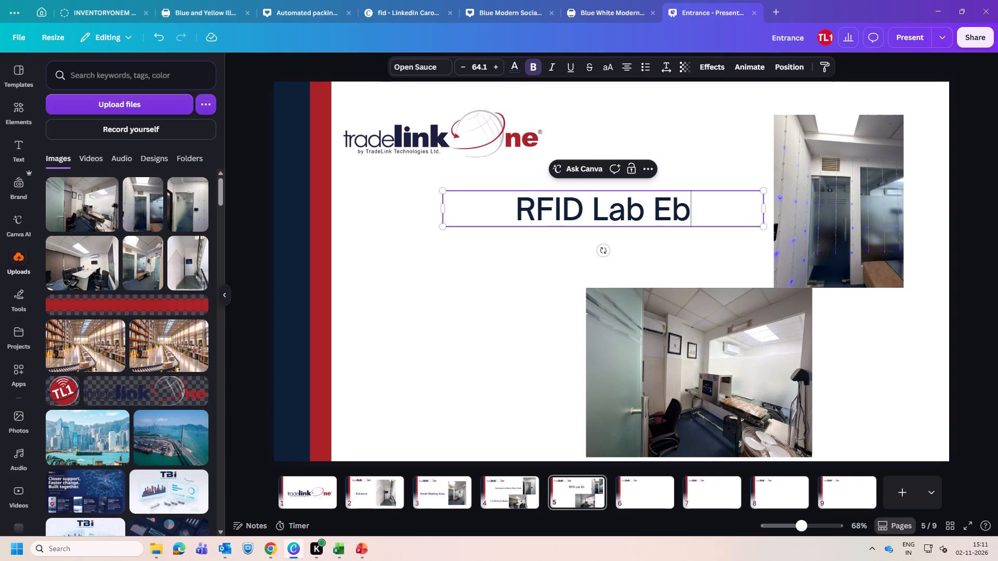
pyautogui.press('BackSpace')
pyautogui.write('ntry')
pyautogui.press('space')
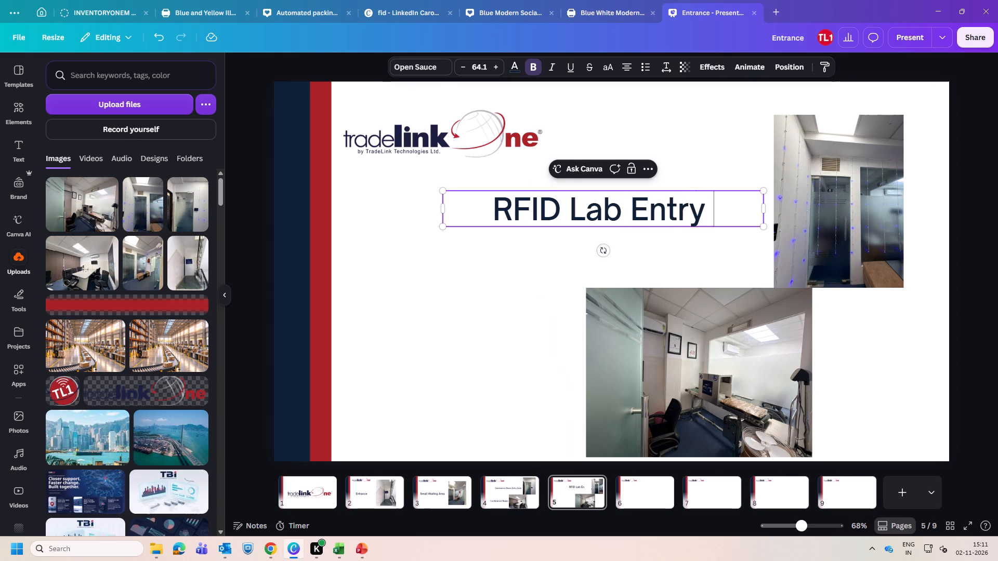
pyautogui.write('Gate')
pyautogui.press('space')
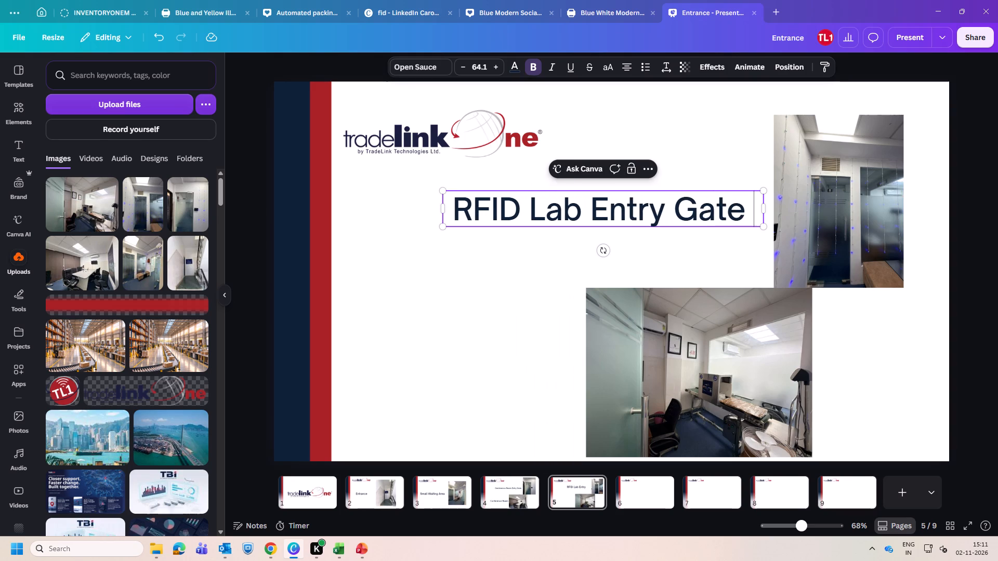
pyautogui.click(433, 341)
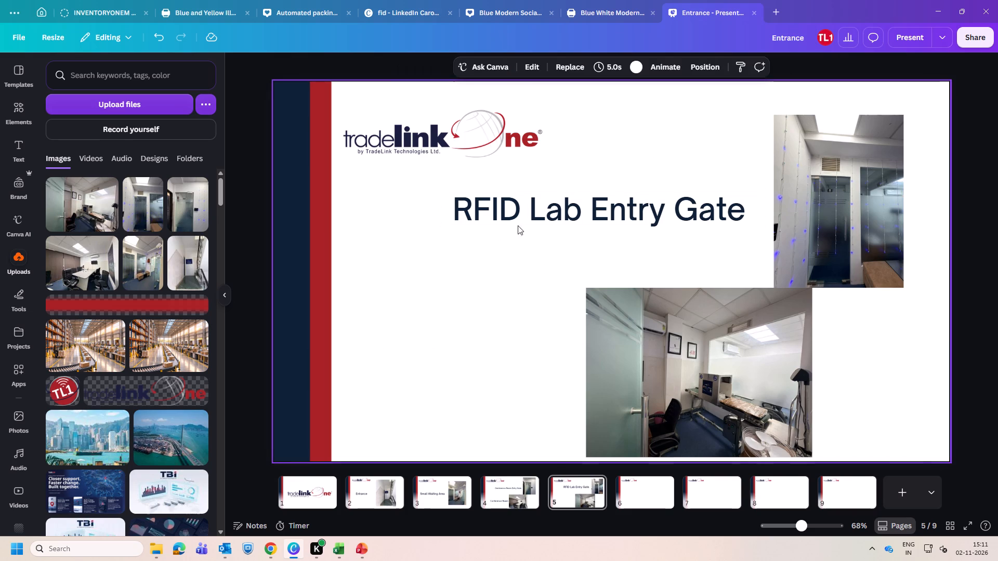
# Duplicate the heading beside the lab interior photo, shorten the copy to "RFID Lab", and bring the photo directly next to it.
pyautogui.click(537, 204)
pyautogui.click(631, 167)
pyautogui.moveTo(627, 216); pyautogui.dragTo(544, 326)
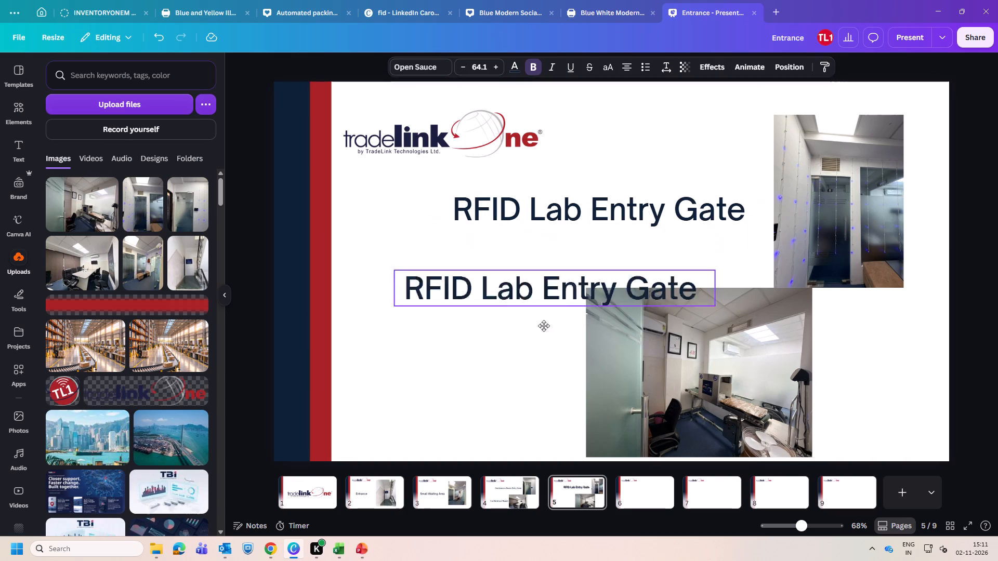
pyautogui.moveTo(544, 326); pyautogui.dragTo(517, 359)
pyautogui.moveTo(780, 390); pyautogui.dragTo(848, 393)
pyautogui.click(602, 359)
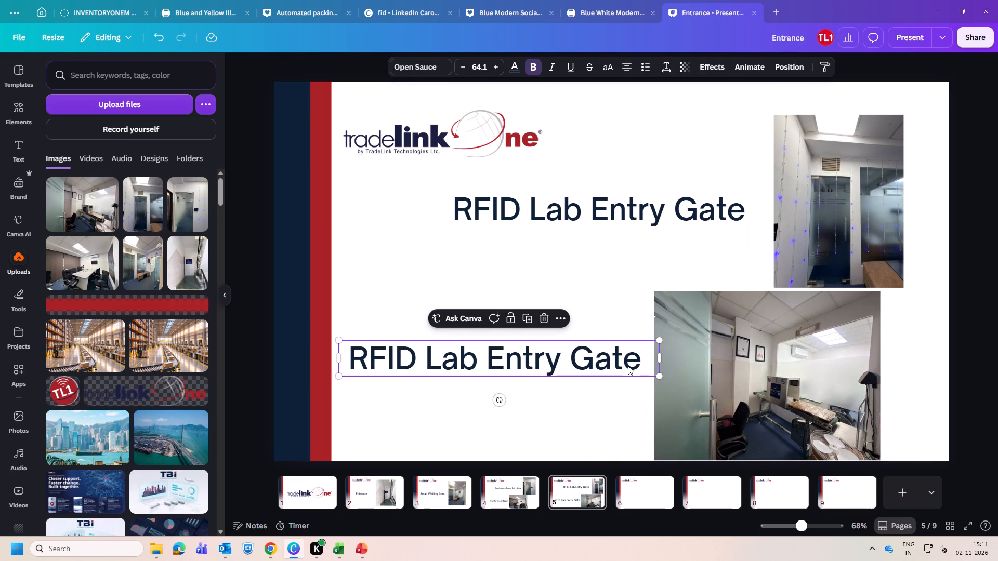
pyautogui.click(628, 366)
pyautogui.moveTo(644, 357); pyautogui.dragTo(482, 354)
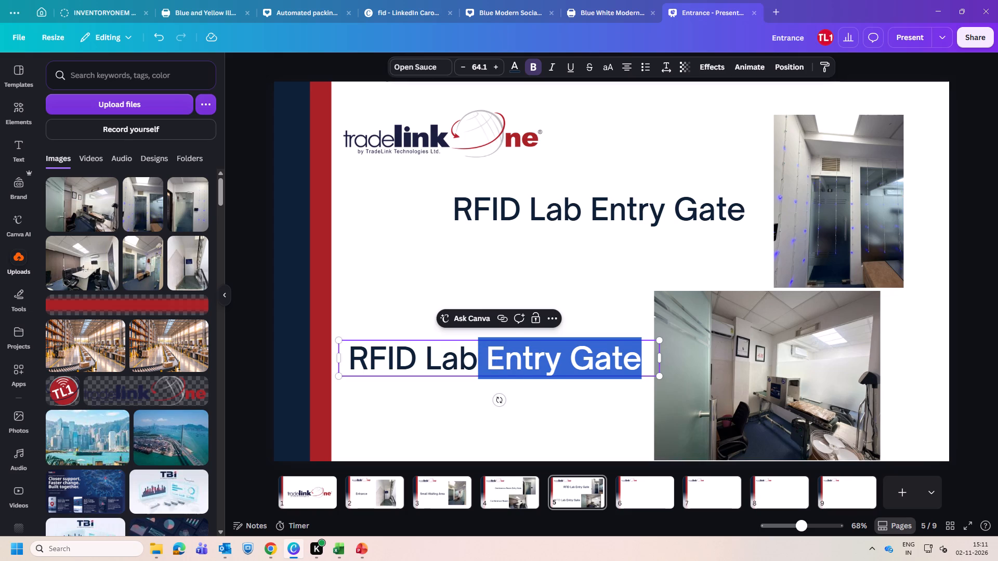
pyautogui.press('BackSpace')
pyautogui.click(500, 412)
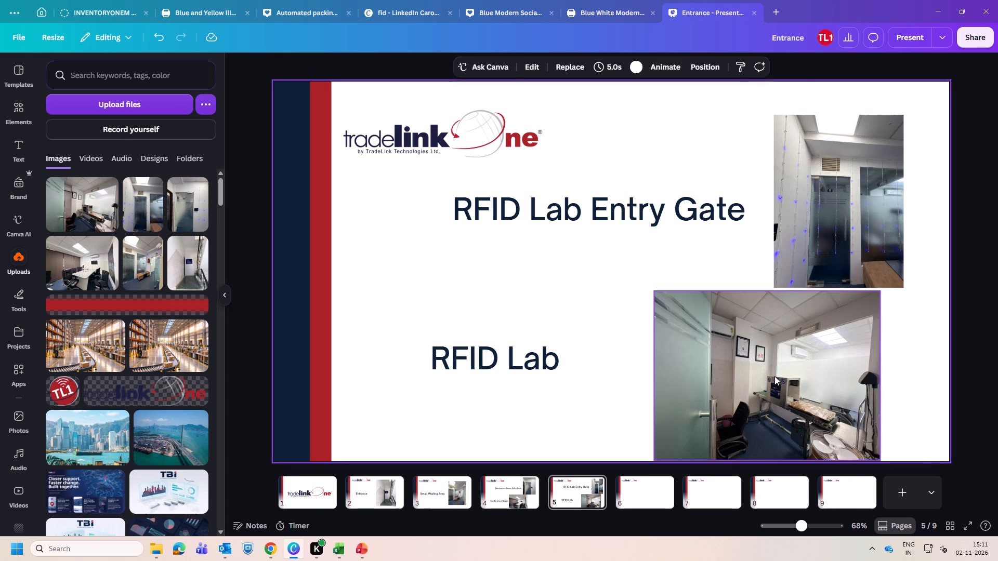
pyautogui.moveTo(774, 376); pyautogui.dragTo(692, 379)
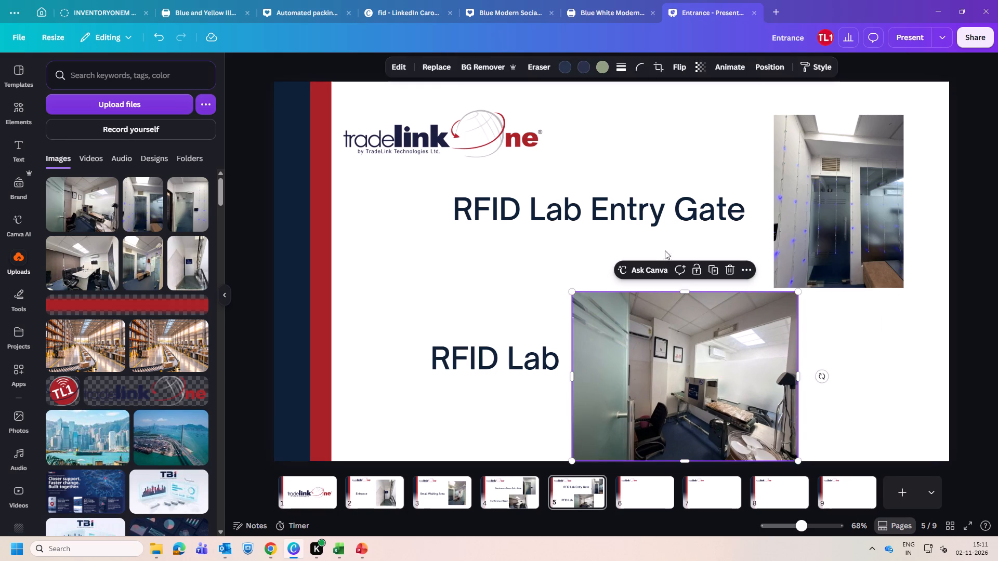
# Shrink the "RFID Lab Entry Gate" heading to size 54.9, enlarge the glass-door photo, and set it close beside the heading.
pyautogui.click(662, 201)
pyautogui.moveTo(763, 193); pyautogui.dragTo(718, 214)
pyautogui.click(668, 251)
pyautogui.click(802, 189)
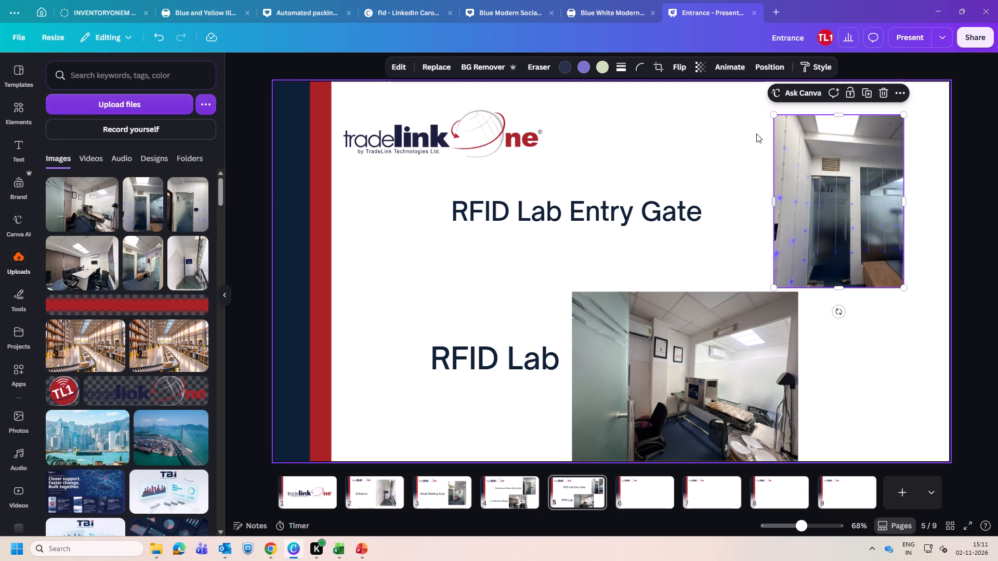
pyautogui.moveTo(774, 117); pyautogui.dragTo(740, 110)
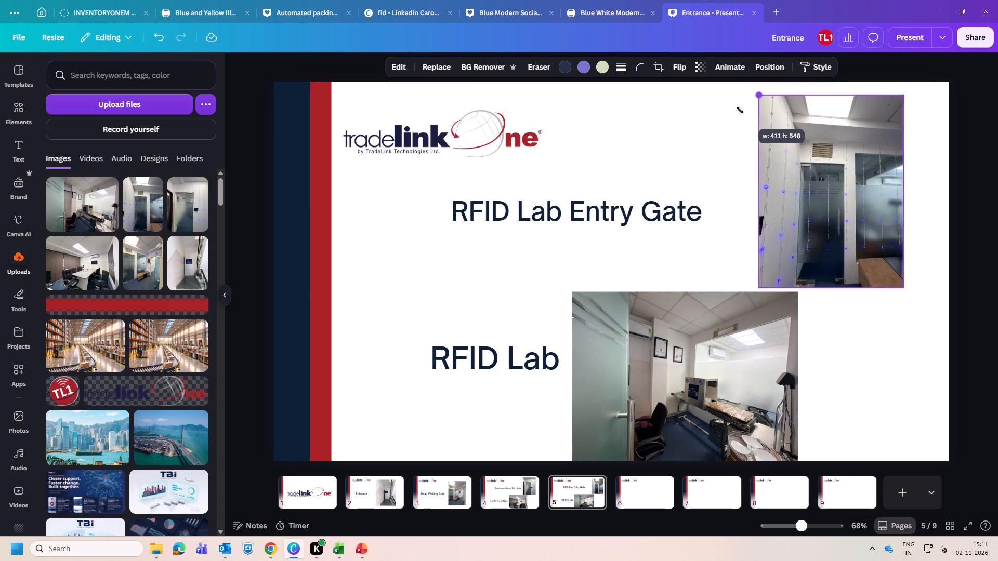
pyautogui.moveTo(740, 110); pyautogui.dragTo(736, 108)
pyautogui.moveTo(800, 234); pyautogui.dragTo(756, 234)
pyautogui.moveTo(907, 384); pyautogui.dragTo(912, 383)
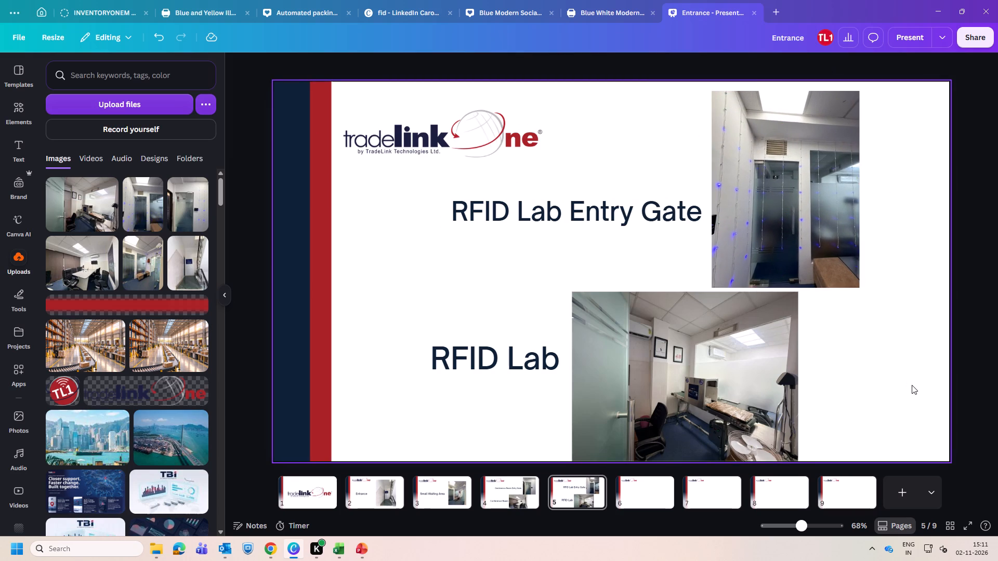
# Shrink the lab interior photo slightly and reposition it just above the page's bottom edge, beside the "RFID Lab" heading.
pyautogui.click(602, 416)
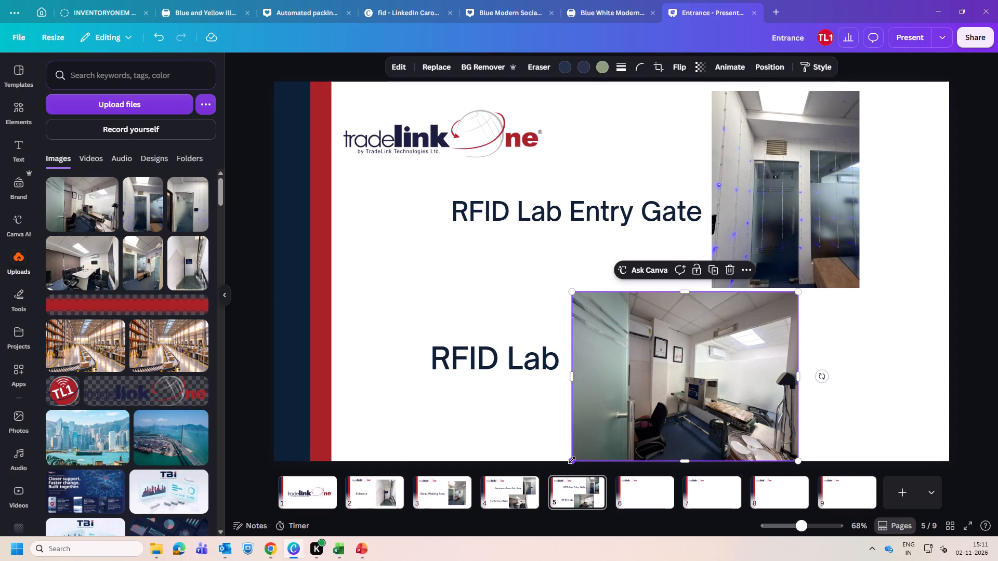
pyautogui.moveTo(572, 460); pyautogui.dragTo(584, 446)
pyautogui.click(975, 384)
pyautogui.moveTo(694, 397); pyautogui.dragTo(679, 400)
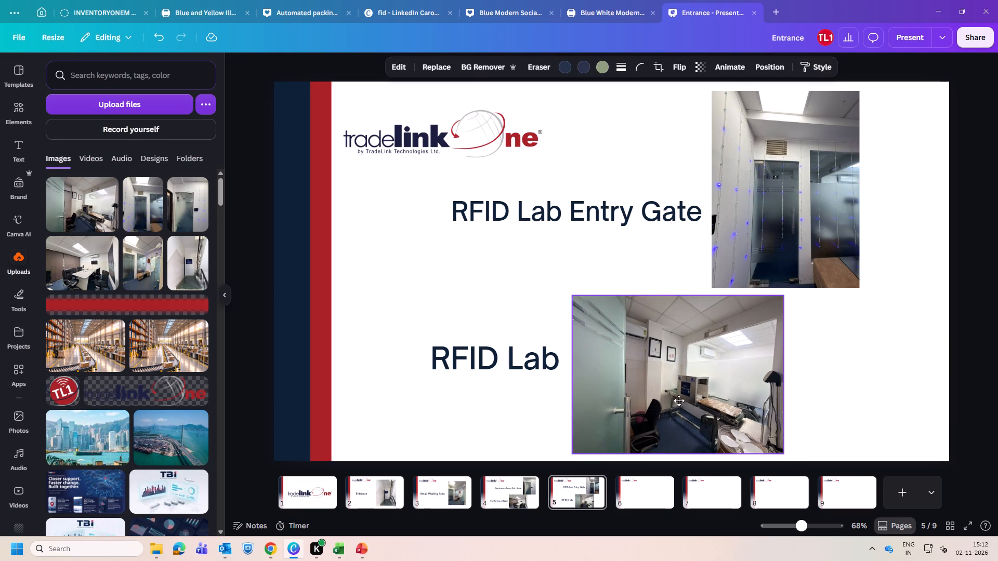
pyautogui.moveTo(679, 400); pyautogui.dragTo(687, 400)
# Scale the "RFID Lab" heading down to size 56.8.
pyautogui.click(488, 370)
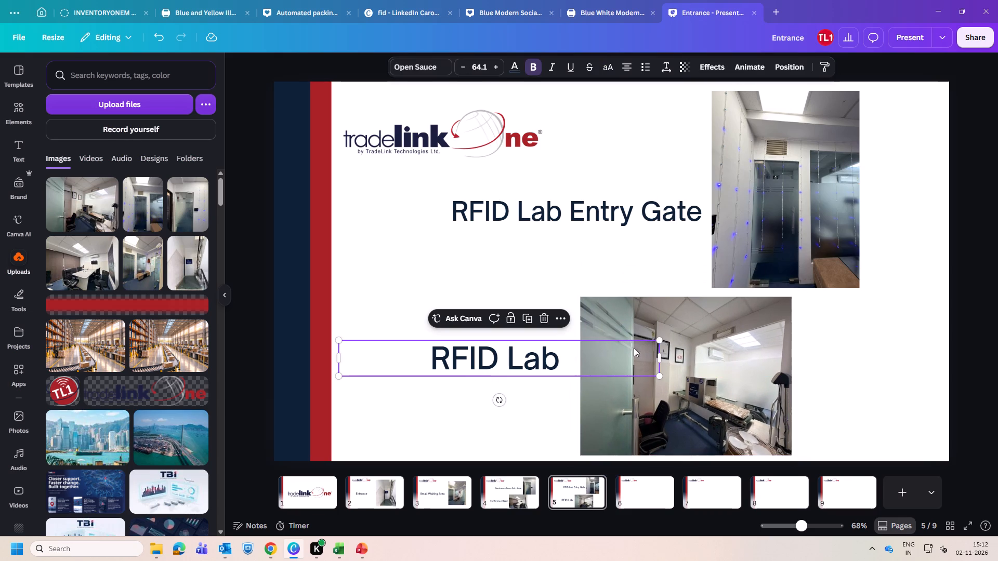
pyautogui.moveTo(664, 338); pyautogui.dragTo(628, 344)
pyautogui.click(868, 356)
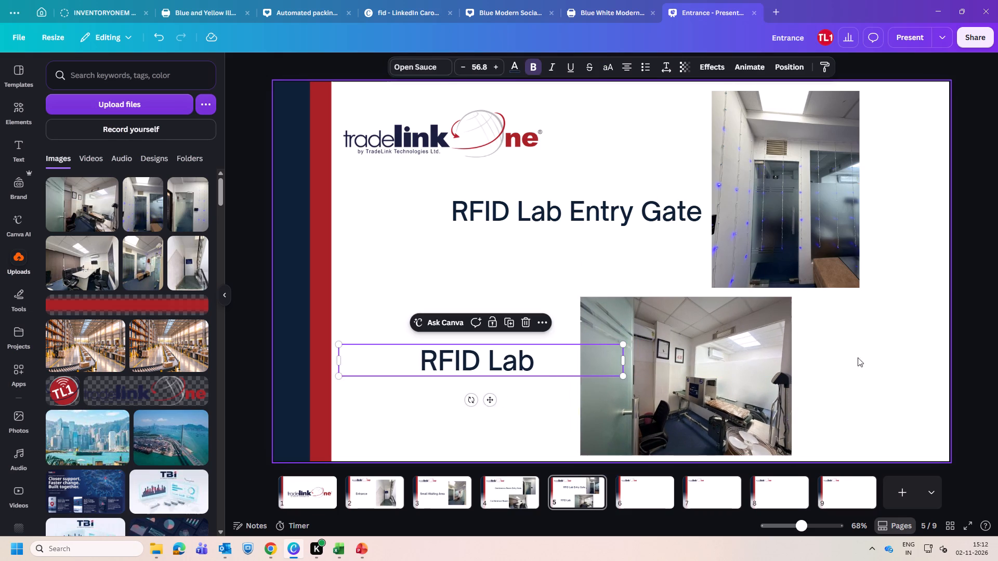
pyautogui.click(930, 430)
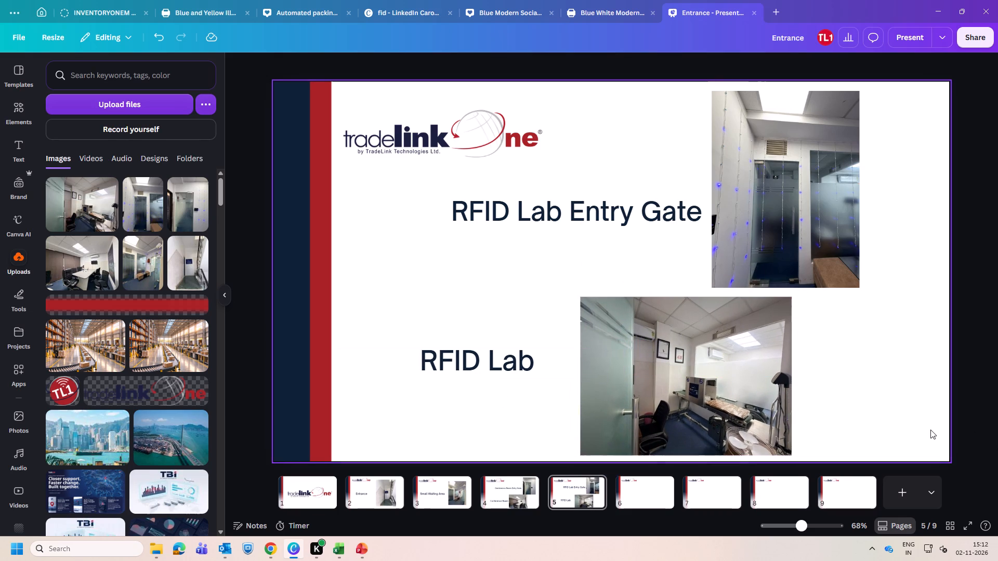
# Compare page 5's heading and photo layout with pages 3 and 4.
pyautogui.click(615, 211)
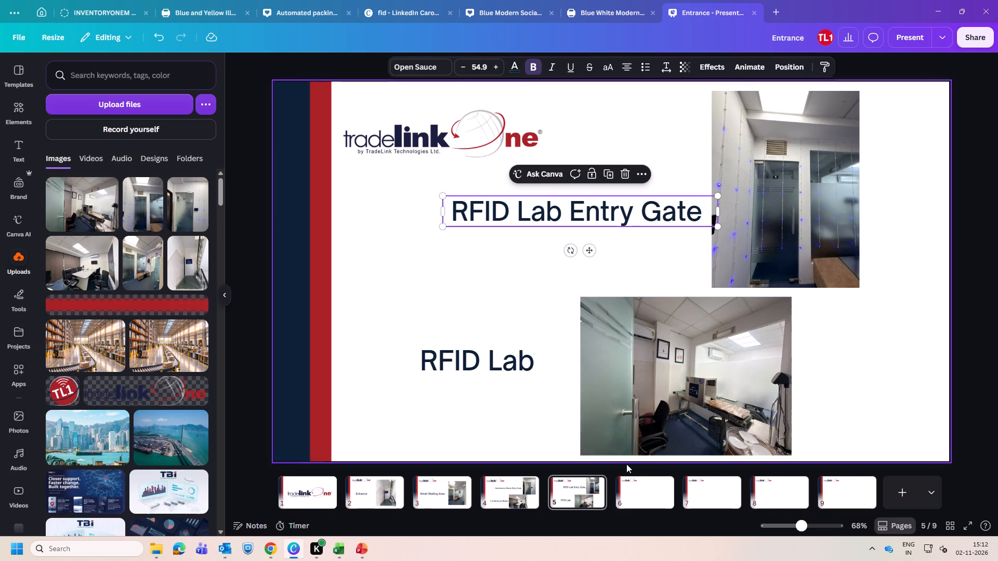
pyautogui.click(510, 492)
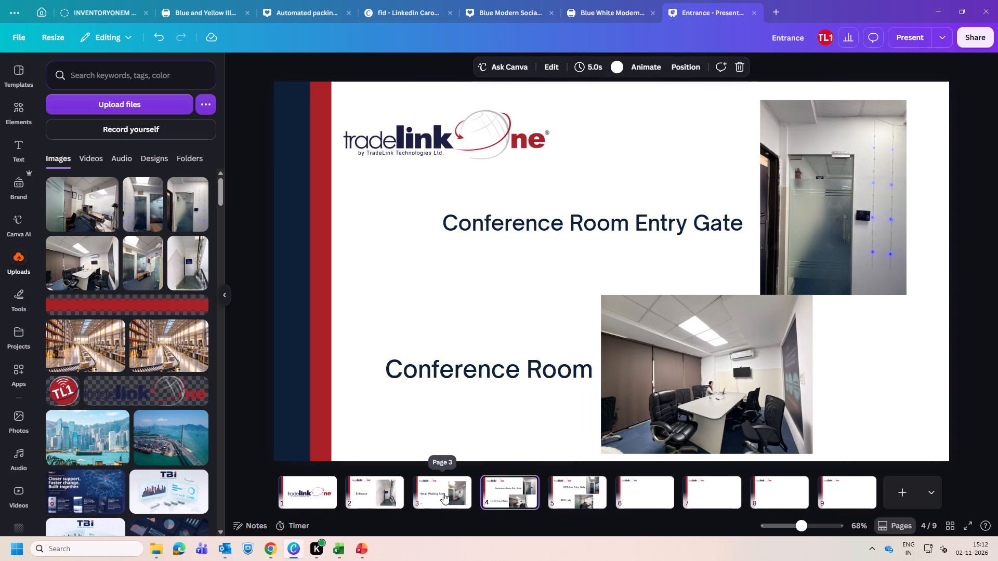
pyautogui.click(443, 492)
pyautogui.click(521, 492)
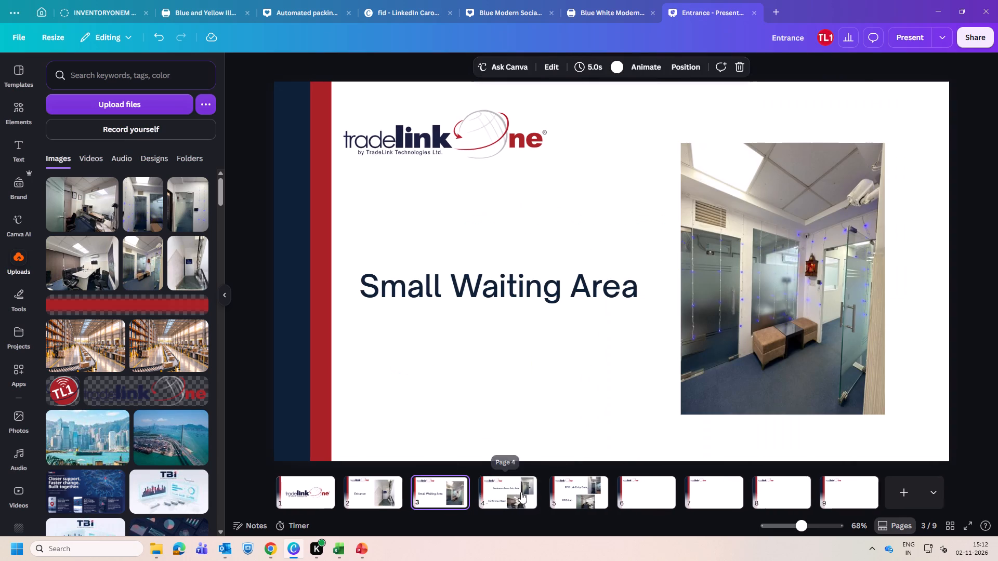
pyautogui.click(560, 485)
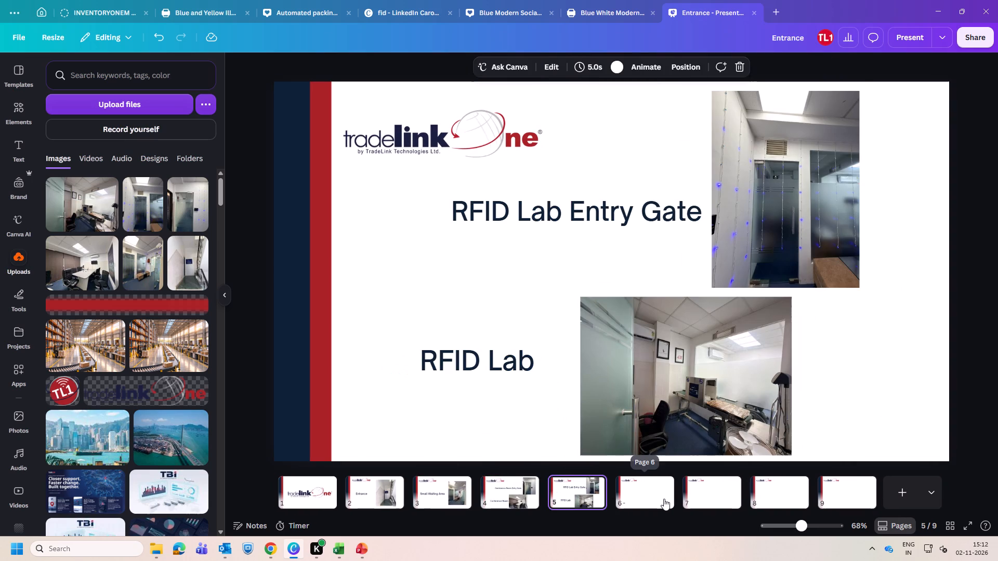
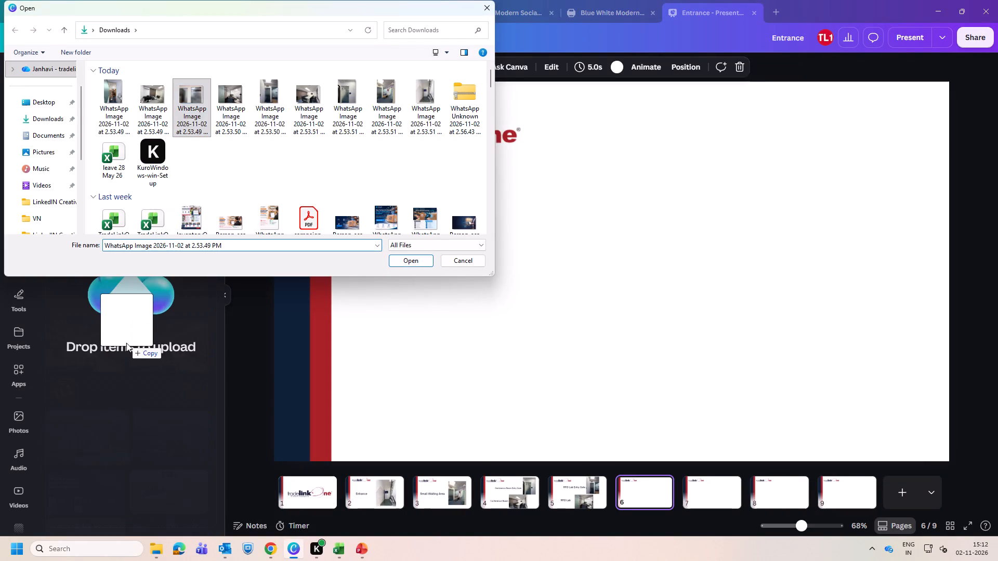
# Upload three office photos from Downloads: the frosted glass doors, the desk room and the storeroom doorway with stacked boxes.
pyautogui.moveTo(126, 343); pyautogui.dragTo(126, 343)
pyautogui.moveTo(147, 100); pyautogui.dragTo(99, 299)
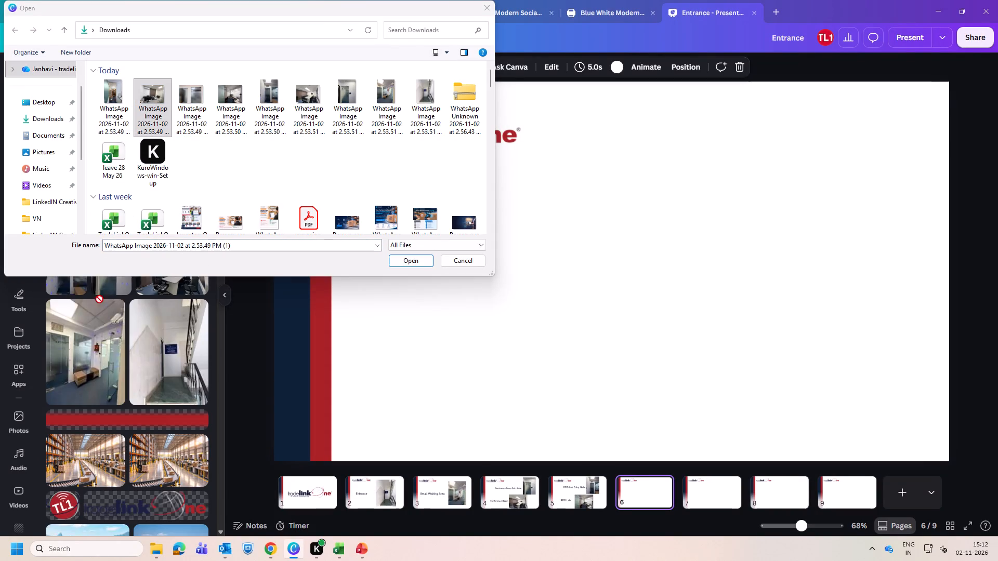
pyautogui.moveTo(99, 299); pyautogui.dragTo(93, 345)
pyautogui.moveTo(101, 97); pyautogui.dragTo(80, 395)
pyautogui.click(565, 237)
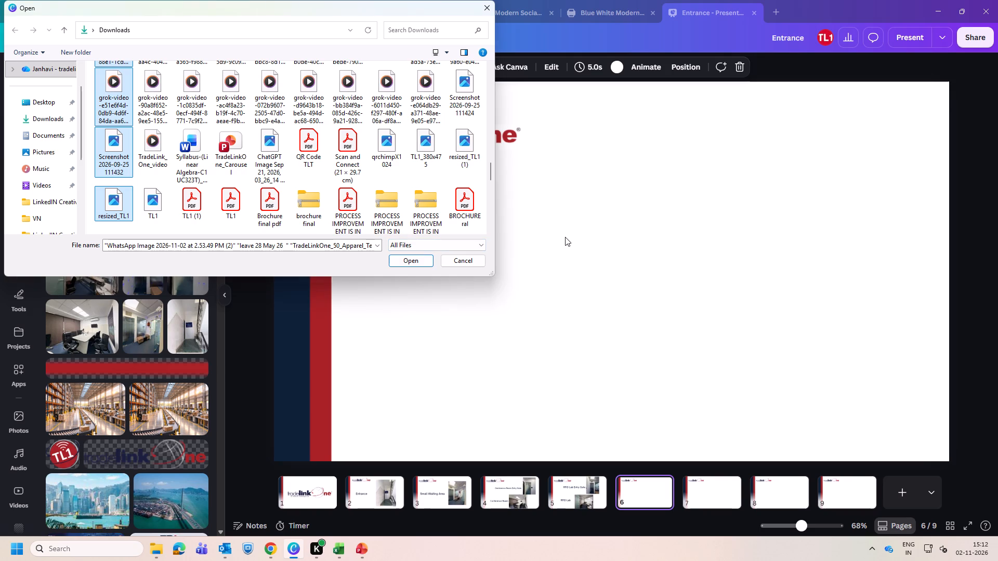
pyautogui.click(461, 258)
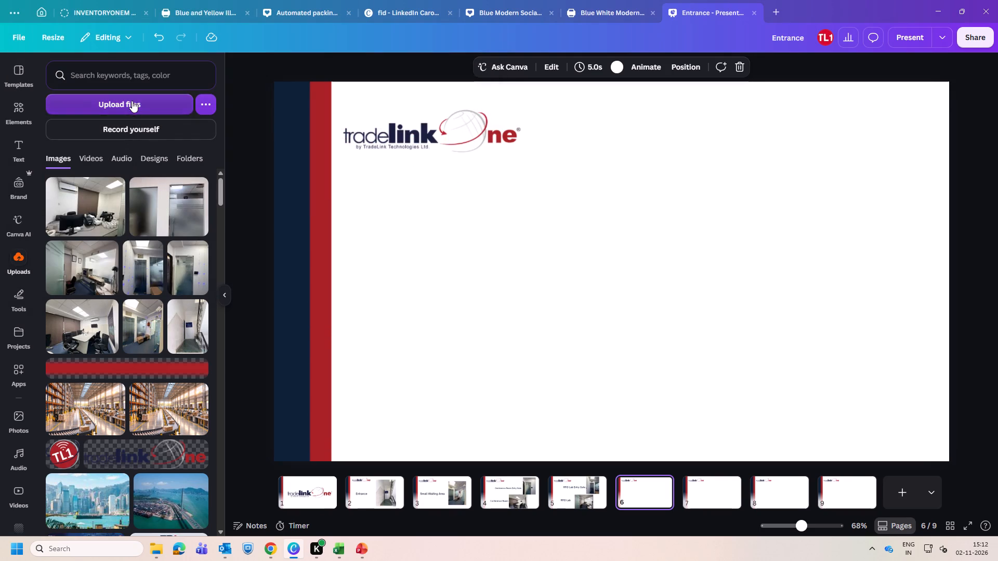
pyautogui.click(132, 101)
pyautogui.moveTo(116, 116); pyautogui.dragTo(133, 365)
pyautogui.click(421, 368)
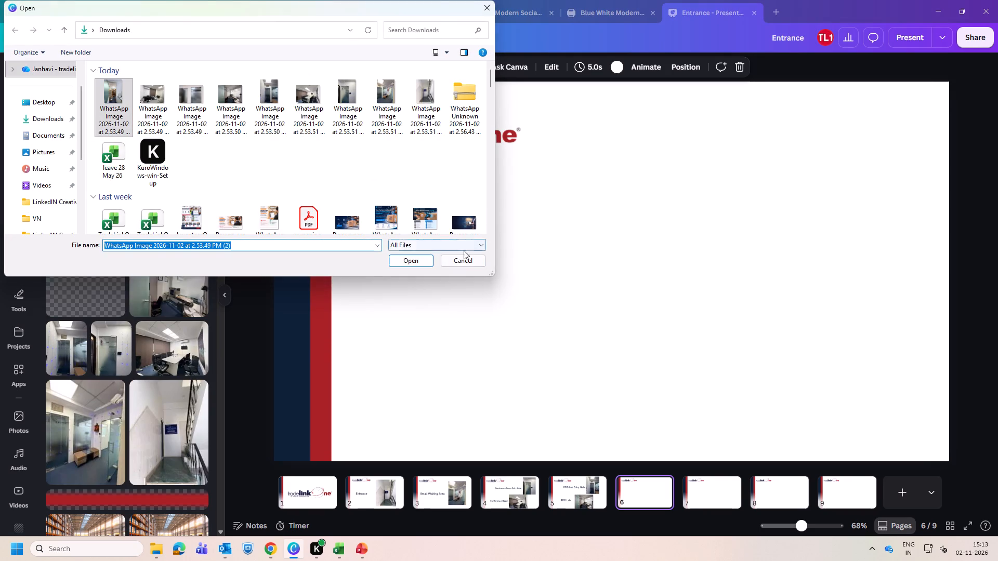
pyautogui.click(462, 260)
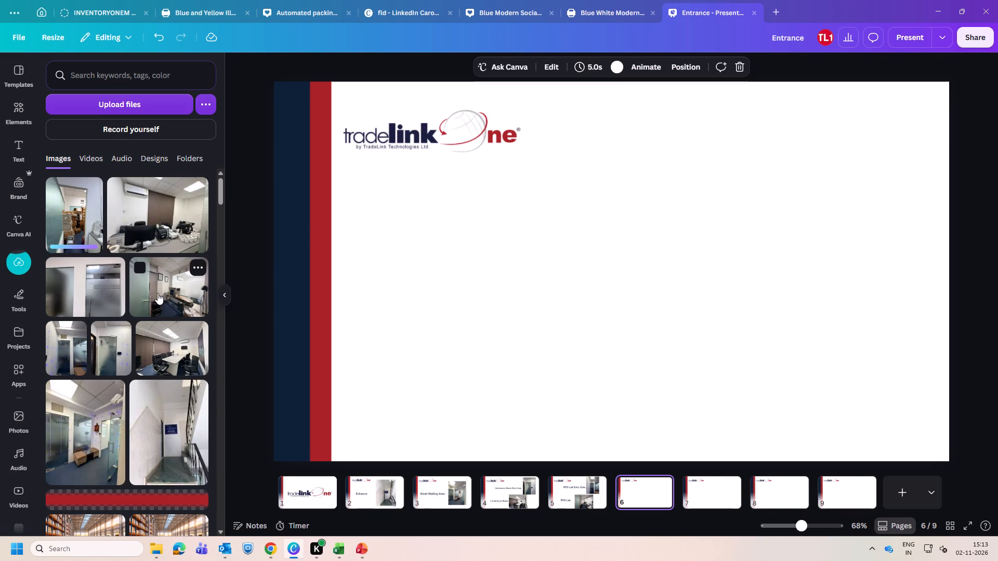
# Add the frosted glass doors photo to page 6, shrink it to about half size, and place it just below the logo.
pyautogui.click(72, 288)
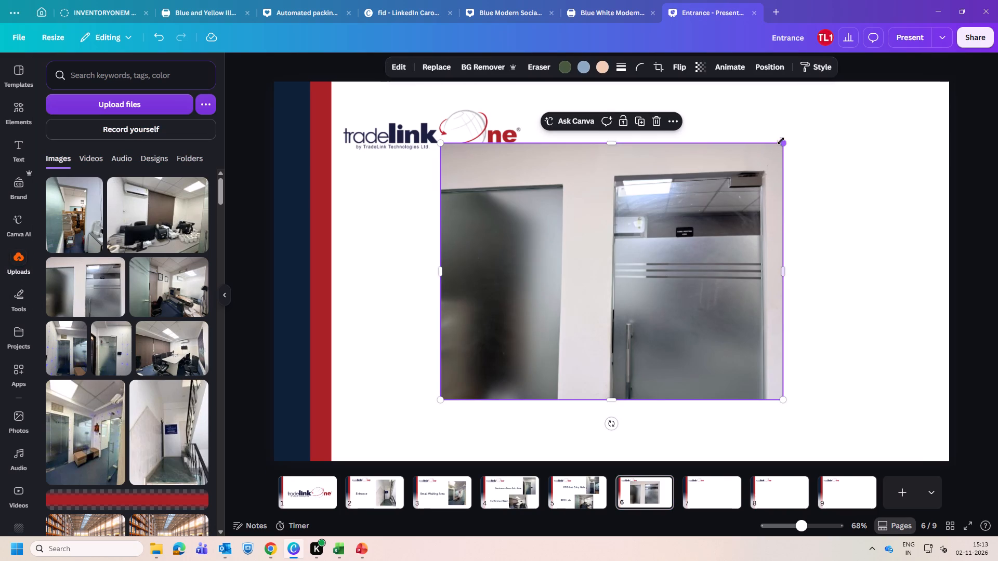
pyautogui.moveTo(783, 144); pyautogui.dragTo(605, 272)
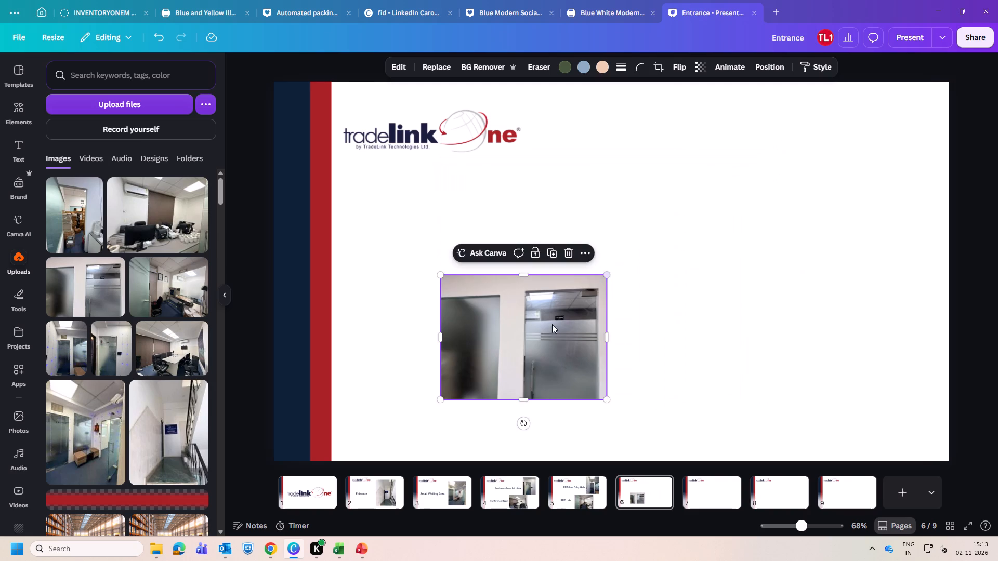
pyautogui.moveTo(546, 336); pyautogui.dragTo(841, 178)
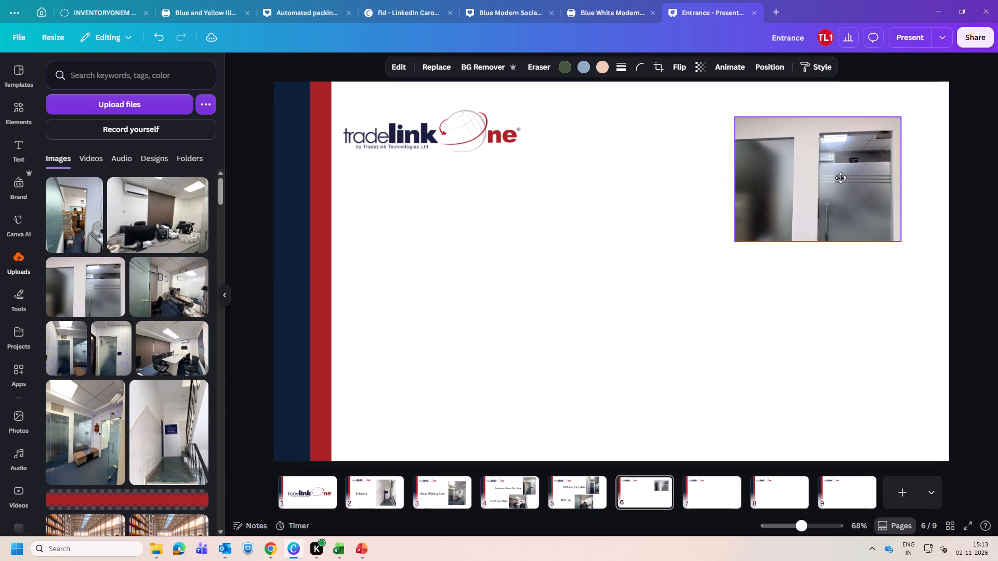
pyautogui.moveTo(841, 178); pyautogui.dragTo(590, 245)
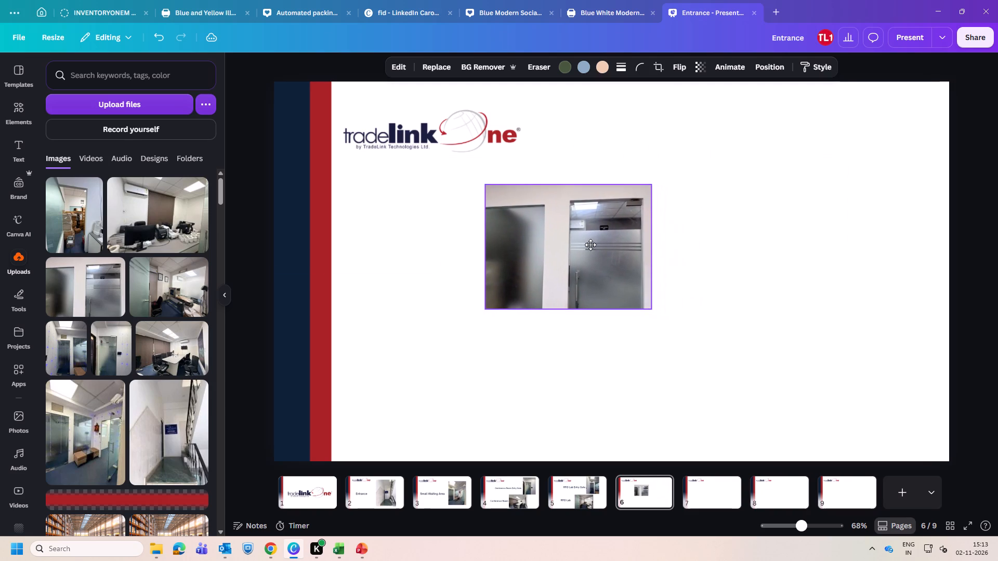
pyautogui.moveTo(590, 245); pyautogui.dragTo(589, 229)
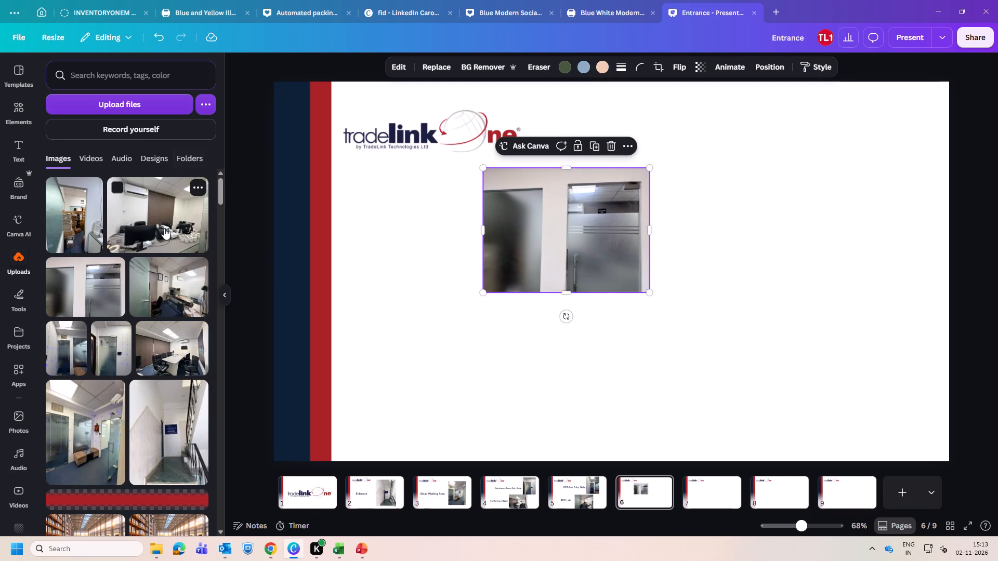
# Add the desk room photo to page 6, scale it down to slightly larger than the glass doors photo, and place it in the page's upper-right corner.
pyautogui.click(162, 230)
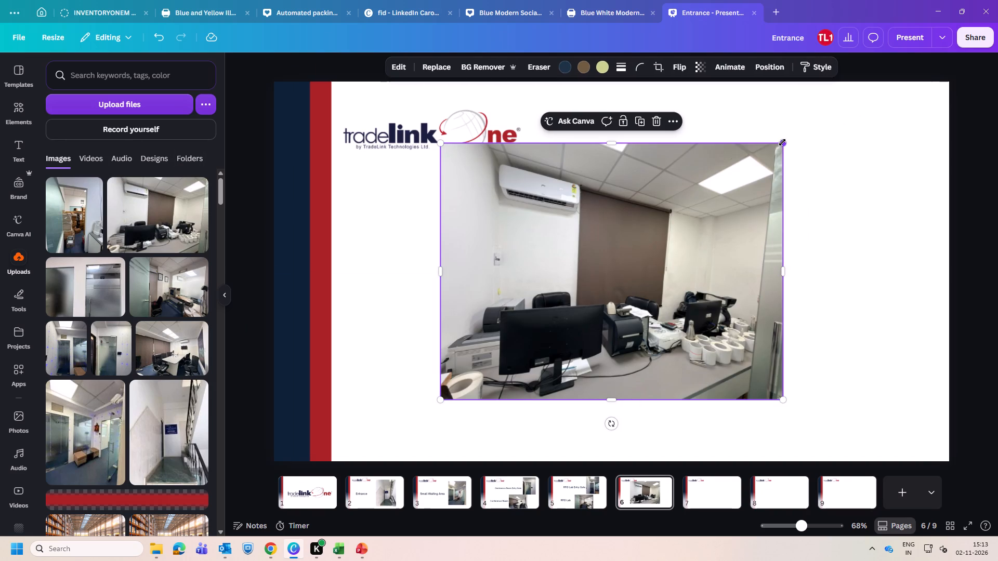
pyautogui.moveTo(782, 142); pyautogui.dragTo(612, 286)
pyautogui.moveTo(537, 345); pyautogui.dragTo(894, 219)
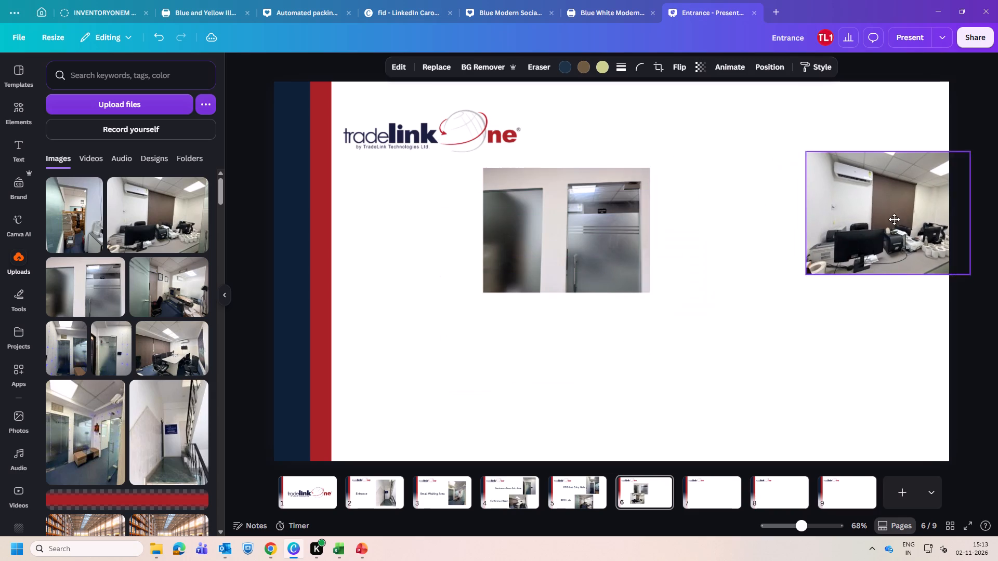
pyautogui.moveTo(894, 219); pyautogui.dragTo(801, 243)
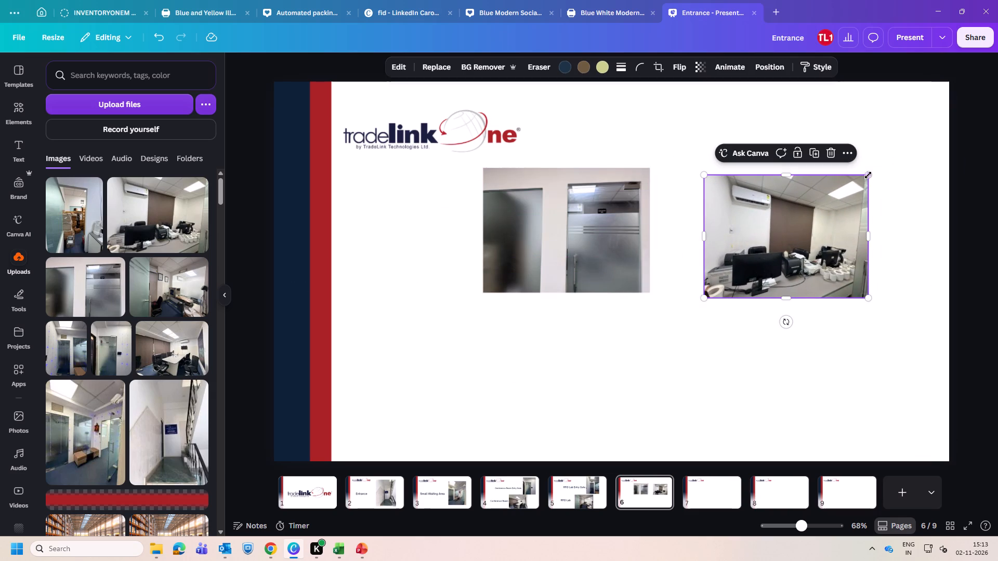
pyautogui.moveTo(868, 175); pyautogui.dragTo(912, 139)
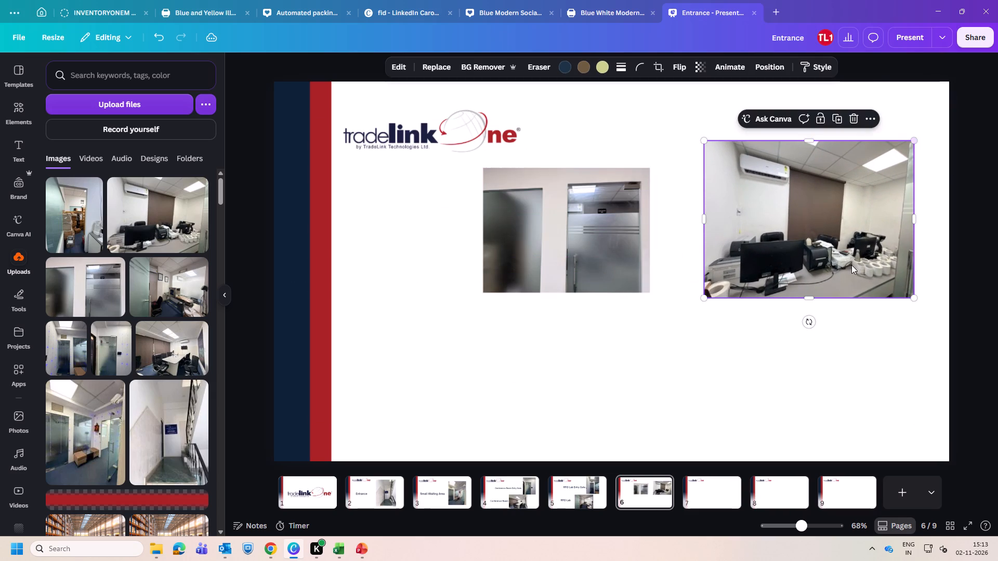
pyautogui.moveTo(851, 265); pyautogui.dragTo(872, 220)
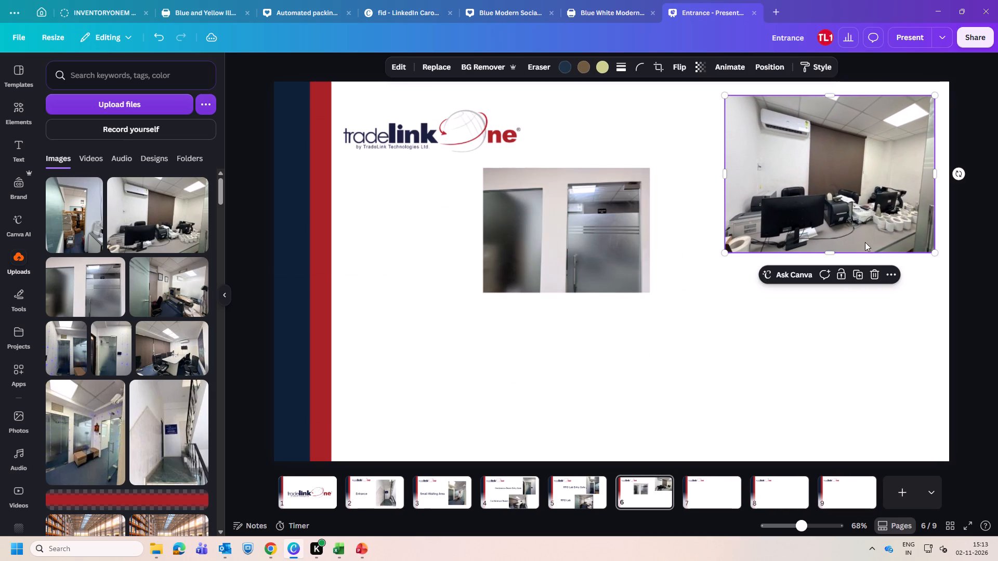
pyautogui.click(720, 445)
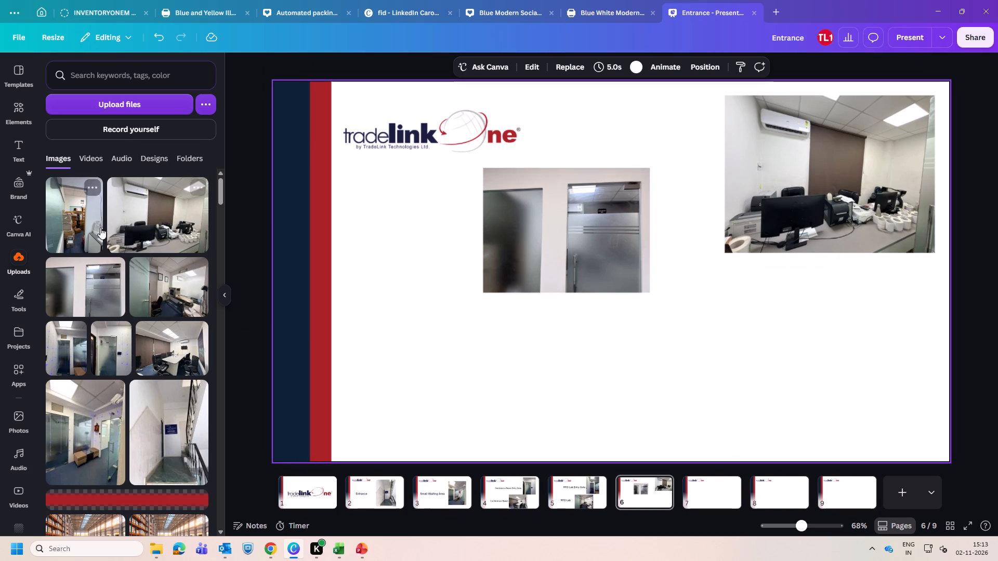
# Add the storeroom photo to page 6, widen its frame slightly, scale it to about 450 wide, and place it beneath the desk room photo.
pyautogui.click(79, 224)
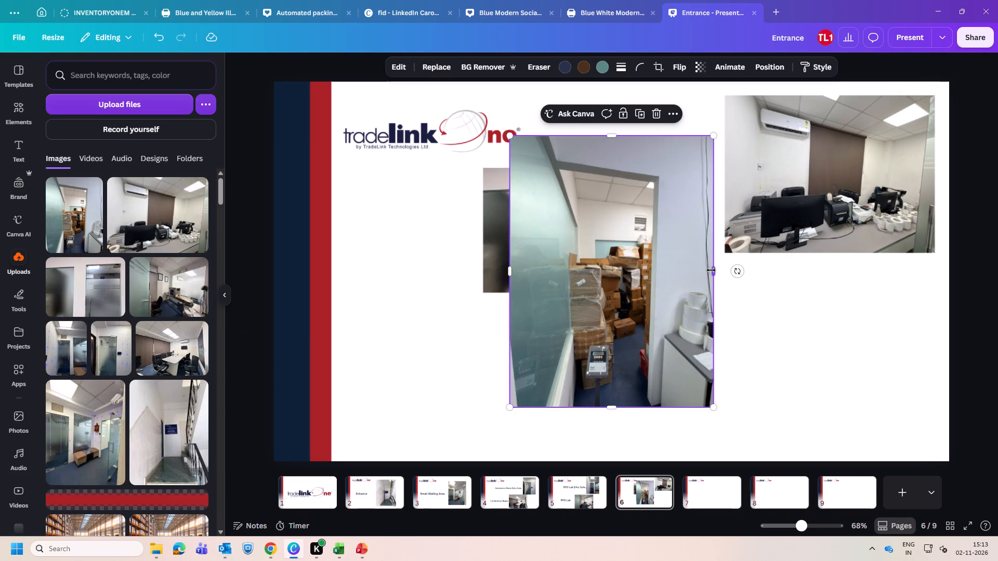
pyautogui.moveTo(712, 270); pyautogui.dragTo(746, 269)
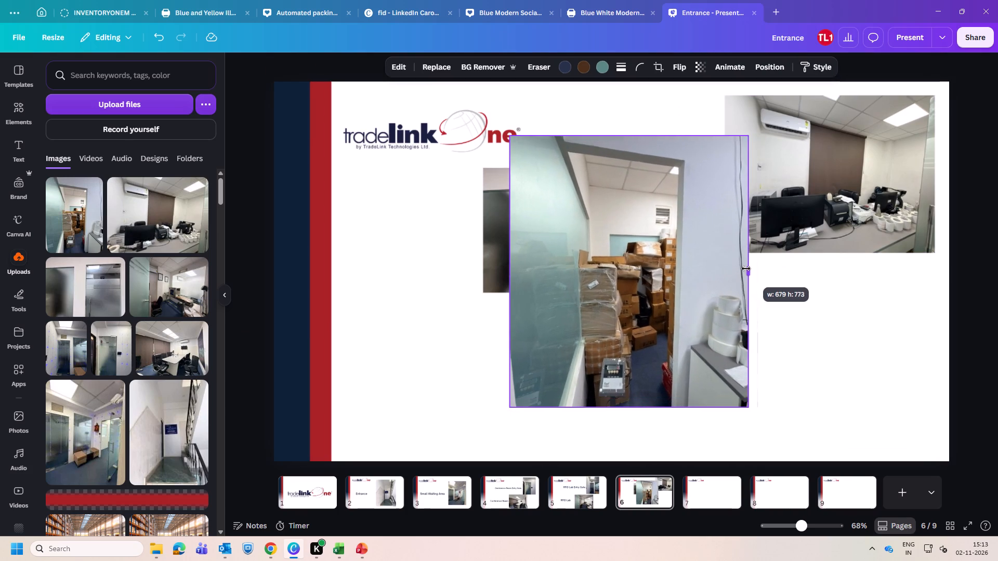
pyautogui.moveTo(746, 269); pyautogui.dragTo(698, 273)
pyautogui.moveTo(701, 273); pyautogui.dragTo(730, 272)
pyautogui.click(763, 346)
pyautogui.moveTo(634, 320); pyautogui.dragTo(670, 380)
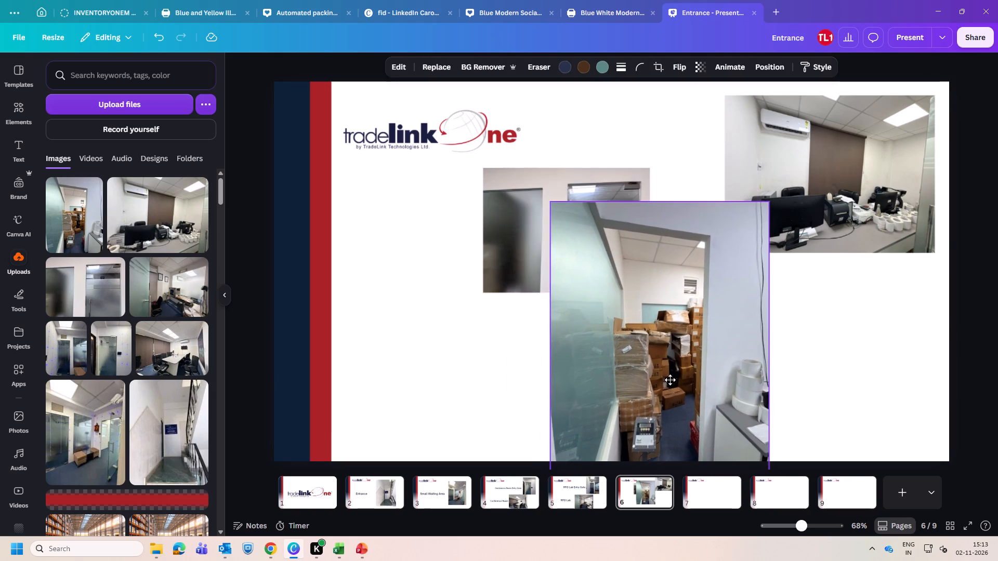
pyautogui.moveTo(670, 380); pyautogui.dragTo(615, 348)
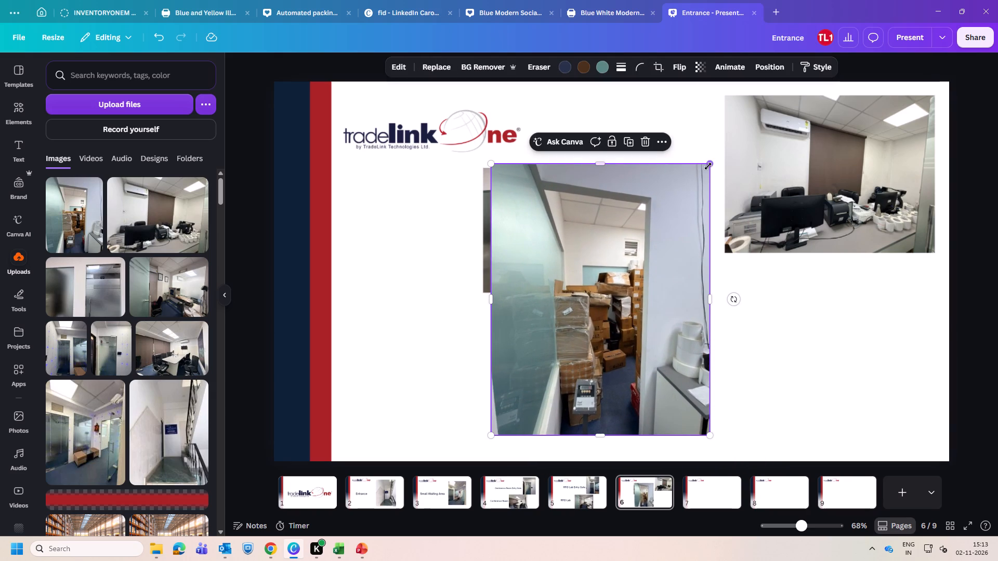
pyautogui.moveTo(708, 166); pyautogui.dragTo(628, 280)
pyautogui.moveTo(592, 339); pyautogui.dragTo(835, 348)
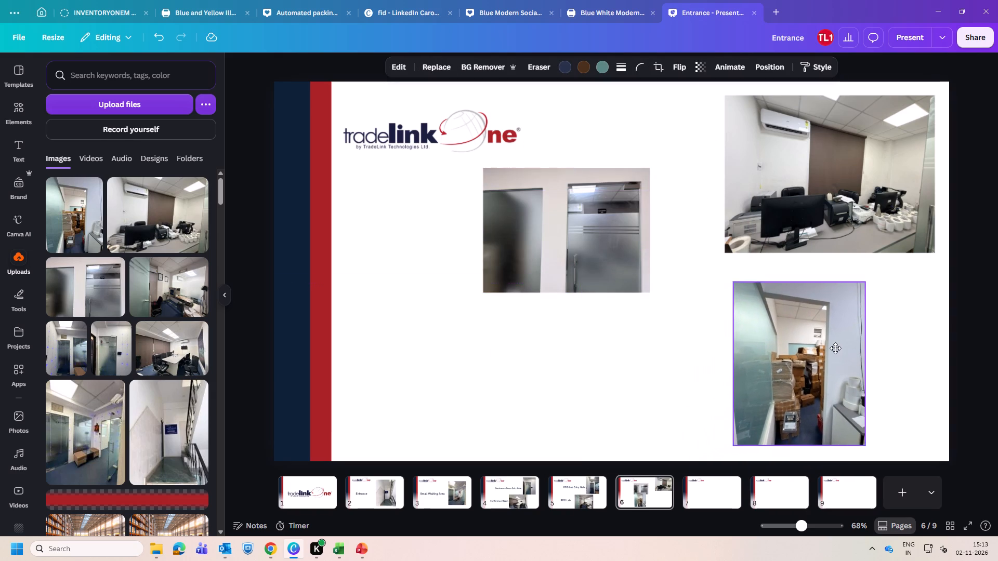
pyautogui.moveTo(835, 348); pyautogui.dragTo(874, 329)
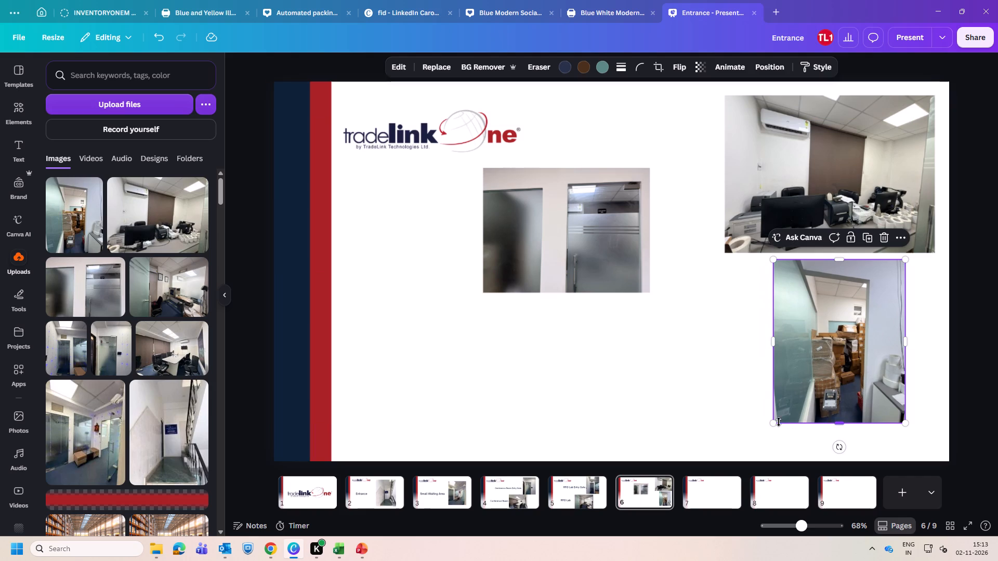
pyautogui.moveTo(776, 422); pyautogui.dragTo(738, 445)
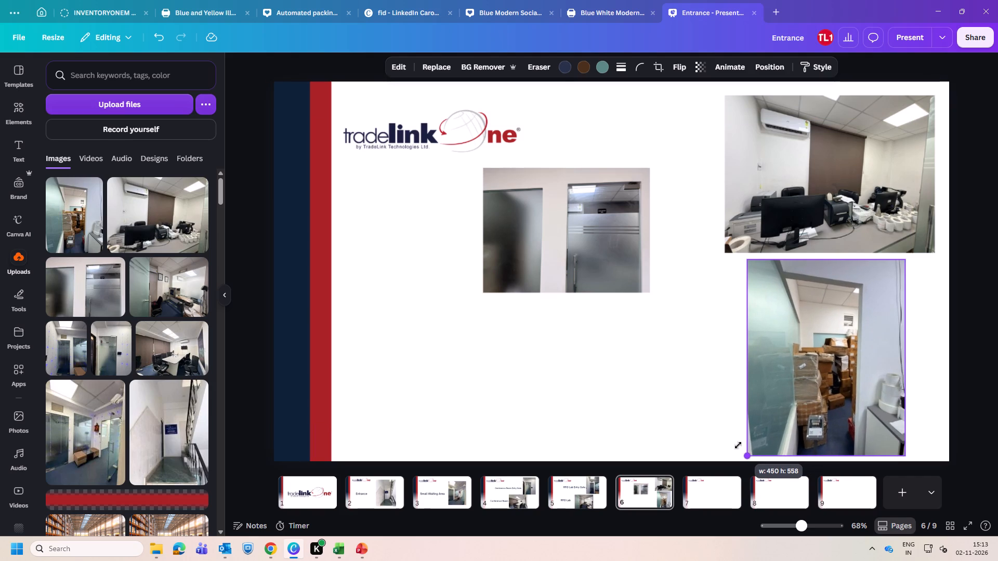
pyautogui.moveTo(738, 445); pyautogui.dragTo(737, 447)
pyautogui.click(642, 421)
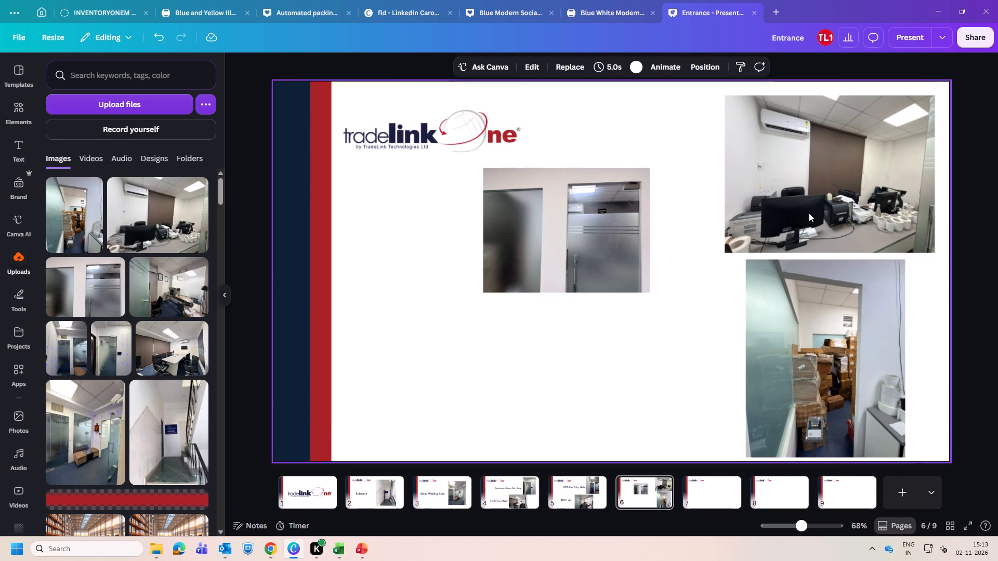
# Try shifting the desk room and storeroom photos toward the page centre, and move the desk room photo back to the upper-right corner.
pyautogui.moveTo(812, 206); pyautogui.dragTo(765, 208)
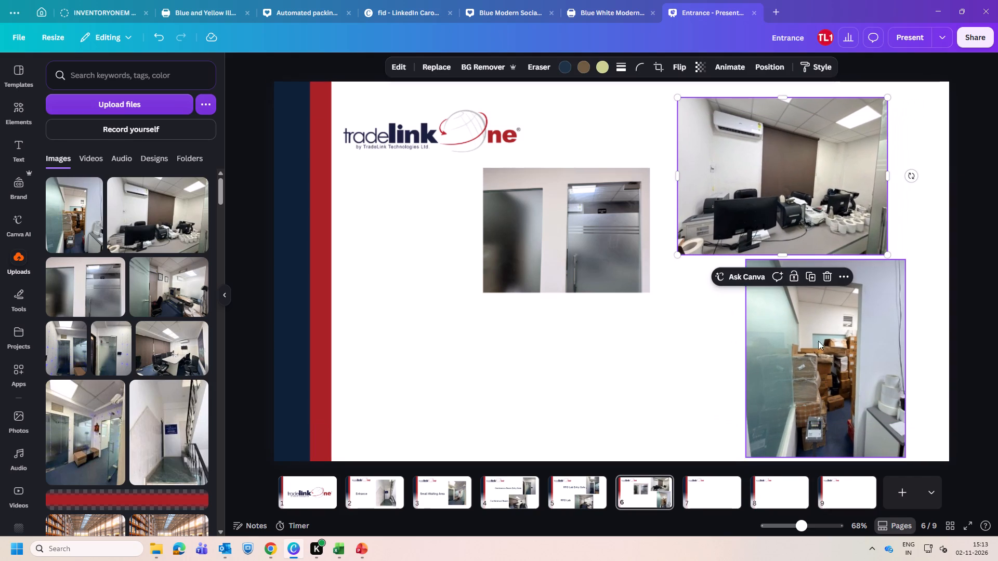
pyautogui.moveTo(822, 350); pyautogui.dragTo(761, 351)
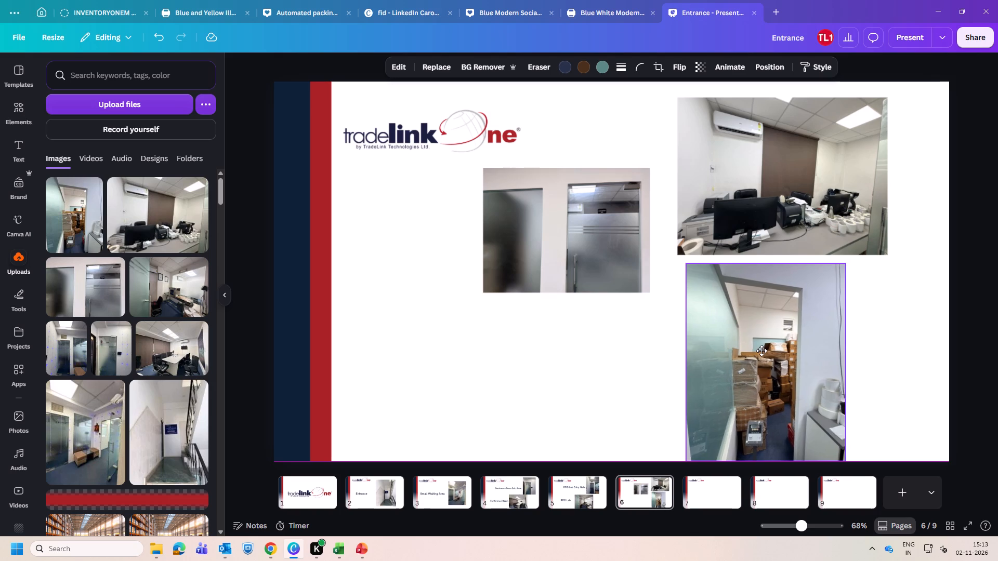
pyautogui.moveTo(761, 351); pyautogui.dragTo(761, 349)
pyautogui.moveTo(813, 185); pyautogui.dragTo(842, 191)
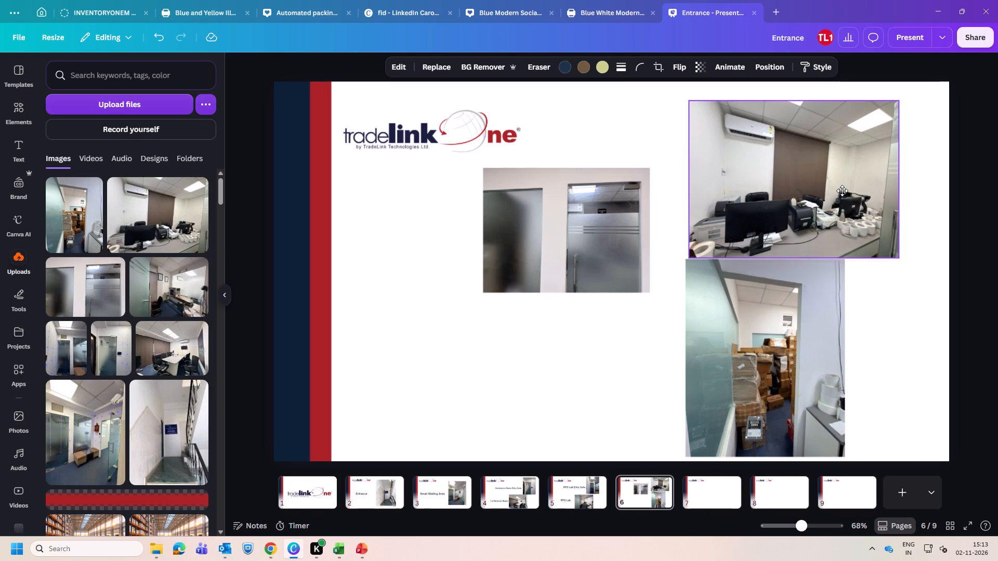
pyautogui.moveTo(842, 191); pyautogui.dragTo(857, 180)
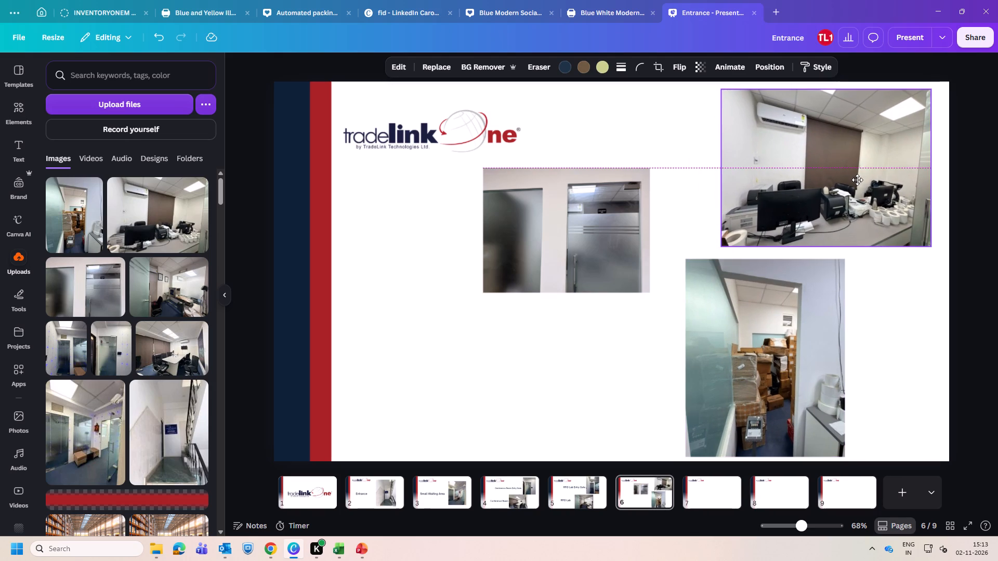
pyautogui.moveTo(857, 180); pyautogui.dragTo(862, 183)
# Spread the photos across page 6: storeroom below the logo at lower left, glass doors higher in the middle, desk room at lower right.
pyautogui.moveTo(600, 257); pyautogui.dragTo(638, 257)
pyautogui.moveTo(751, 366); pyautogui.dragTo(474, 334)
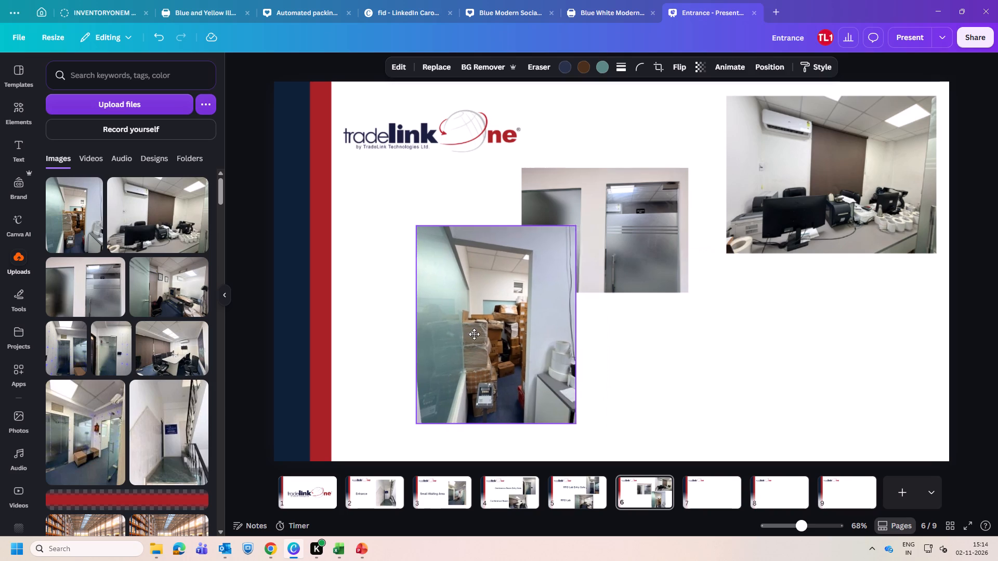
pyautogui.moveTo(474, 334); pyautogui.dragTo(410, 354)
pyautogui.click(723, 406)
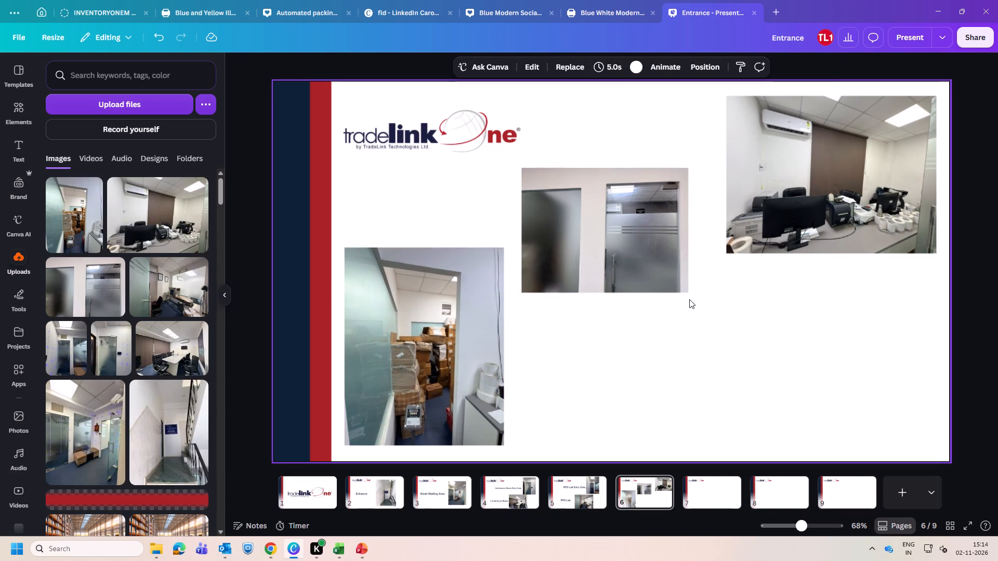
pyautogui.moveTo(622, 256); pyautogui.dragTo(638, 272)
pyautogui.click(773, 314)
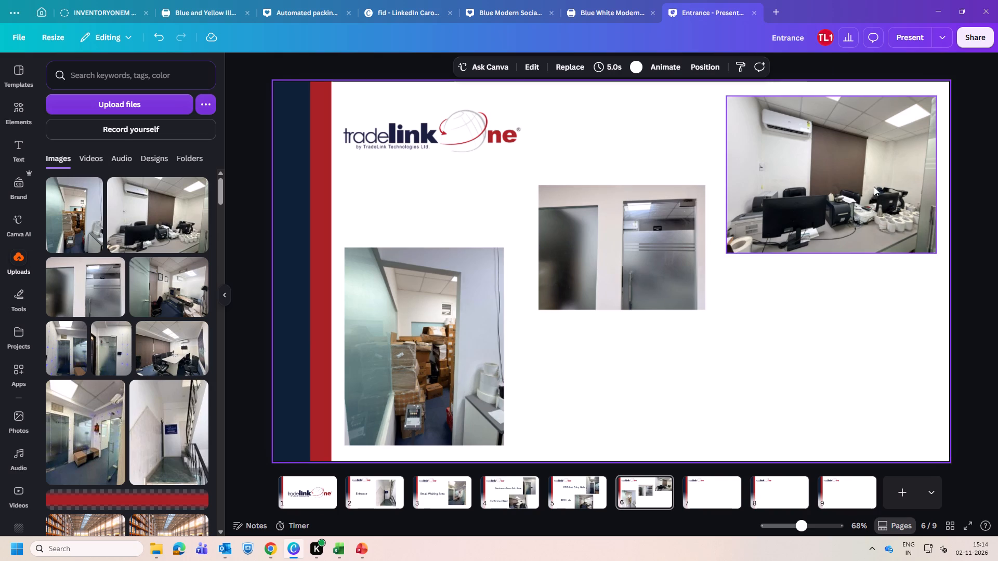
pyautogui.moveTo(874, 186); pyautogui.dragTo(874, 364)
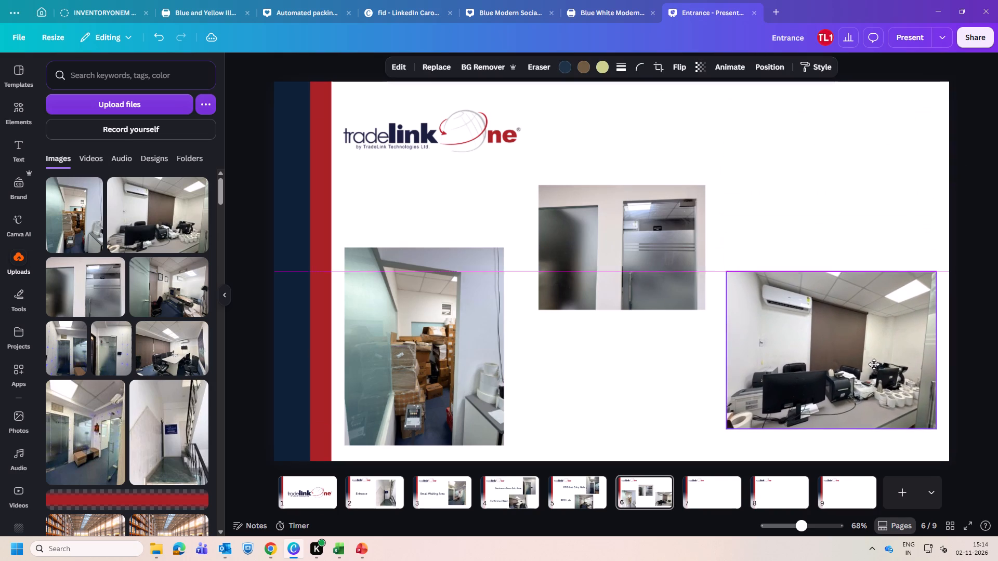
pyautogui.moveTo(874, 364); pyautogui.dragTo(874, 374)
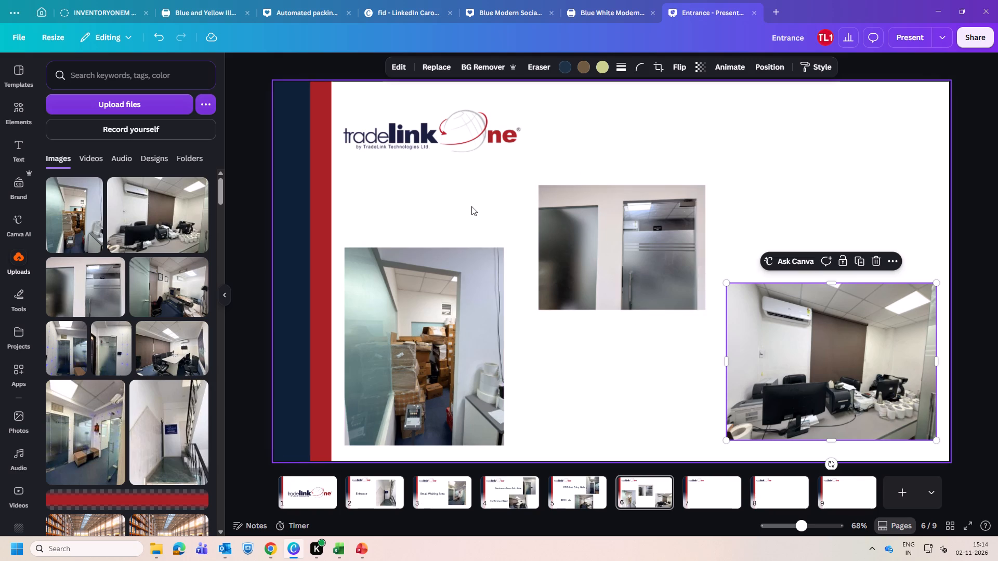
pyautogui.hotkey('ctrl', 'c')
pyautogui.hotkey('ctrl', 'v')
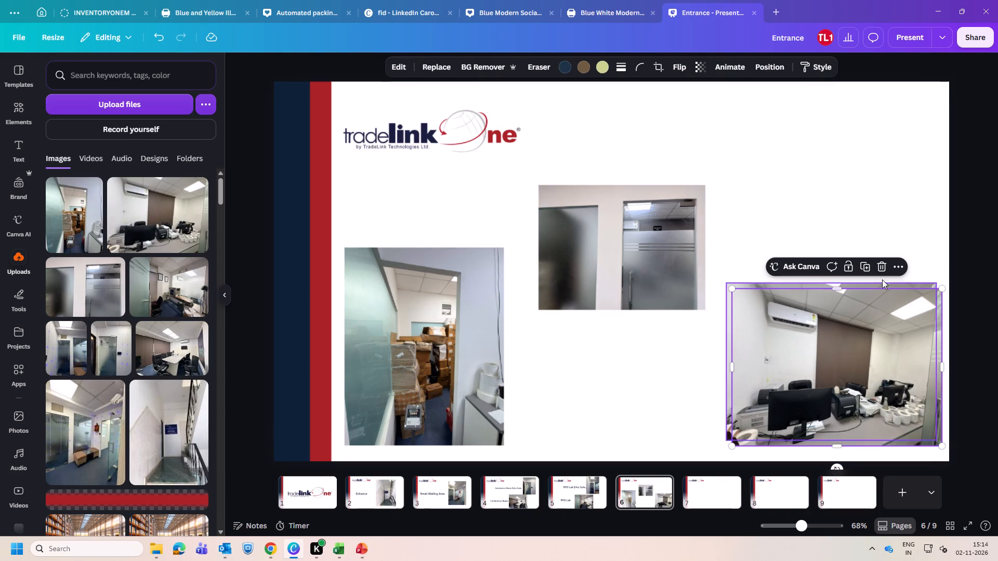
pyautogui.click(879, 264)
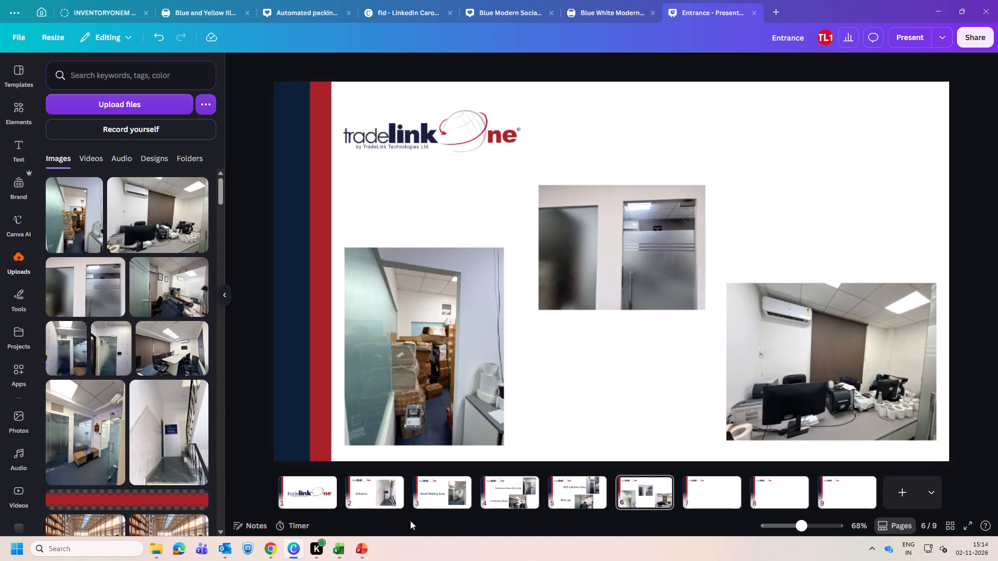
# Copy the Entrance heading from page 2 onto page 6 and place it just above the storeroom photo.
pyautogui.click(357, 504)
pyautogui.click(459, 284)
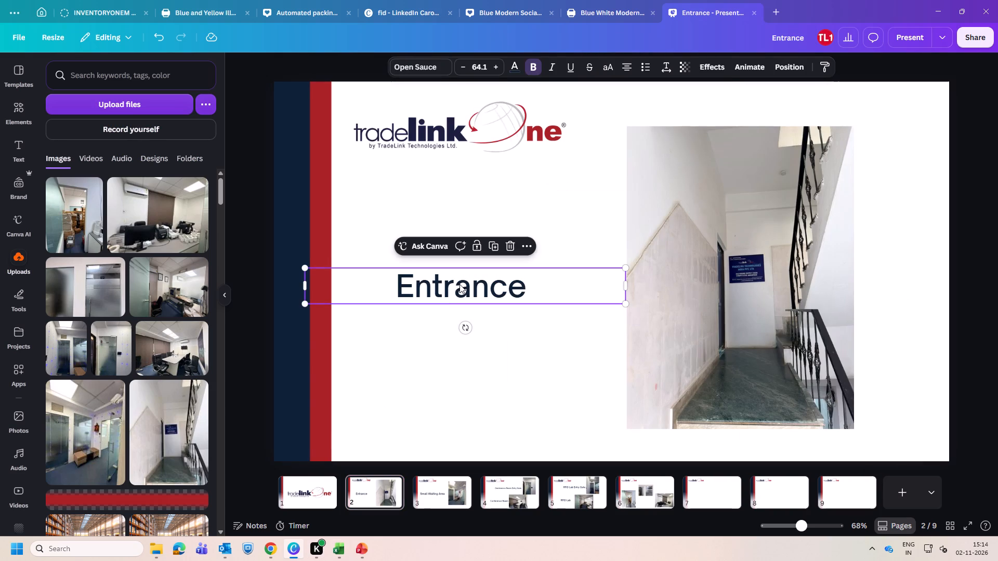
pyautogui.hotkey('ctrl', 'c')
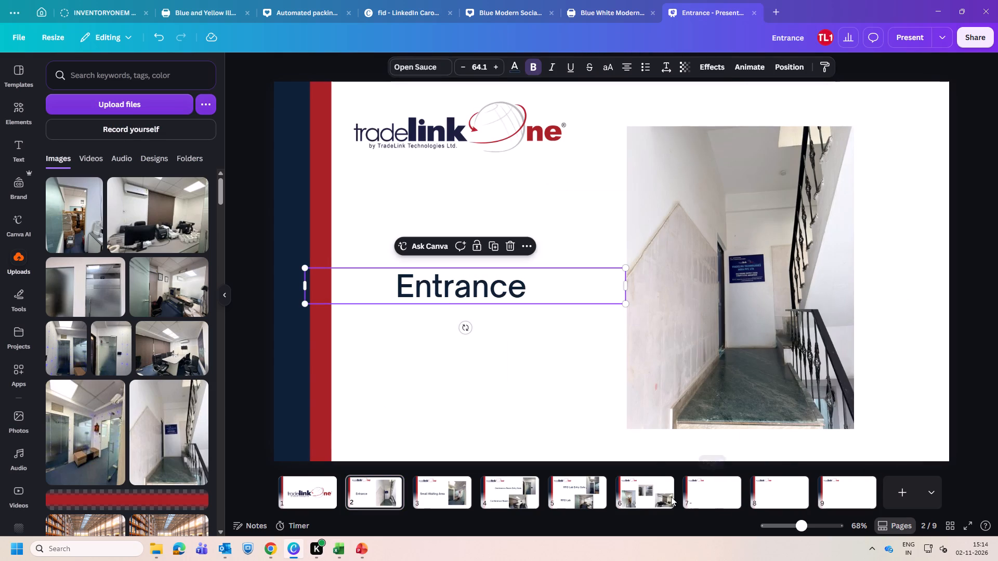
pyautogui.click(659, 497)
pyautogui.hotkey('ctrl', 'v')
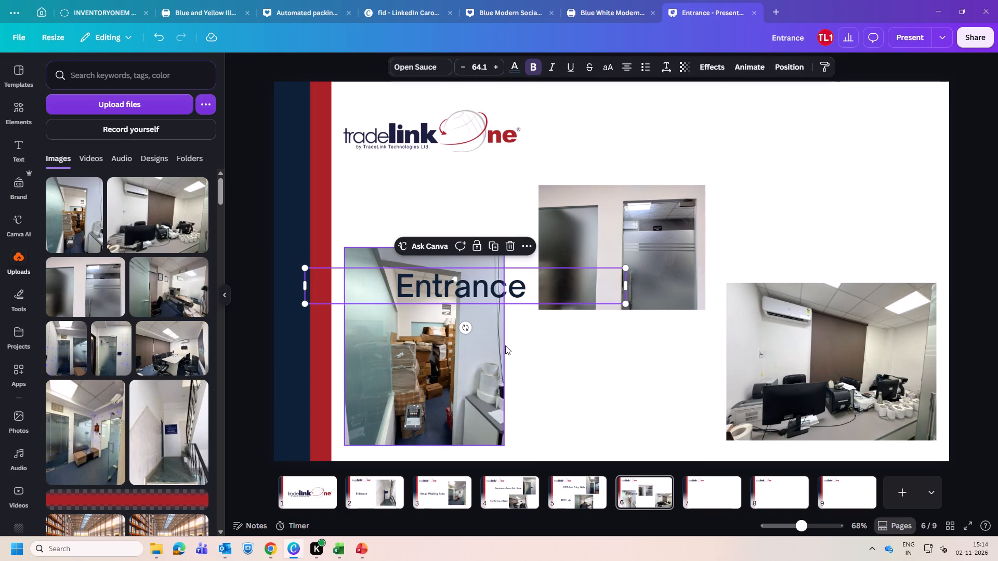
pyautogui.click(519, 287)
pyautogui.click(509, 291)
pyautogui.moveTo(607, 376); pyautogui.dragTo(600, 370)
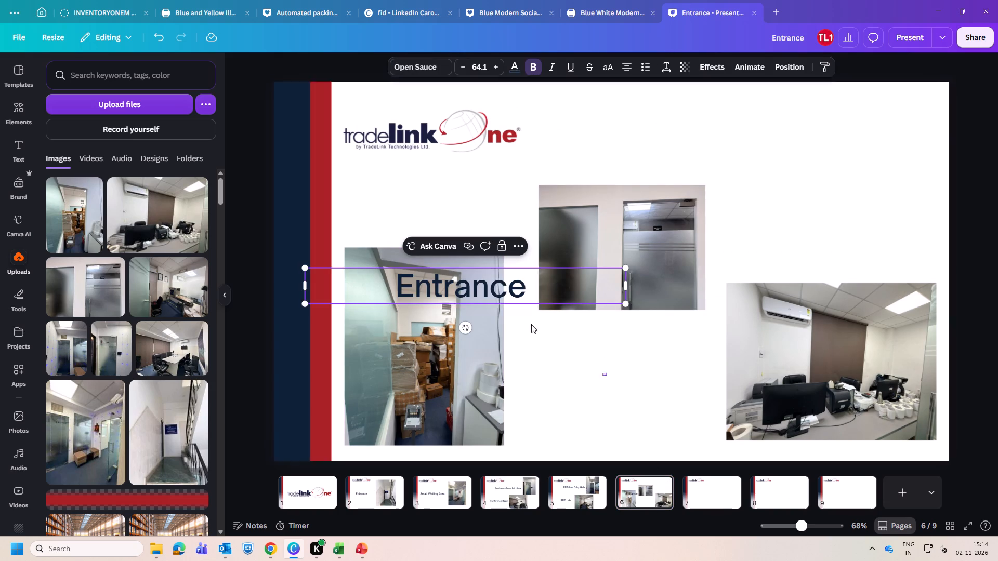
pyautogui.moveTo(501, 283); pyautogui.dragTo(464, 217)
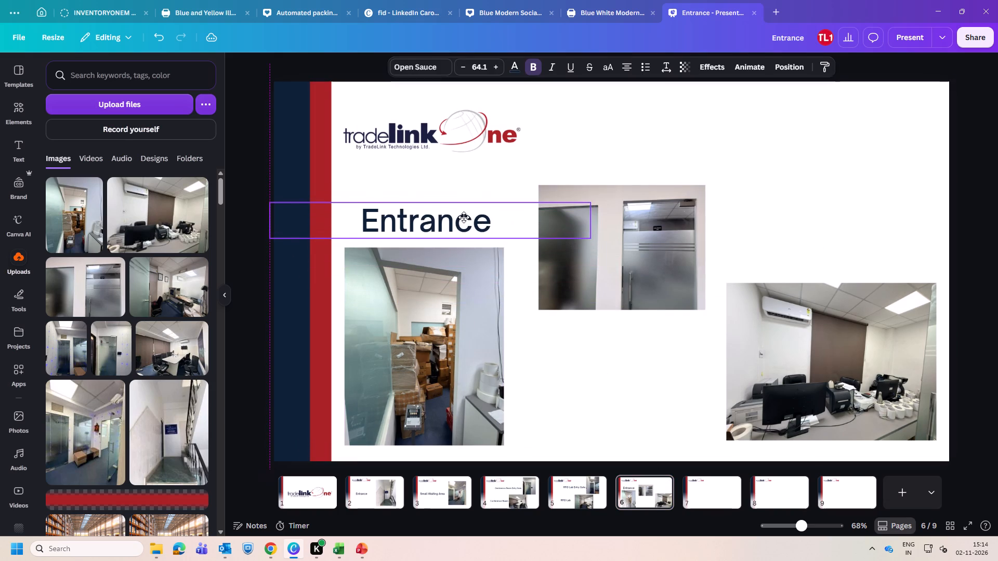
pyautogui.moveTo(464, 217); pyautogui.dragTo(462, 222)
# Replace the copied heading's text with "Store Room".
pyautogui.click(493, 223)
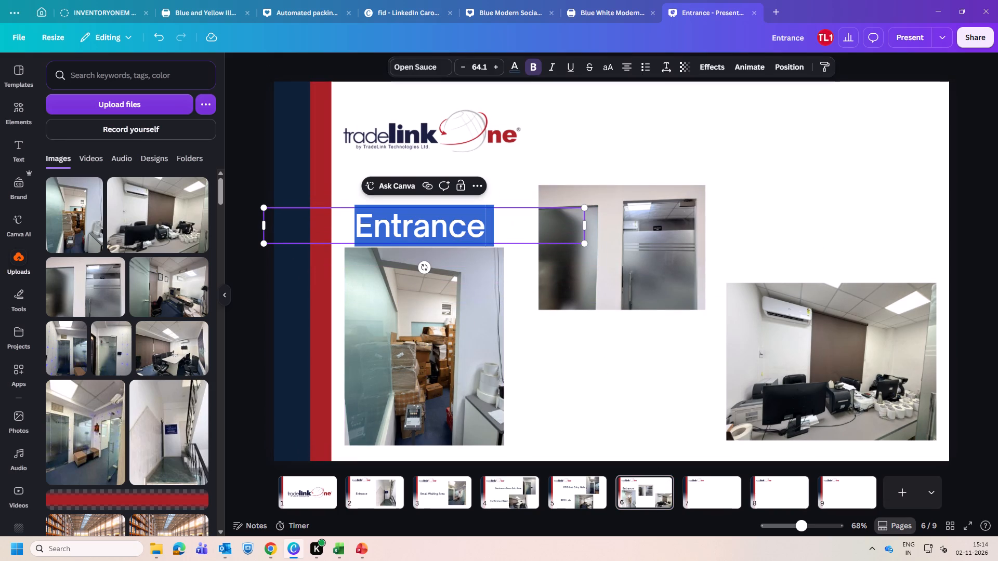
pyautogui.press('BackSpace')
pyautogui.hotkey('shift', 's')
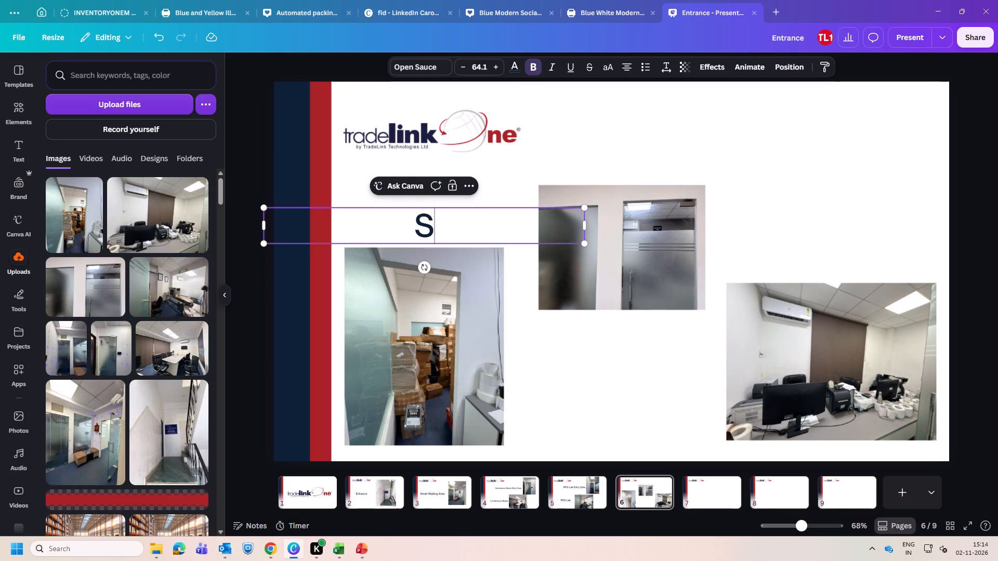
pyautogui.write('tore')
pyautogui.press('space')
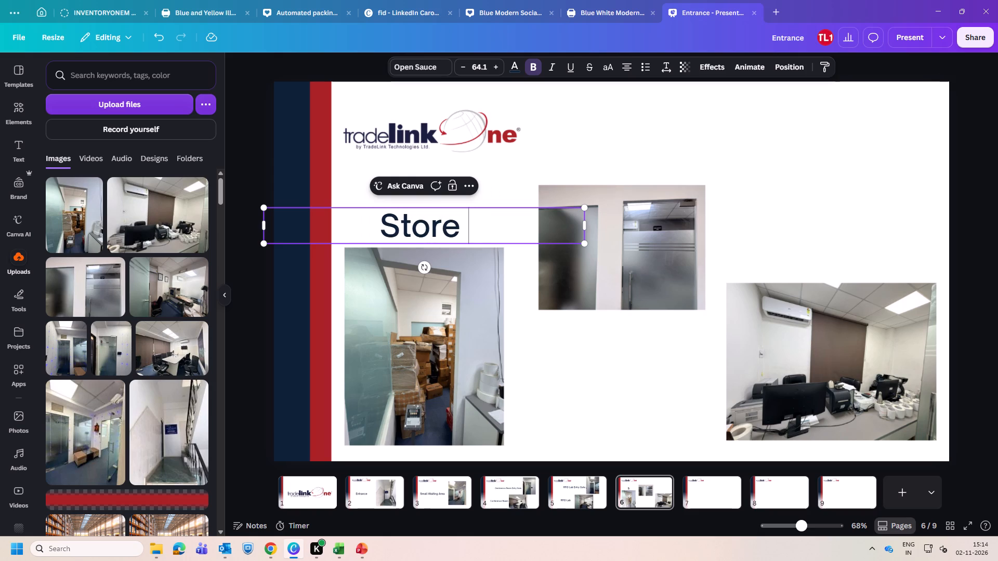
pyautogui.write('Room')
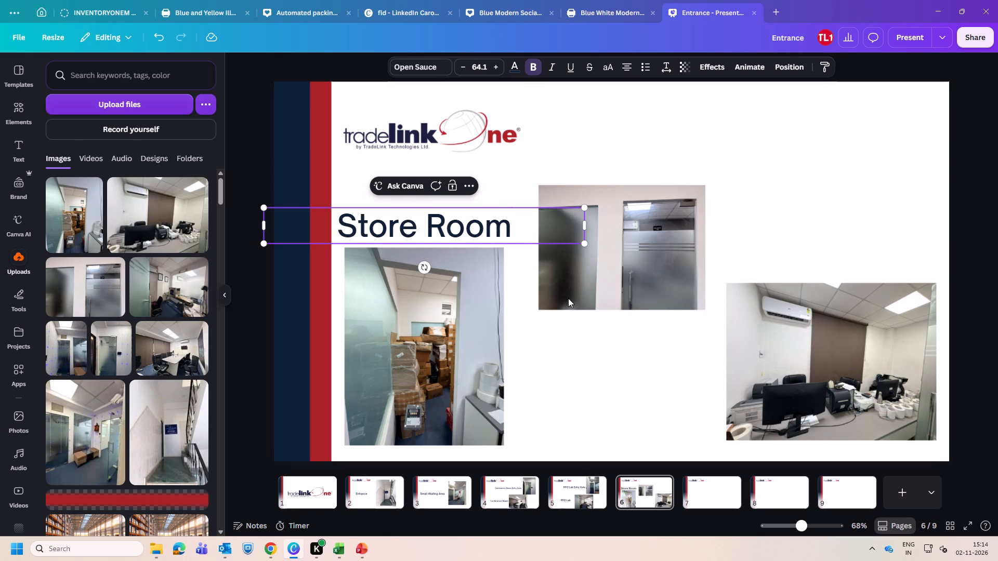
# Reduce the Store Room heading's font size to 49.1 and lower it slightly toward the storeroom photo.
pyautogui.tripleClick(459, 65)
pyautogui.tripleClick(459, 65)
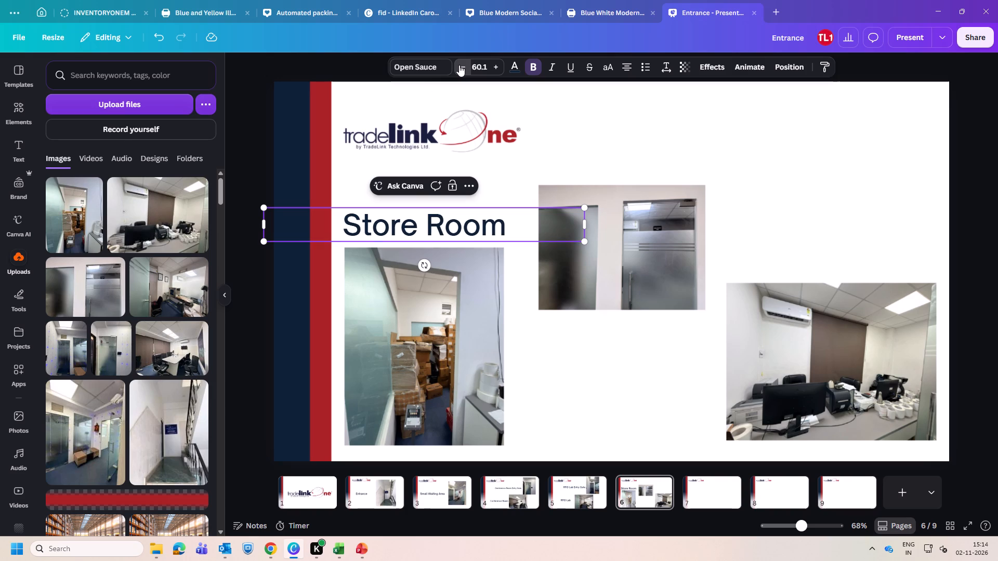
pyautogui.tripleClick(459, 65)
pyautogui.tripleClick(459, 65)
pyautogui.tripleClick(459, 65)
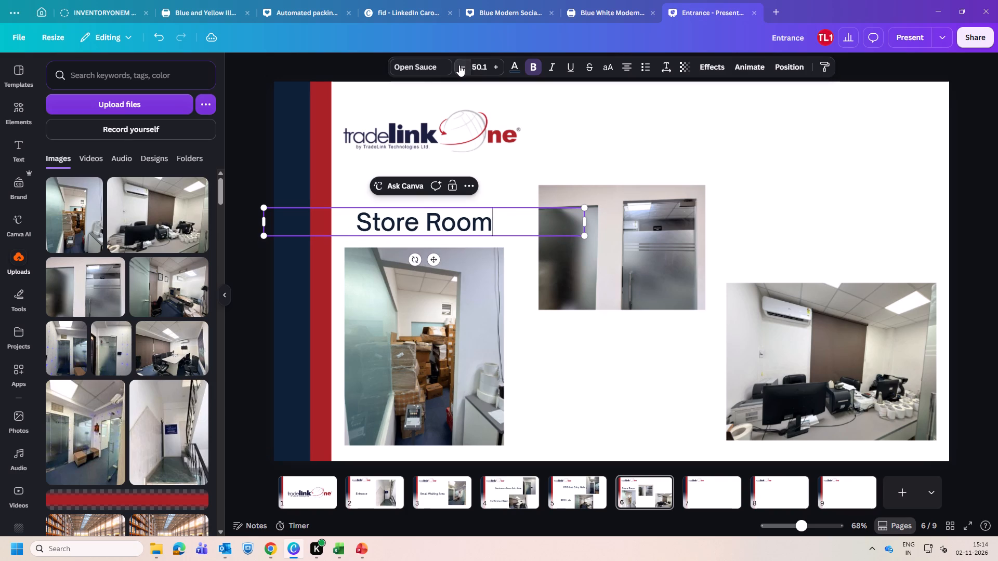
pyautogui.click(625, 420)
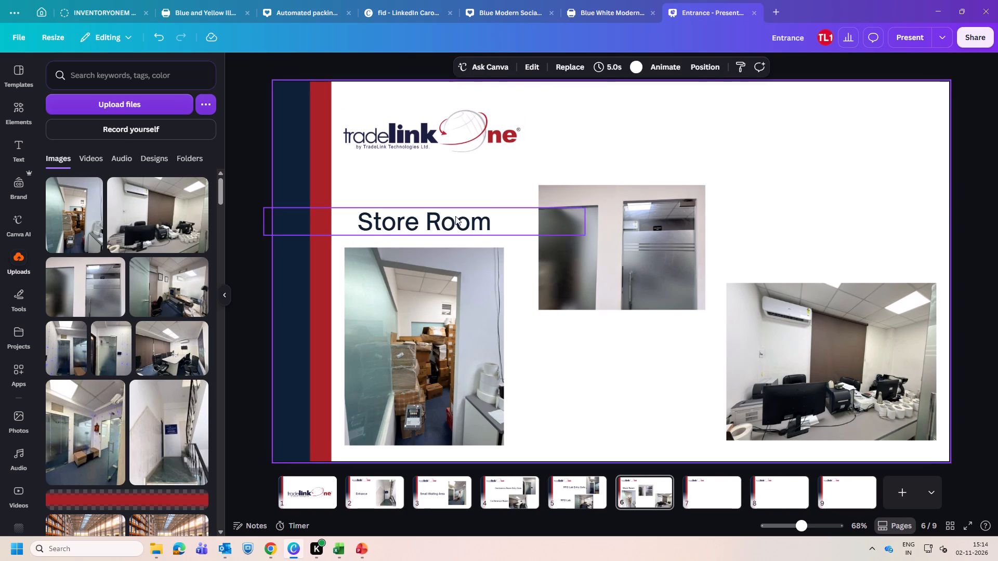
pyautogui.moveTo(455, 216); pyautogui.dragTo(454, 222)
pyautogui.click(601, 415)
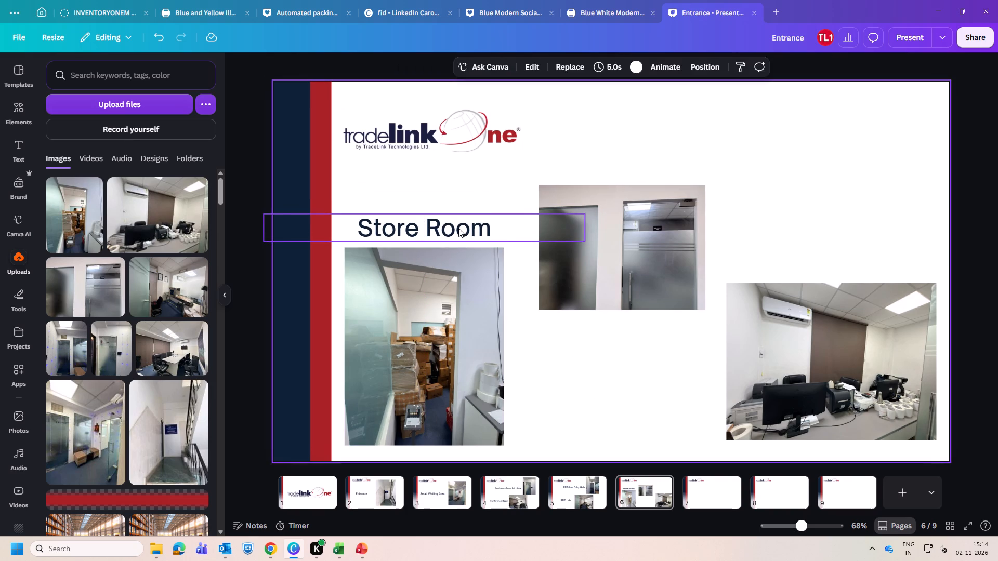
# Duplicate the Store Room heading twice, placing one copy above the glass doors photo and the other above the desk room photo.
pyautogui.click(457, 228)
pyautogui.click(451, 191)
pyautogui.moveTo(448, 225); pyautogui.dragTo(582, 175)
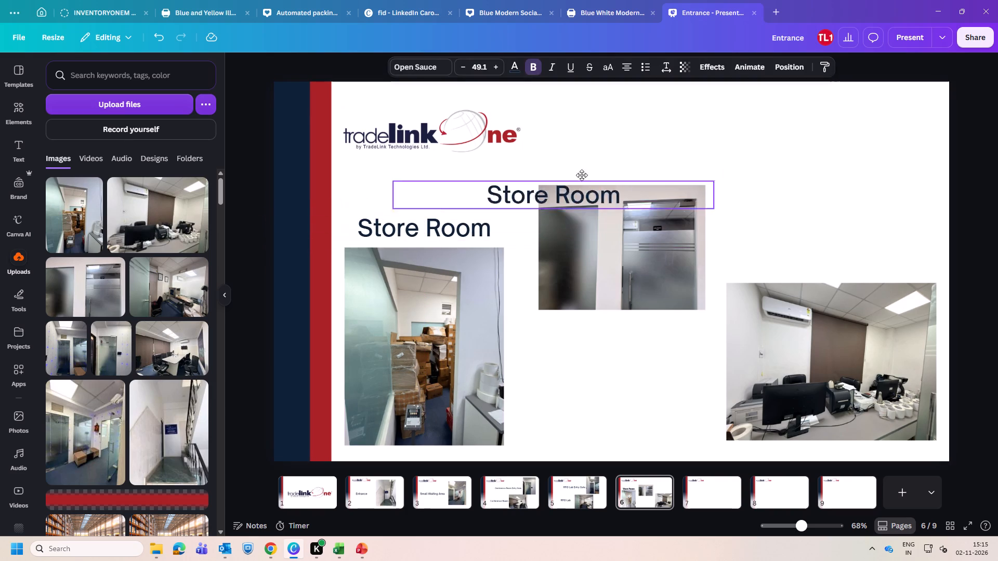
pyautogui.moveTo(582, 175); pyautogui.dragTo(648, 156)
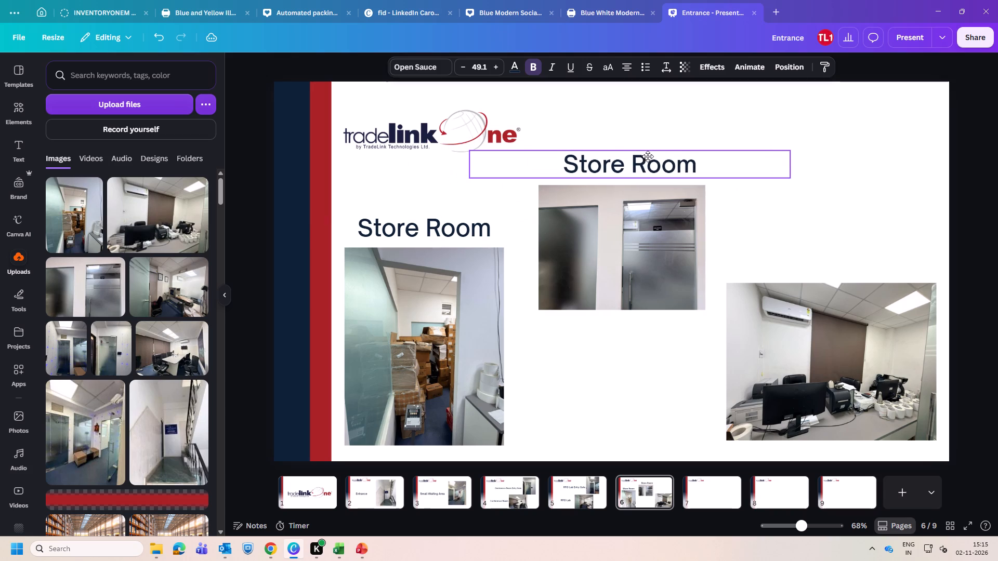
pyautogui.moveTo(648, 156); pyautogui.dragTo(644, 157)
pyautogui.click(652, 132)
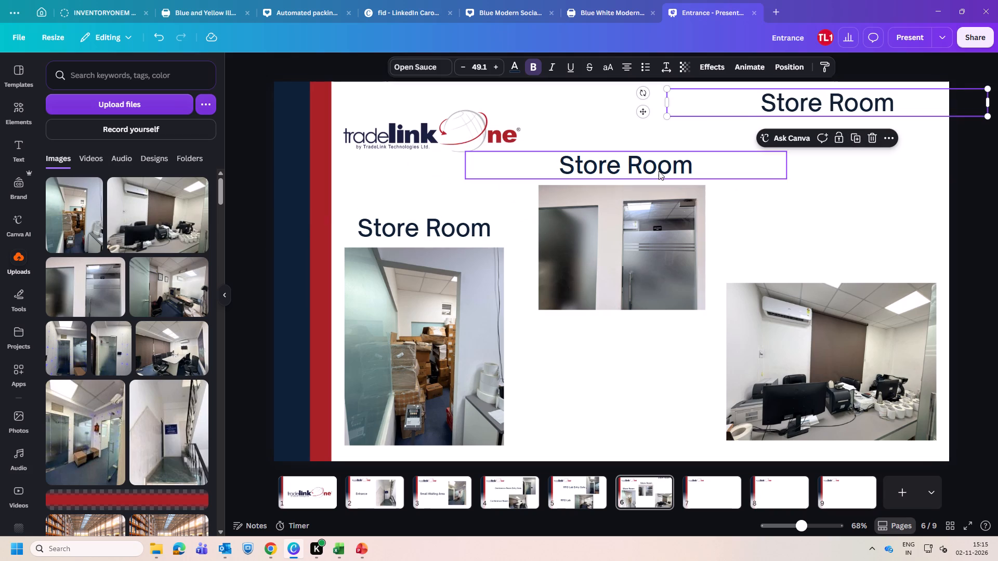
pyautogui.moveTo(780, 94); pyautogui.dragTo(788, 250)
# Change the heading above the glass doors photo to "Label Printing entry gate".
pyautogui.doubleClick(675, 167)
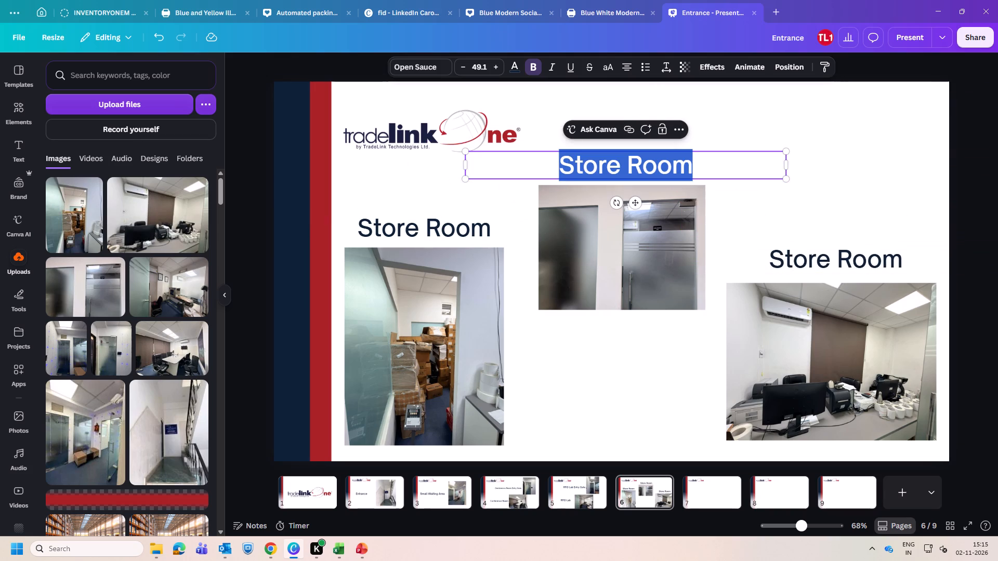
pyautogui.press('BackSpace')
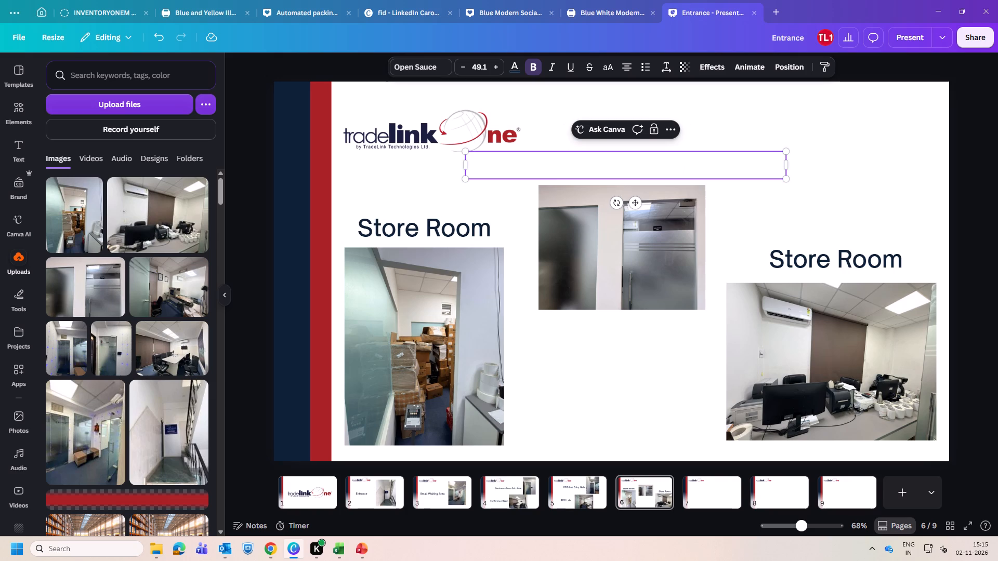
pyautogui.write('Lab')
pyautogui.write('el')
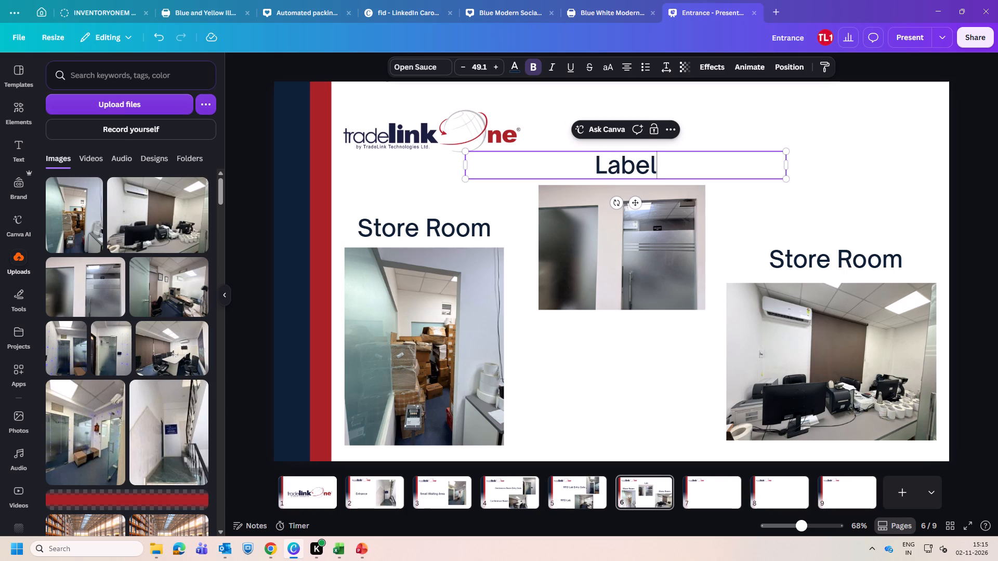
pyautogui.press('space')
pyautogui.hotkey('shift', 'p')
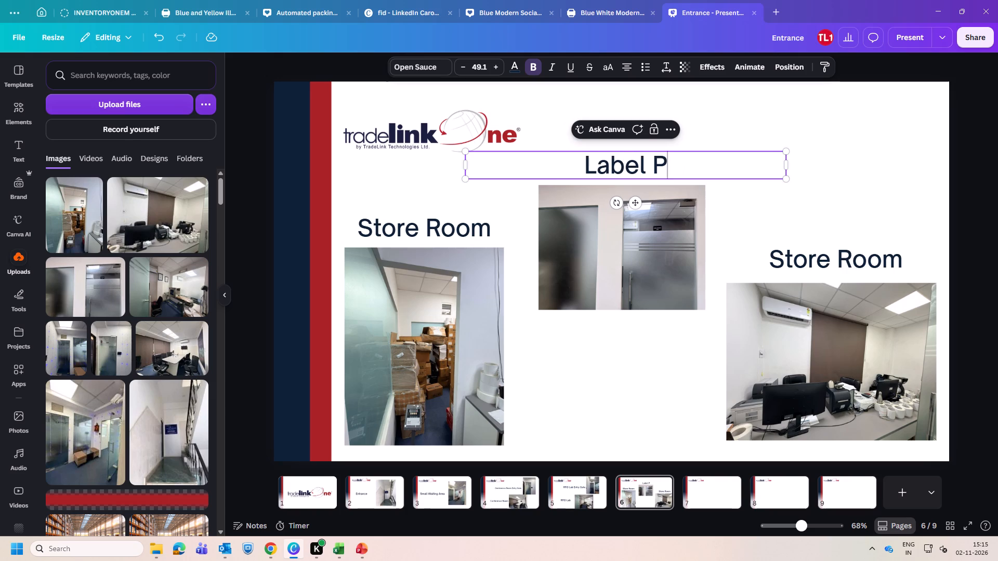
pyautogui.write('rinting')
pyautogui.press('space')
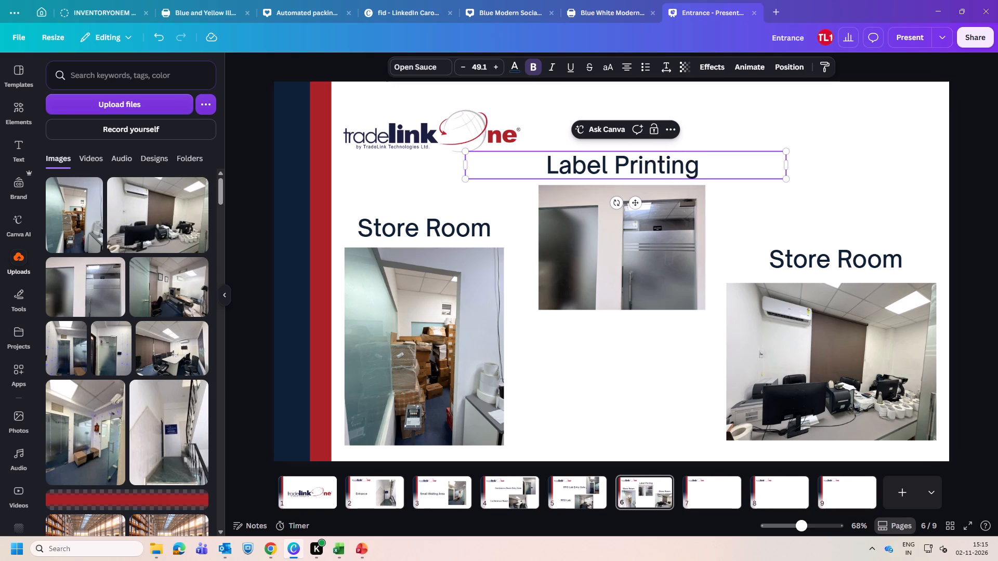
pyautogui.write('entry')
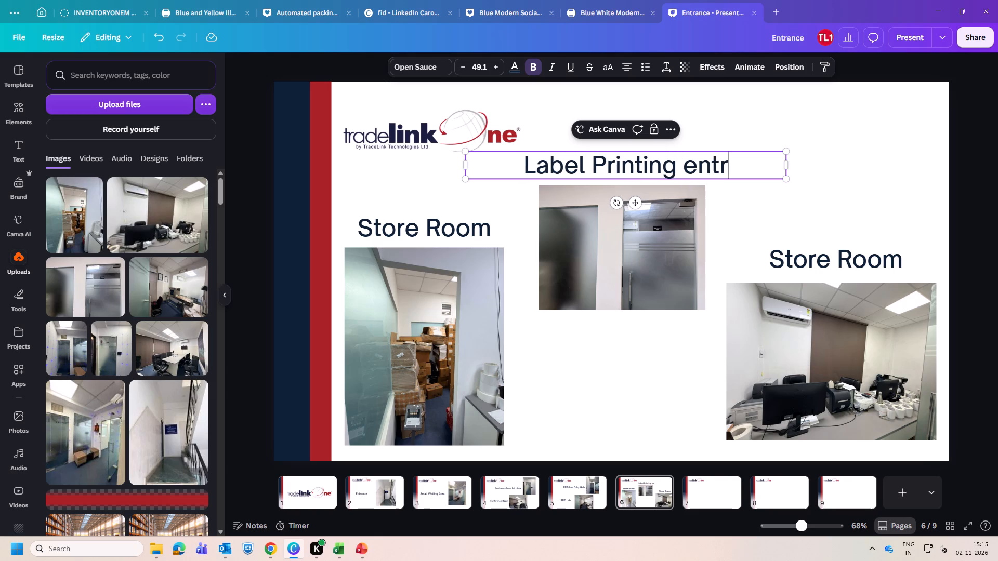
pyautogui.press('space')
pyautogui.write('gate')
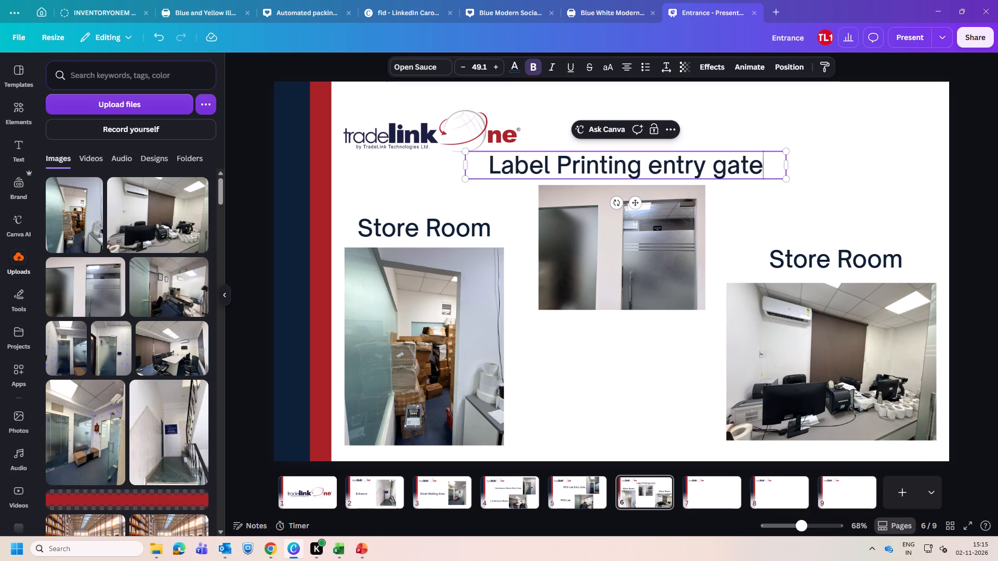
pyautogui.press('space')
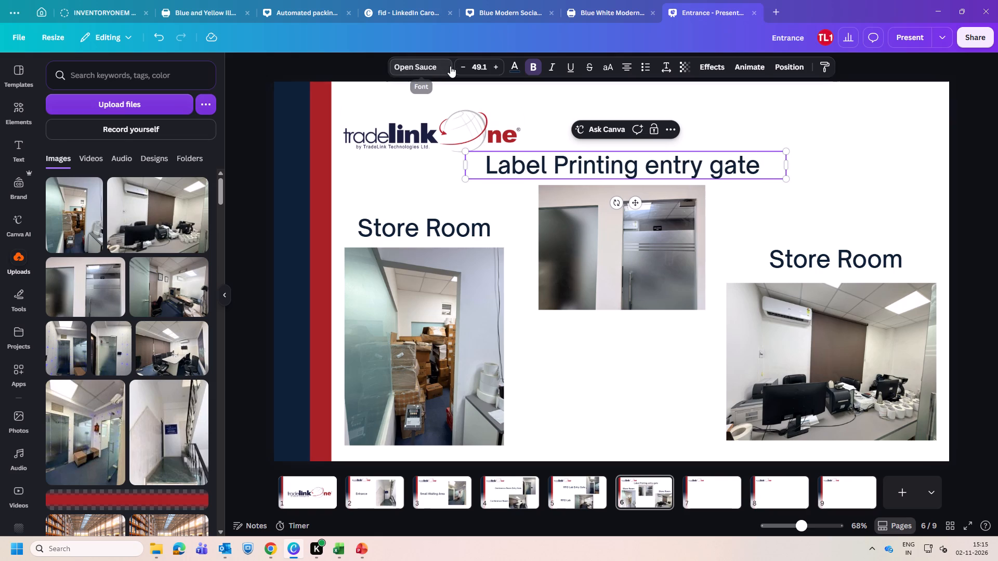
# Reduce the "Label Printing entry gate" heading's font size to 36.1 and lower it to sit just above the glass doors photo.
pyautogui.tripleClick(456, 65)
pyautogui.tripleClick(456, 65)
pyautogui.tripleClick(456, 65)
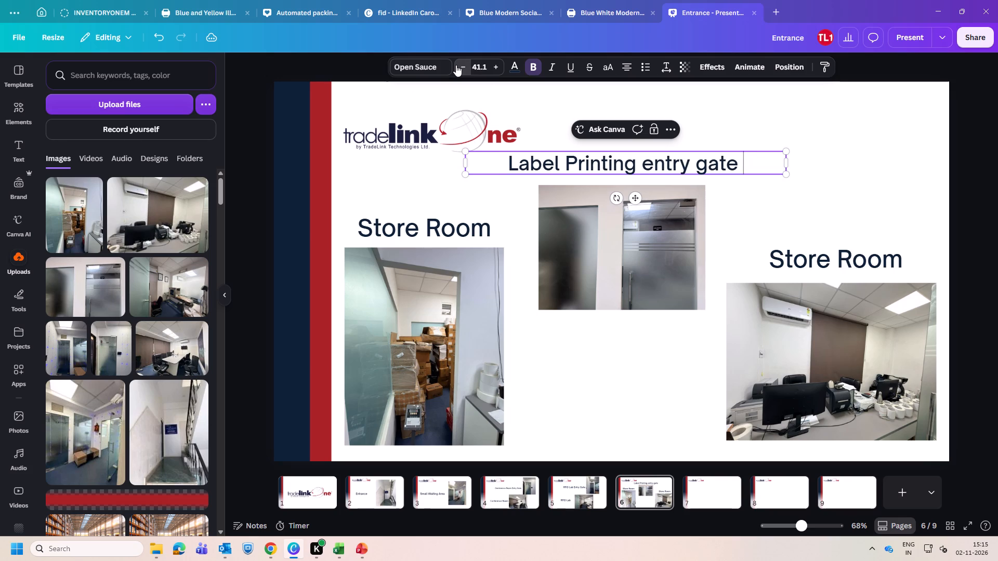
pyautogui.tripleClick(456, 65)
pyautogui.click(456, 65)
pyautogui.click(895, 114)
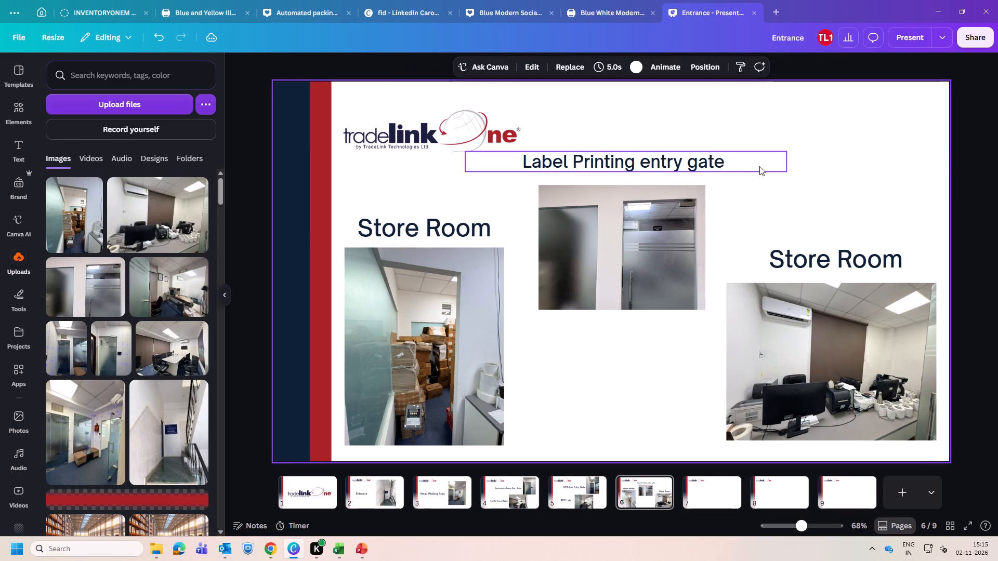
pyautogui.moveTo(737, 166); pyautogui.dragTo(737, 176)
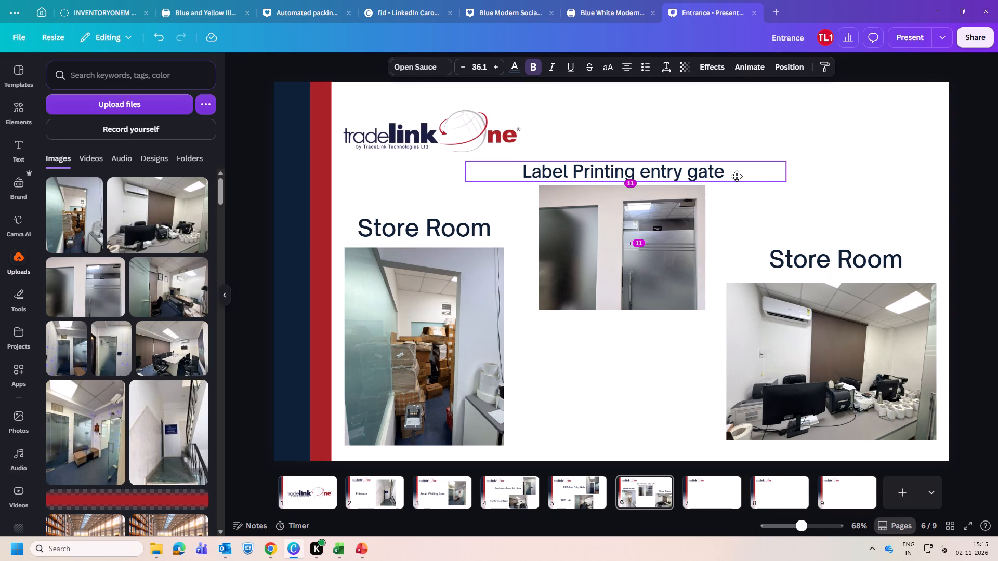
pyautogui.moveTo(737, 176); pyautogui.dragTo(738, 174)
pyautogui.click(877, 180)
# Enlarge the glass doors photo slightly and centre it beneath the "Label Printing entry gate" heading.
pyautogui.click(668, 271)
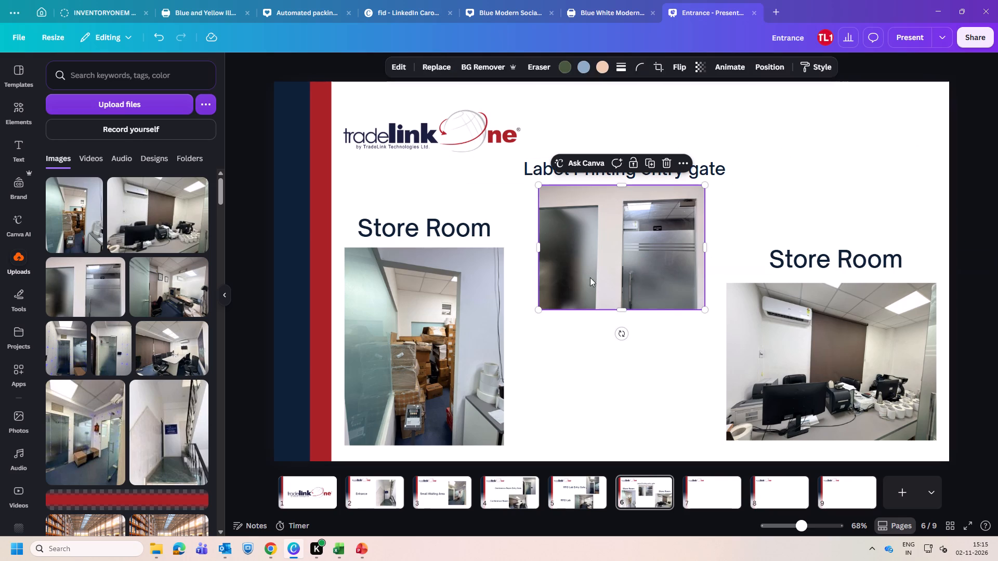
pyautogui.moveTo(536, 308); pyautogui.dragTo(523, 313)
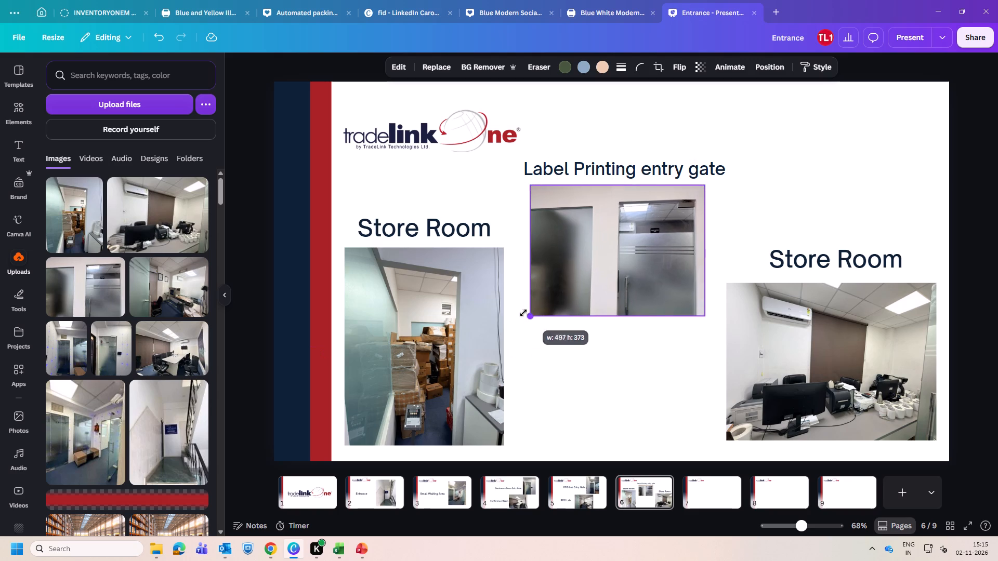
pyautogui.moveTo(523, 313); pyautogui.dragTo(511, 319)
pyautogui.moveTo(584, 286); pyautogui.dragTo(593, 285)
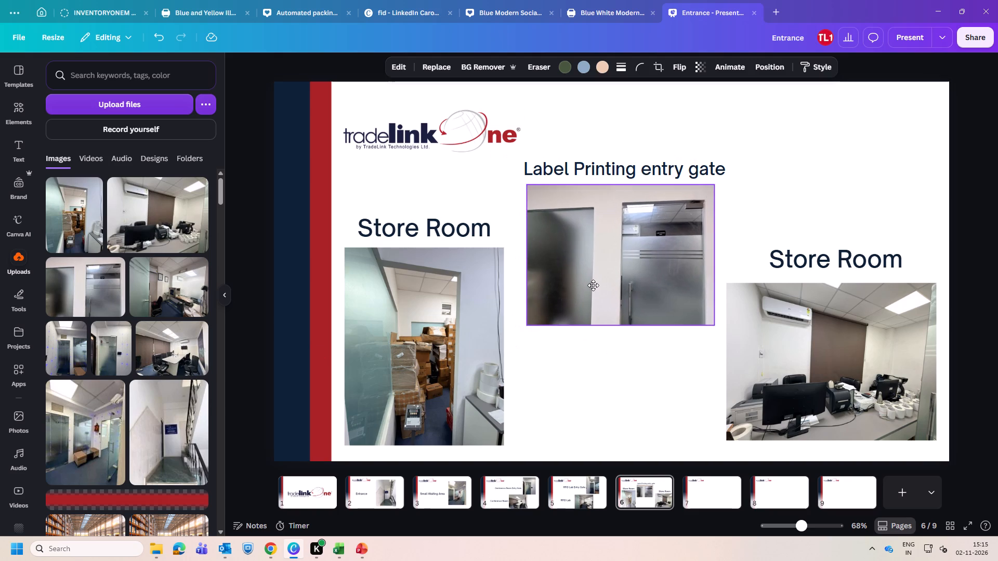
pyautogui.moveTo(593, 285); pyautogui.dragTo(591, 285)
pyautogui.click(873, 166)
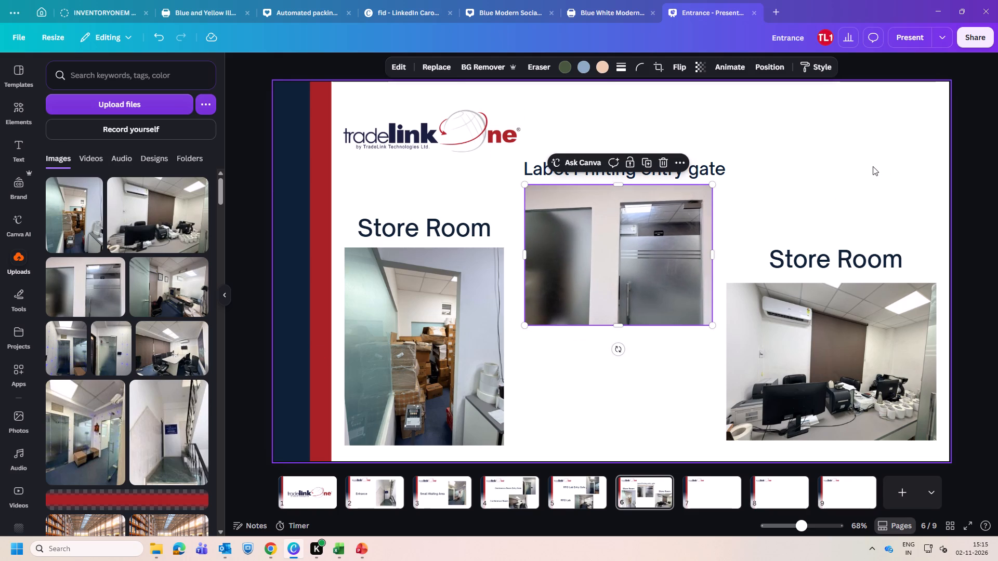
# Shrink the "Label Printing entry gate" heading's font a few sizes so it fits the glass doors photo's width, and centre it above the photo.
pyautogui.click(618, 171)
pyautogui.tripleClick(459, 63)
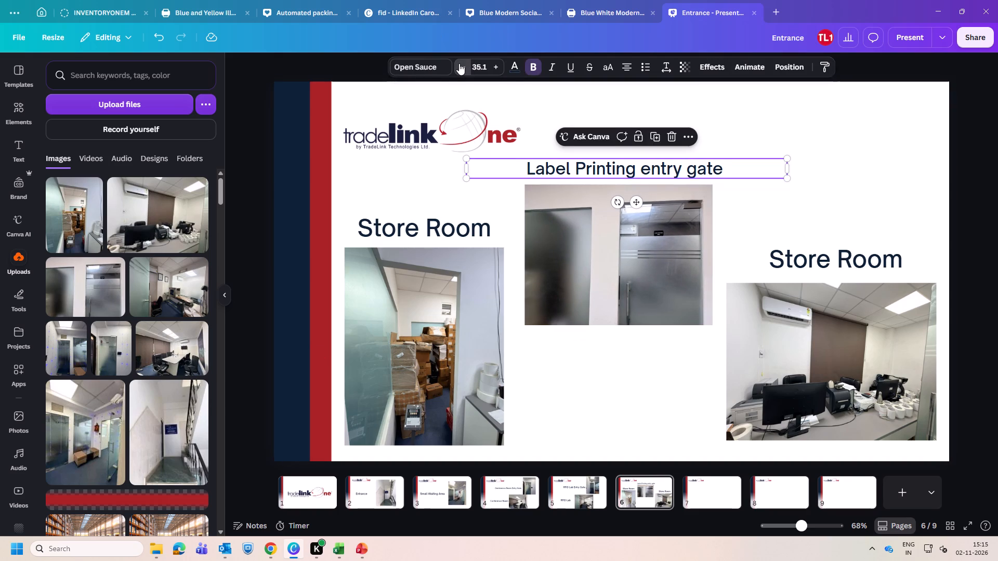
pyautogui.click(459, 63)
pyautogui.click(842, 203)
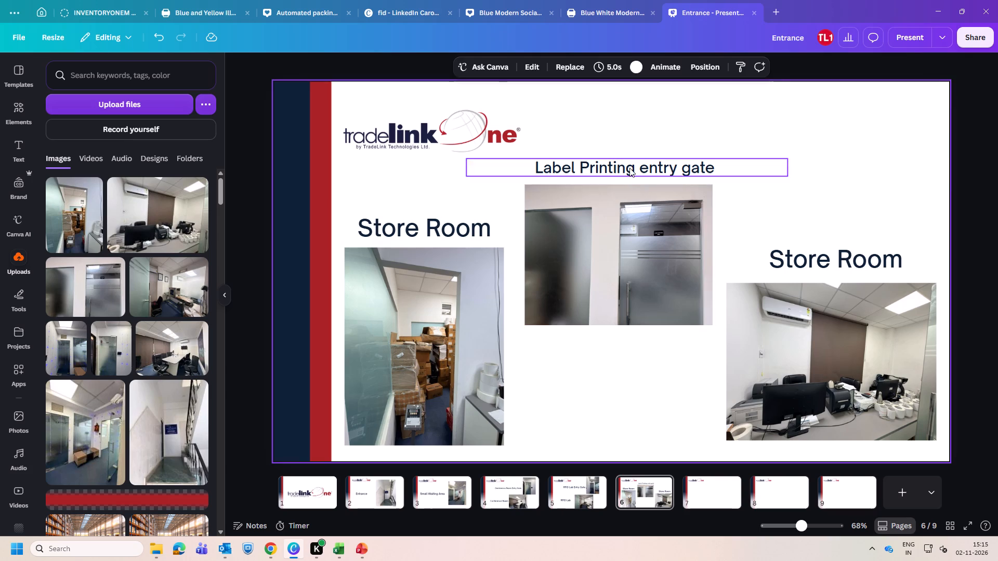
pyautogui.moveTo(629, 168); pyautogui.dragTo(624, 169)
pyautogui.click(896, 179)
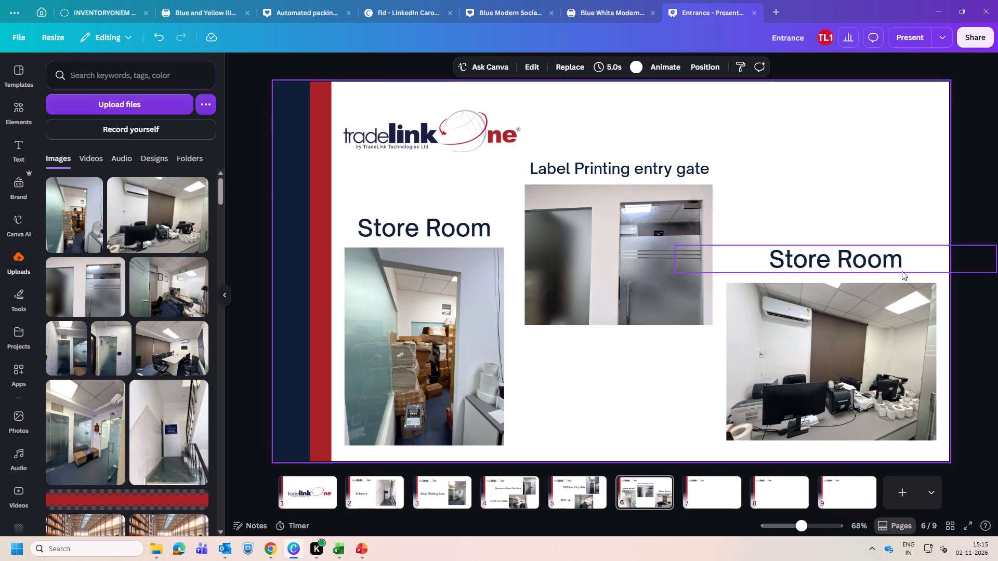
# Change the Store Room heading above the desk room photo to "Label Printing room".
pyautogui.click(901, 273)
pyautogui.click(901, 273)
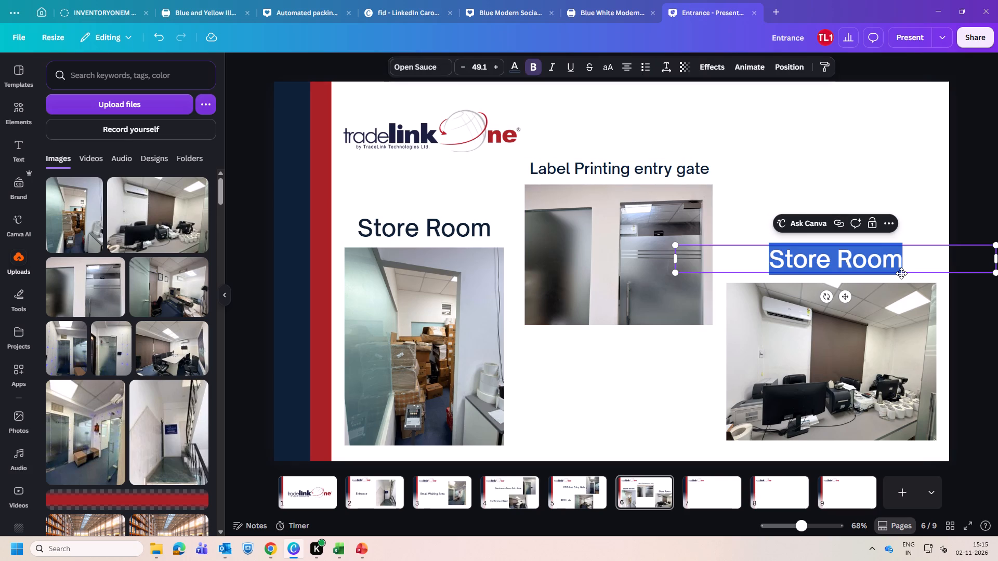
pyautogui.press('BackSpace')
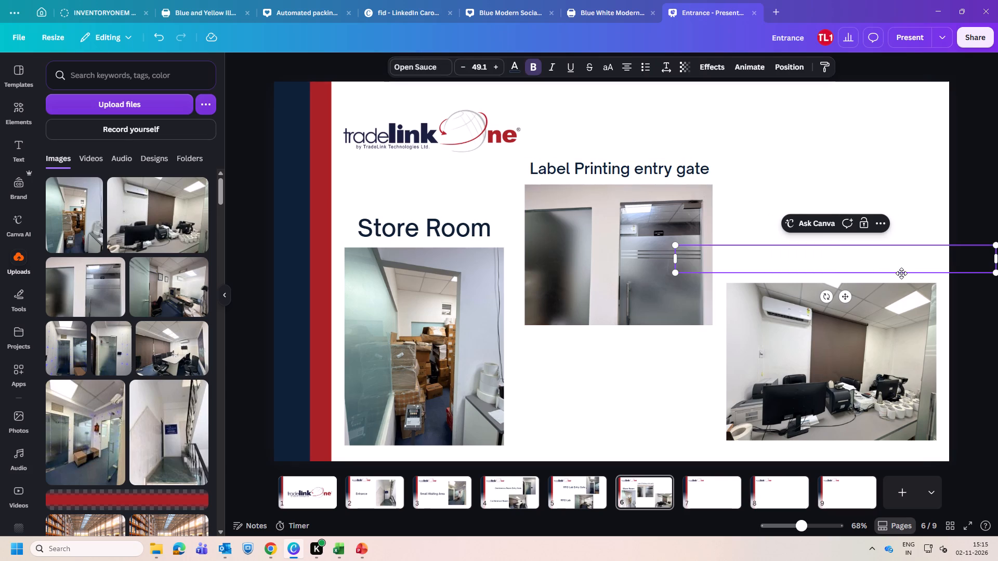
pyautogui.hotkey('shift', 'l')
pyautogui.write('abel')
pyautogui.press('space')
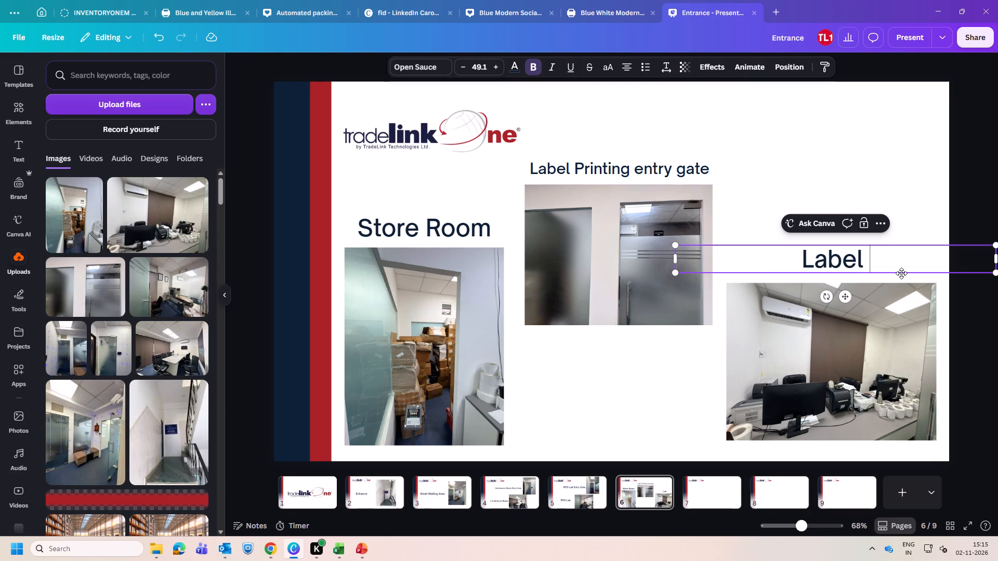
pyautogui.write('Printing')
pyautogui.press('space')
pyautogui.write('room')
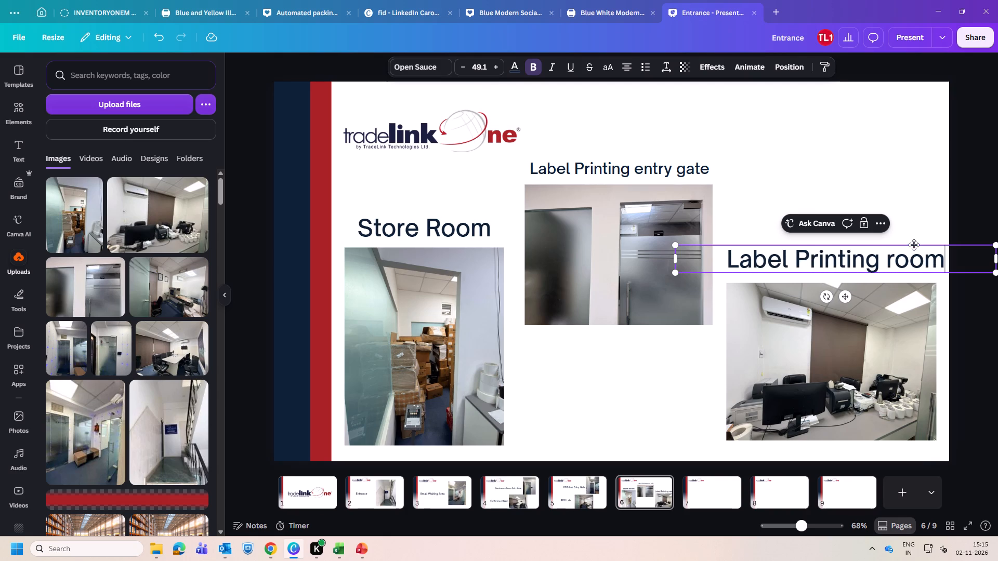
pyautogui.click(913, 216)
# Reduce the "Label Printing room" heading's font size to 40.1 and lower it to sit centred just above the desk room photo.
pyautogui.click(896, 262)
pyautogui.tripleClick(457, 69)
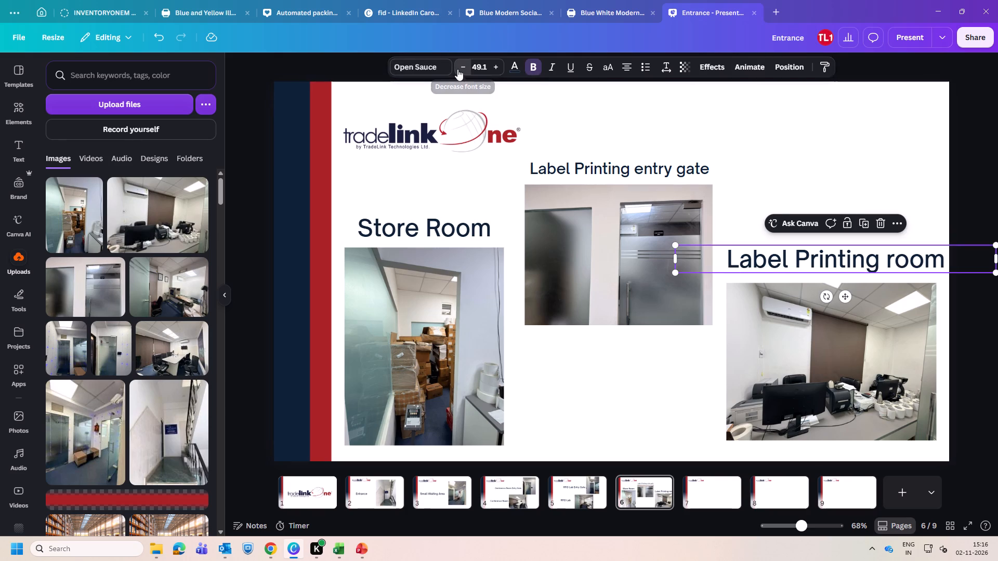
pyautogui.tripleClick(457, 69)
pyautogui.click(457, 69)
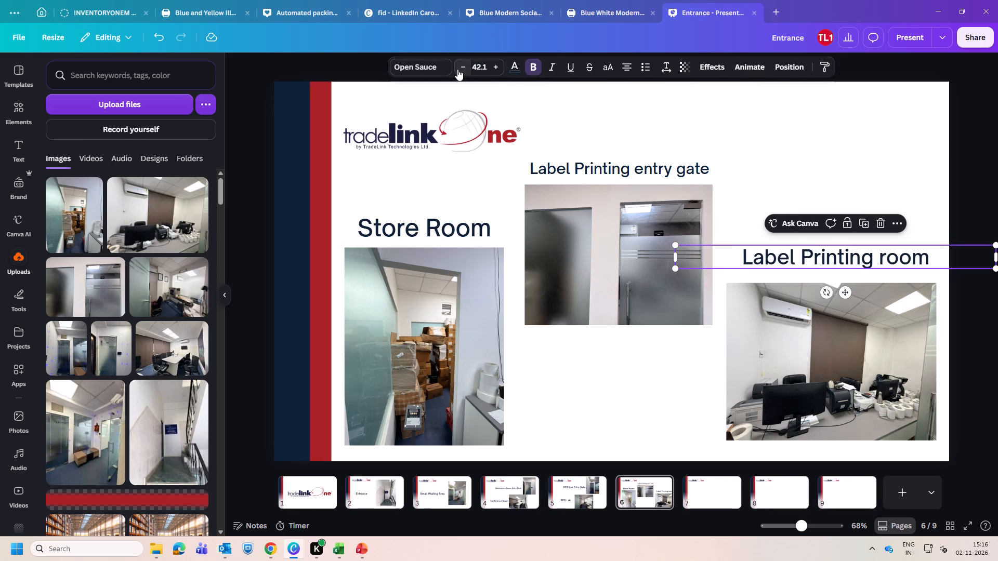
pyautogui.click(464, 66)
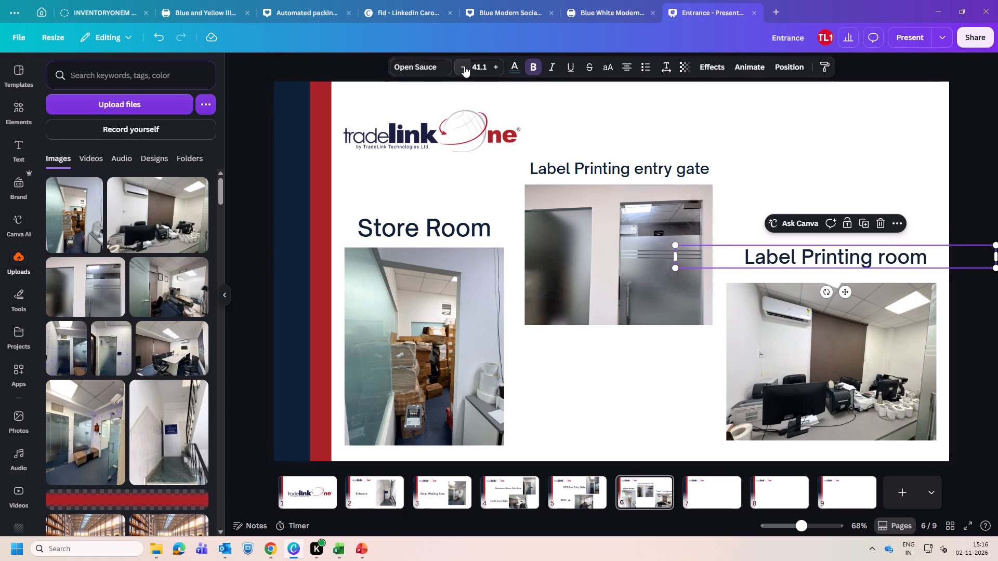
pyautogui.click(464, 66)
pyautogui.click(779, 148)
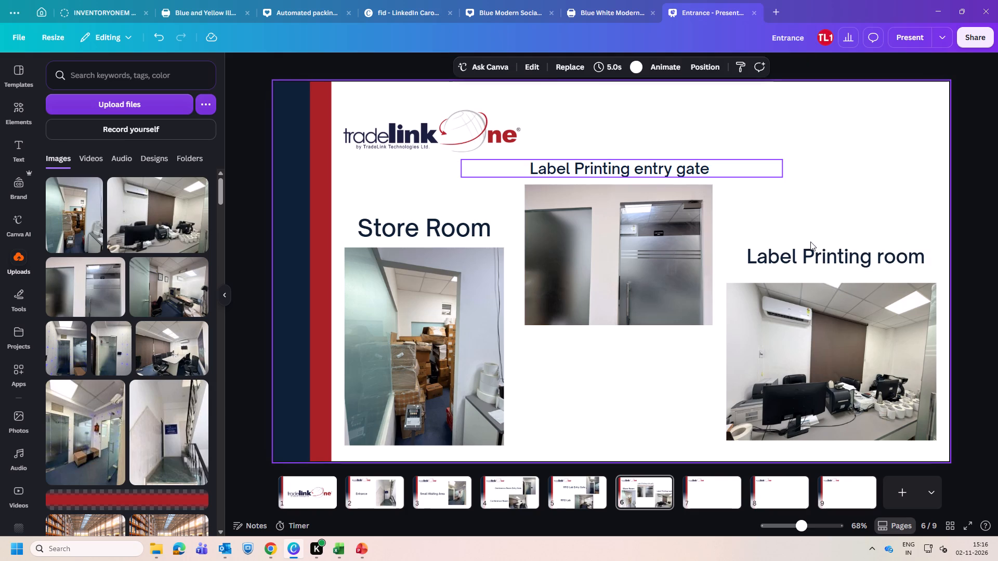
pyautogui.moveTo(813, 254); pyautogui.dragTo(814, 262)
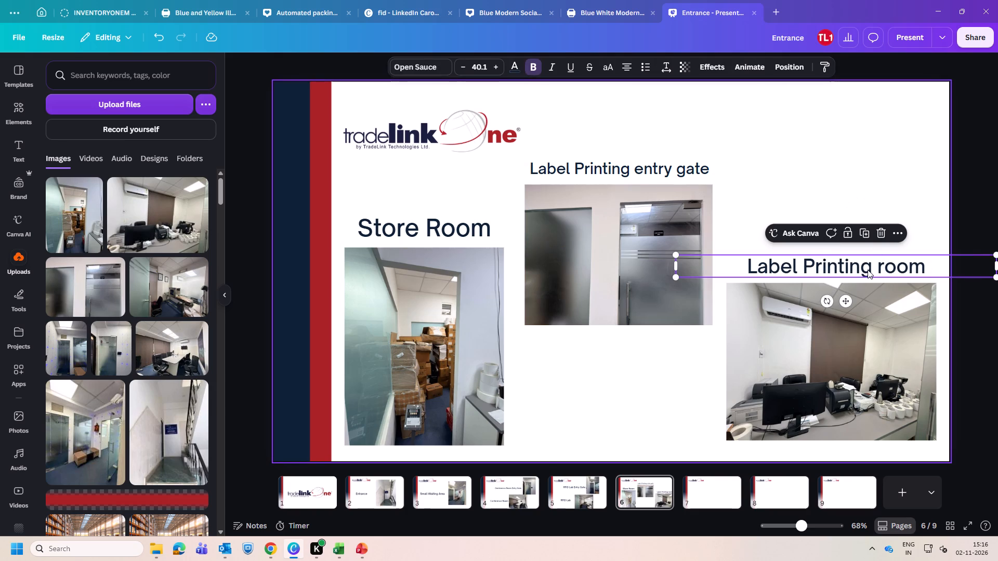
pyautogui.click(868, 270)
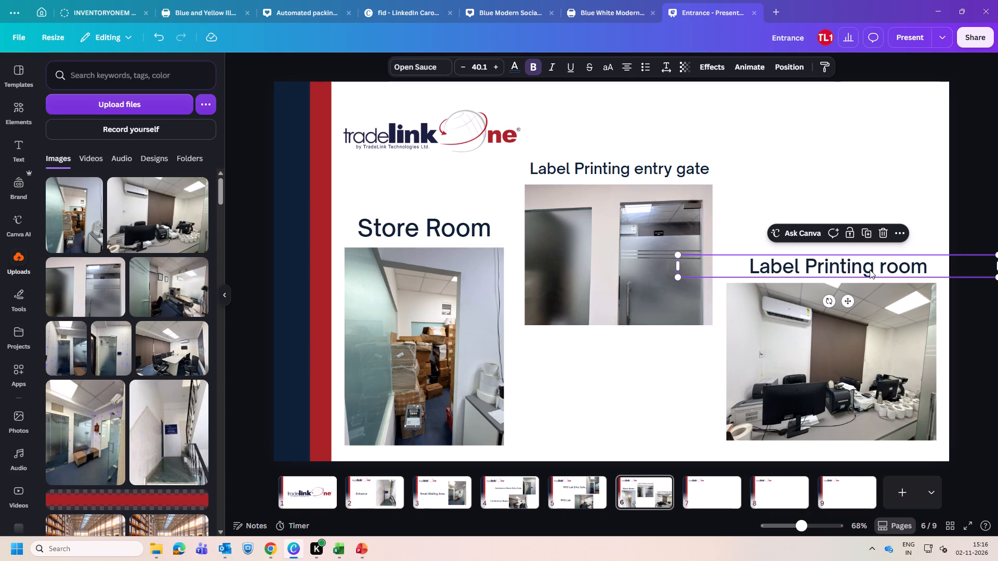
# On page 7, enlarge the tradelinkOne logo slightly, keeping its upper-left corner in place.
pyautogui.click(857, 191)
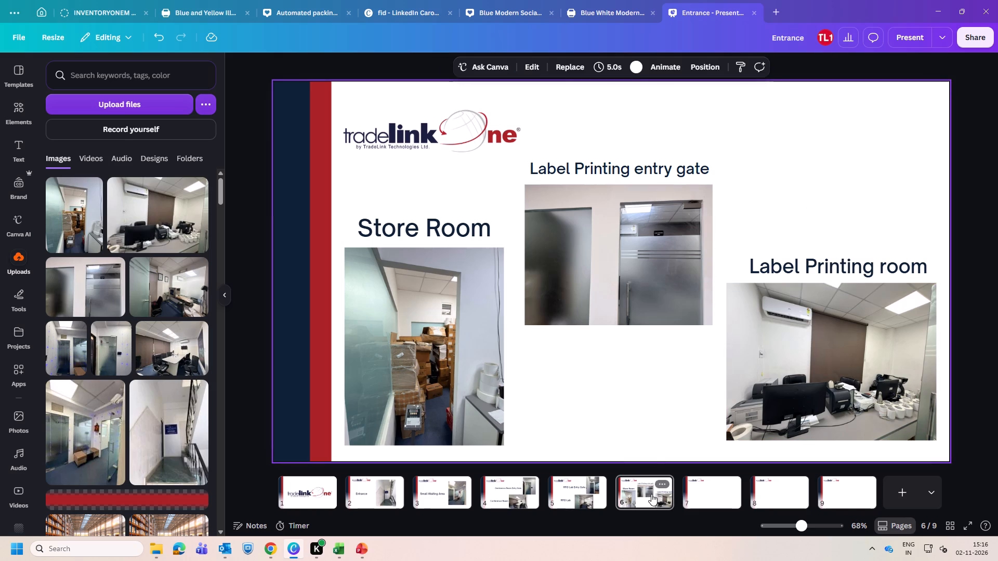
pyautogui.click(696, 494)
pyautogui.click(416, 138)
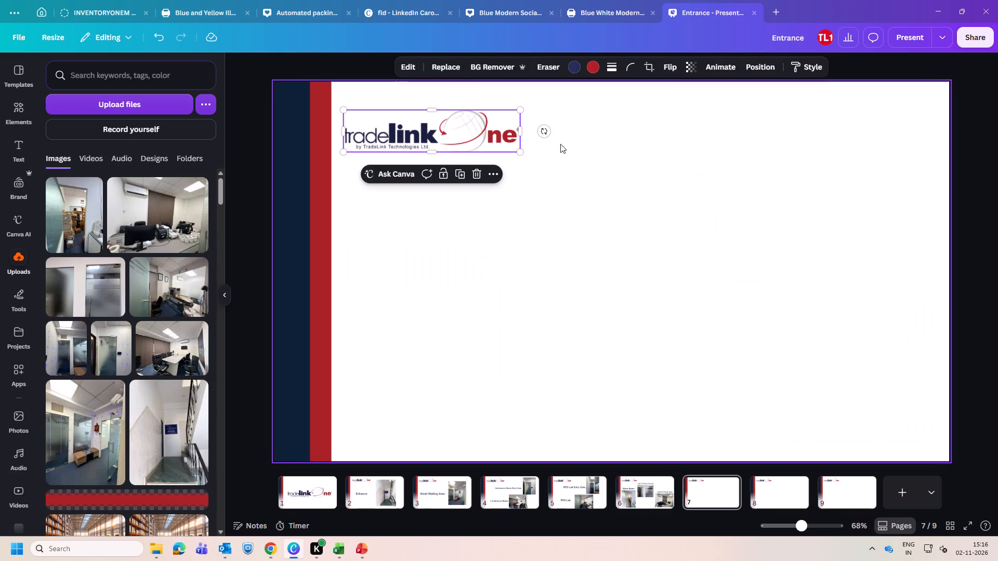
pyautogui.moveTo(522, 151); pyautogui.dragTo(550, 169)
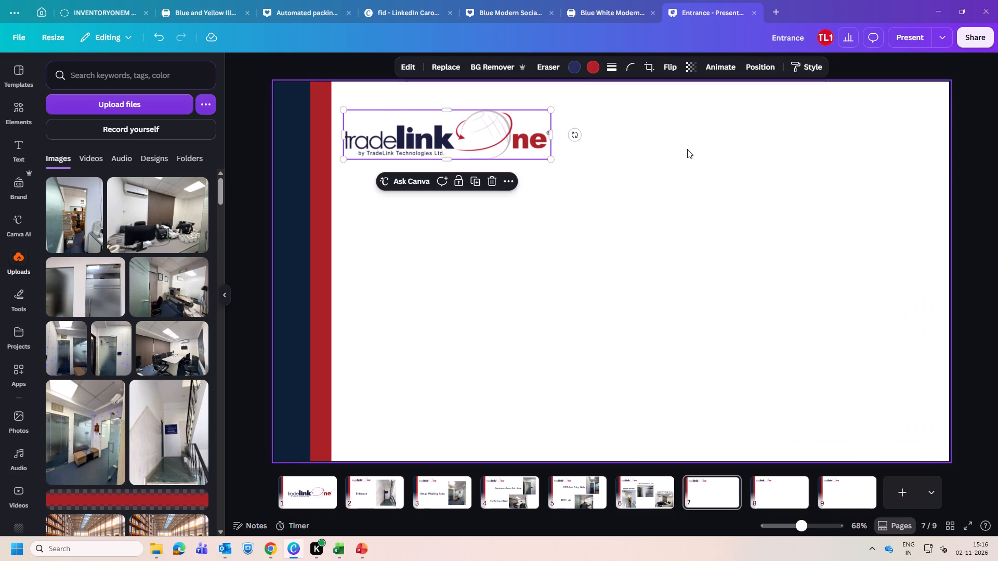
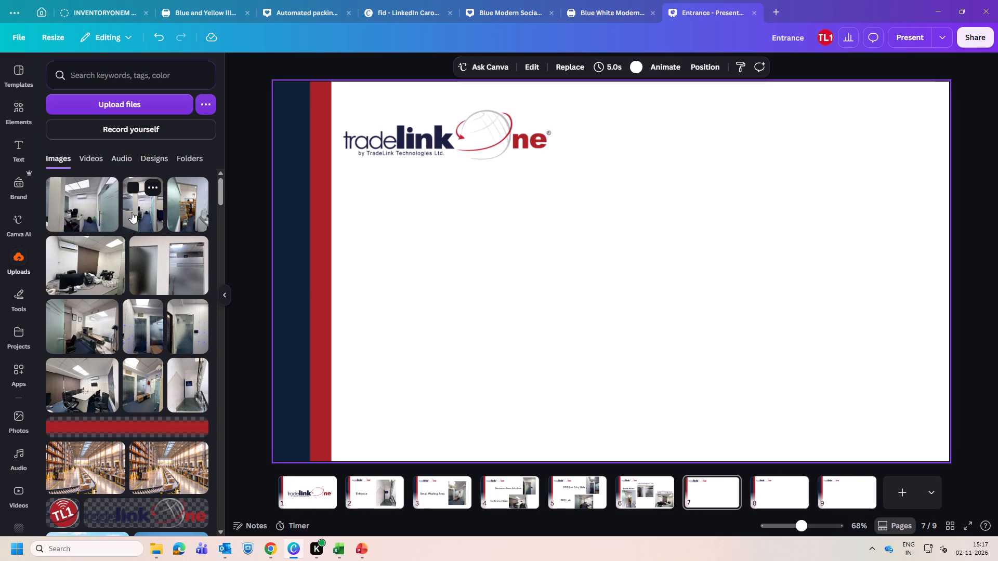
# Add the uploaded photo of the office cabin with a desk and an open glass door to page 7.
pyautogui.click(91, 211)
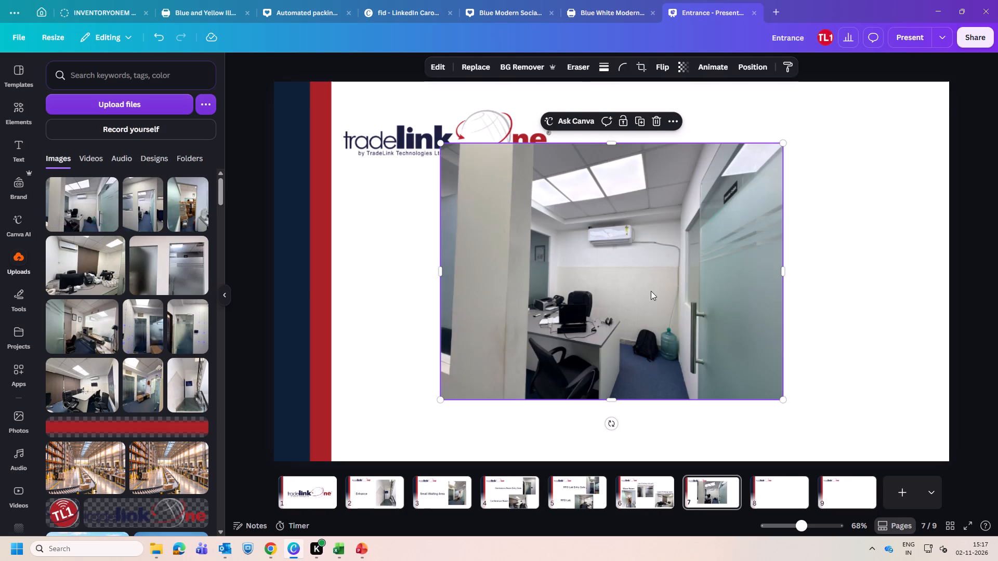
# Move the office cabin photo on page 7 to the right side of the page, clear of the TradeLink logo.
pyautogui.moveTo(624, 322); pyautogui.dragTo(774, 335)
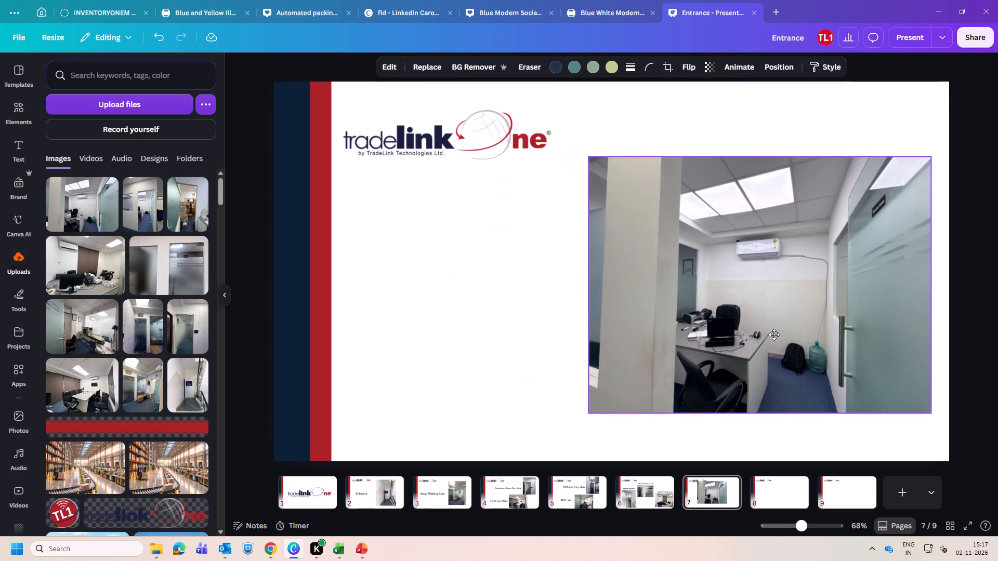
pyautogui.moveTo(774, 335); pyautogui.dragTo(771, 341)
pyautogui.click(489, 337)
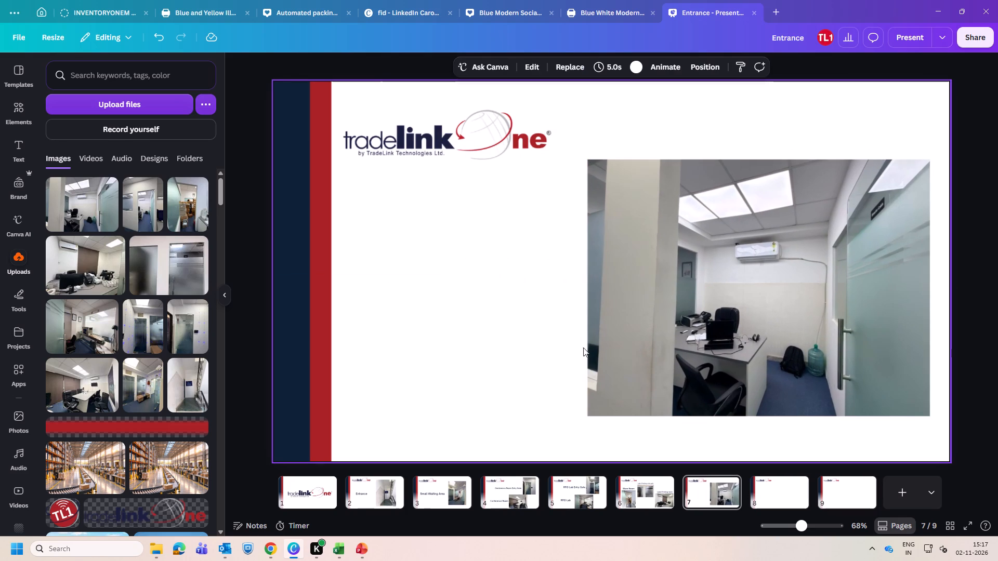
# Copy the "Conference Room Entry Gate" heading from page 4 and paste it onto page 7.
pyautogui.click(505, 497)
pyautogui.click(540, 225)
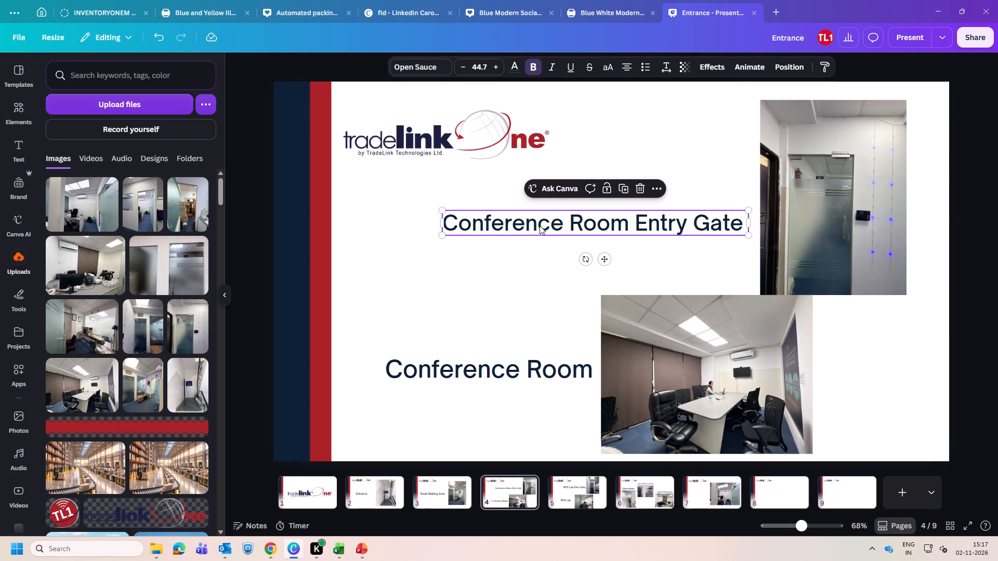
pyautogui.hotkey('ctrl', 'c')
pyautogui.click(710, 507)
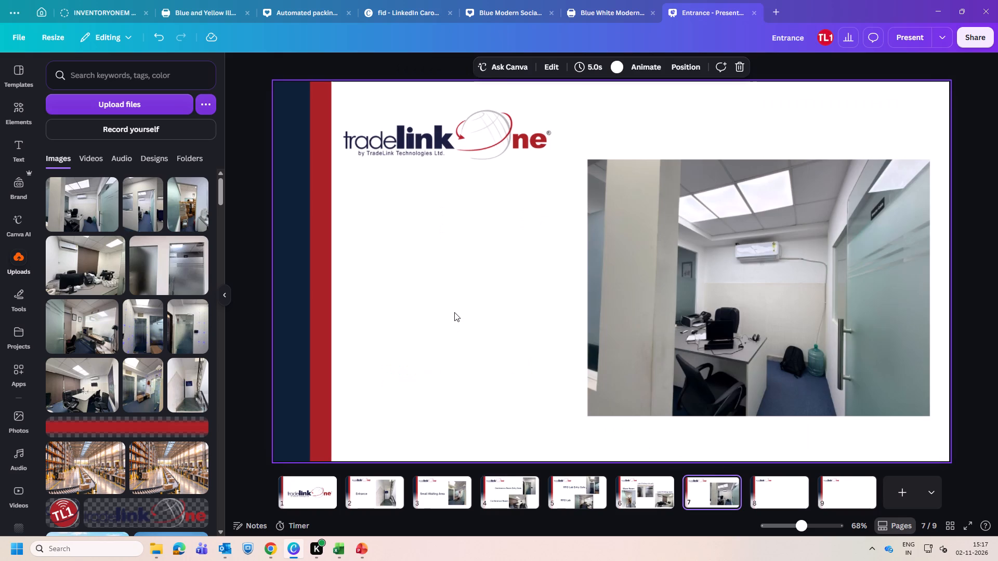
pyautogui.hotkey('ctrl', 'v')
# Replace the pasted heading's text on page 7 with wording that begins "Separate Cabin for De".
pyautogui.click(532, 229)
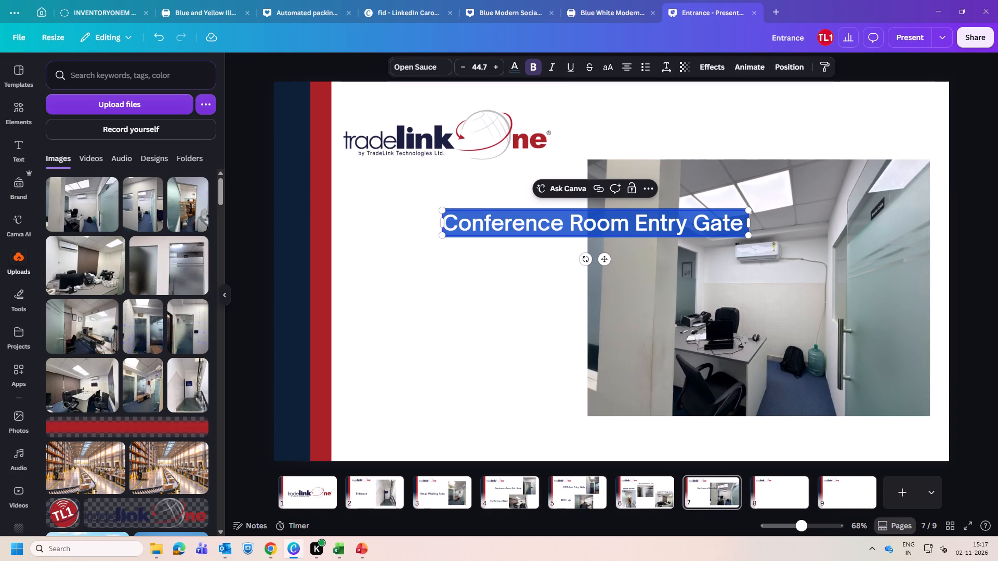
pyautogui.press('BackSpace')
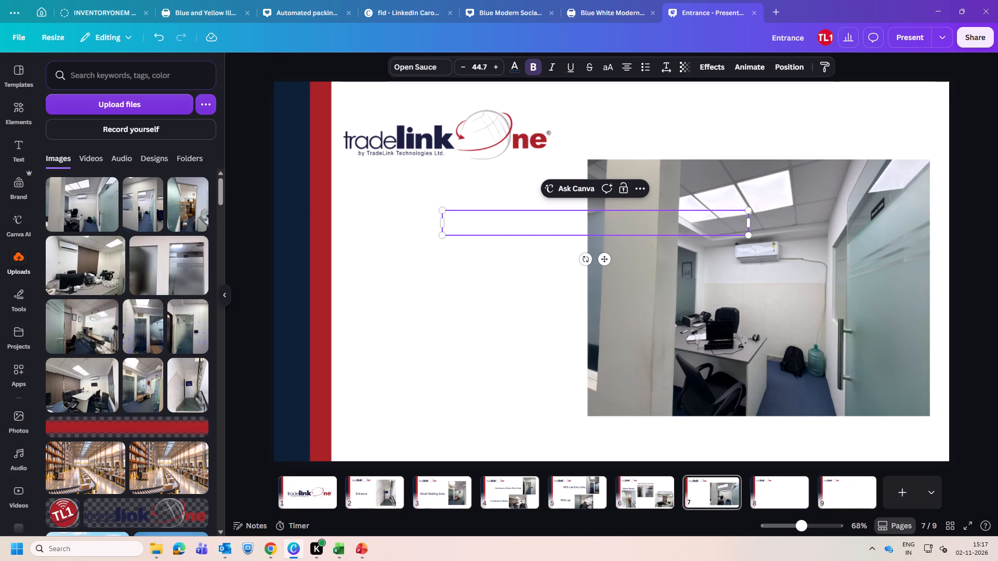
pyautogui.write('Sep')
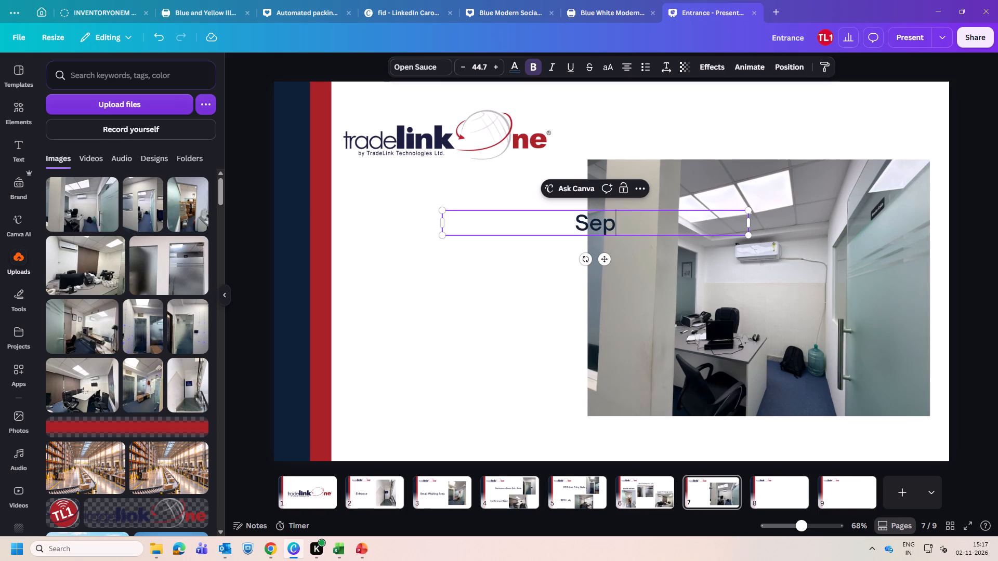
pyautogui.write('arate')
pyautogui.press('space')
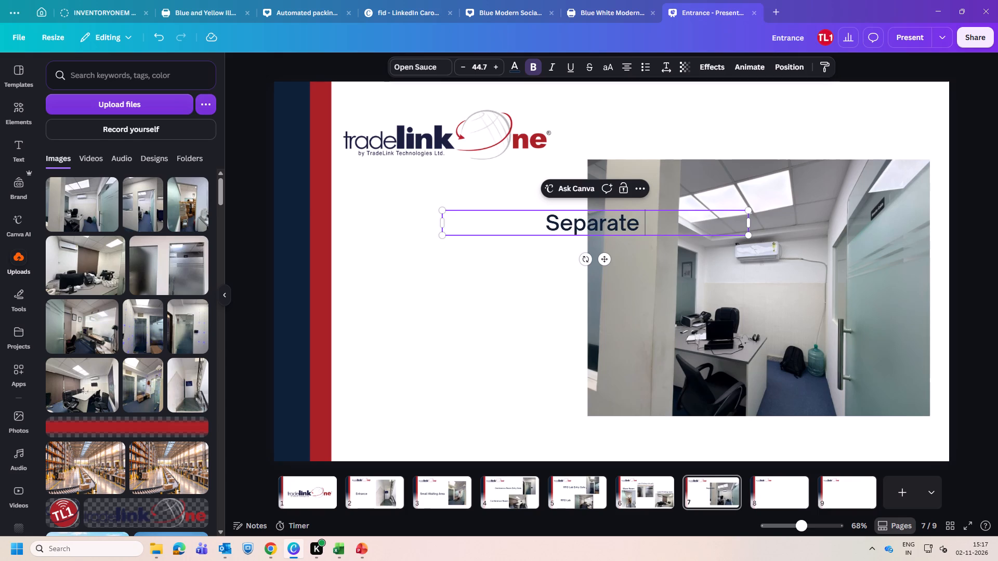
pyautogui.write('Room')
pyautogui.press('space')
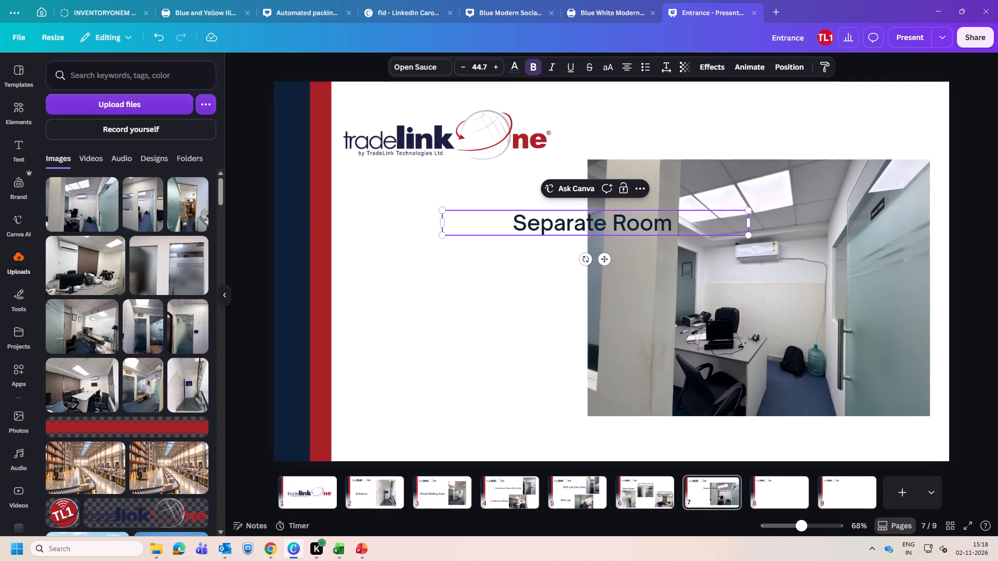
pyautogui.press('BackSpace')
pyautogui.press('BackSpace')
pyautogui.press('BackSpace')
pyautogui.press('BackSpace')
pyautogui.press('BackSpace')
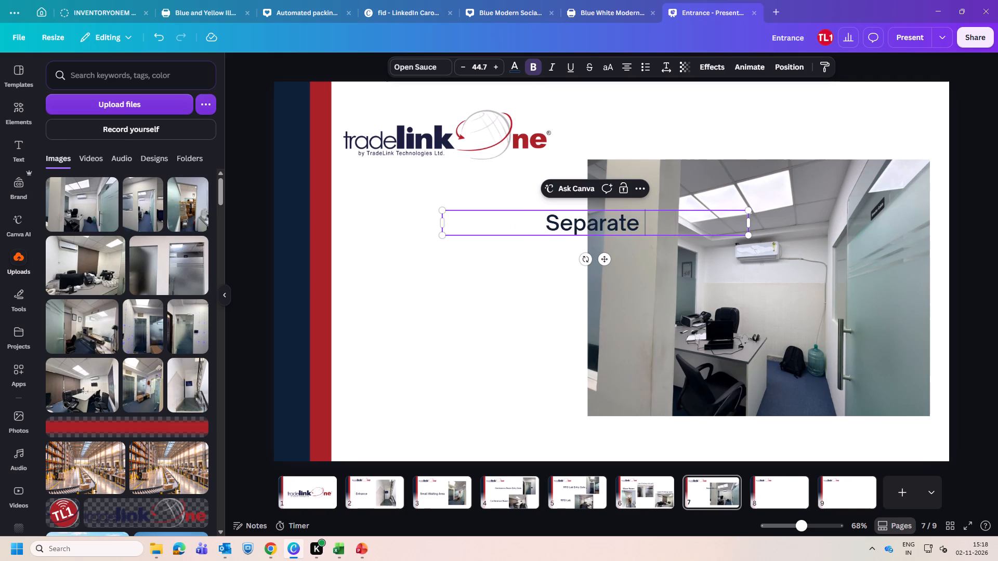
pyautogui.write('Cabin')
pyautogui.press('space')
pyautogui.write('for')
pyautogui.press('space')
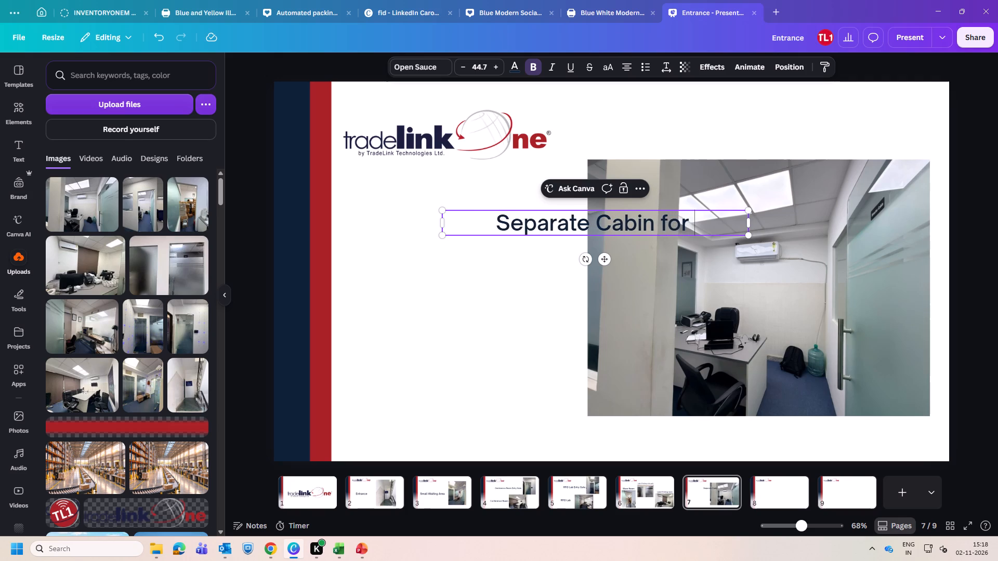
pyautogui.write('De')
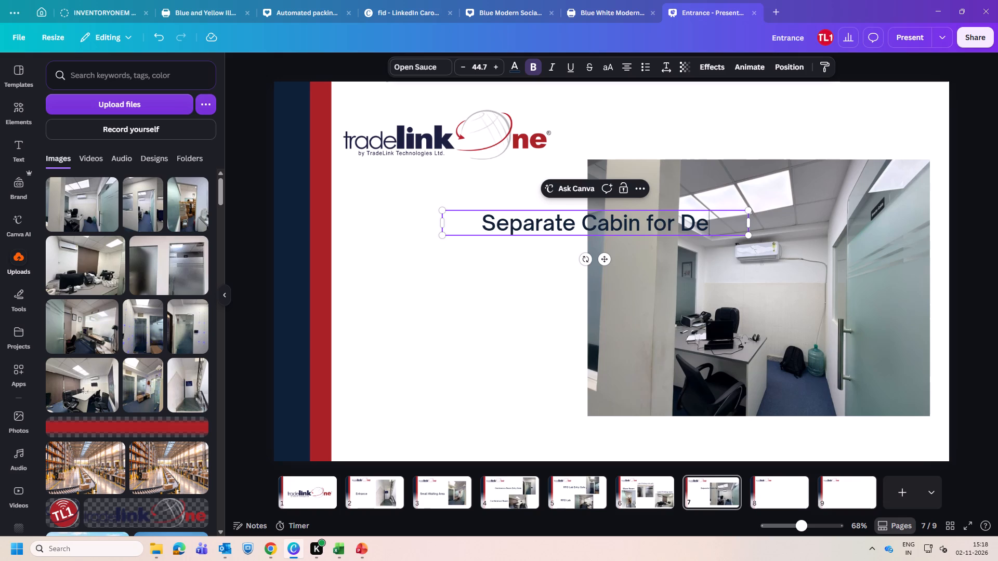
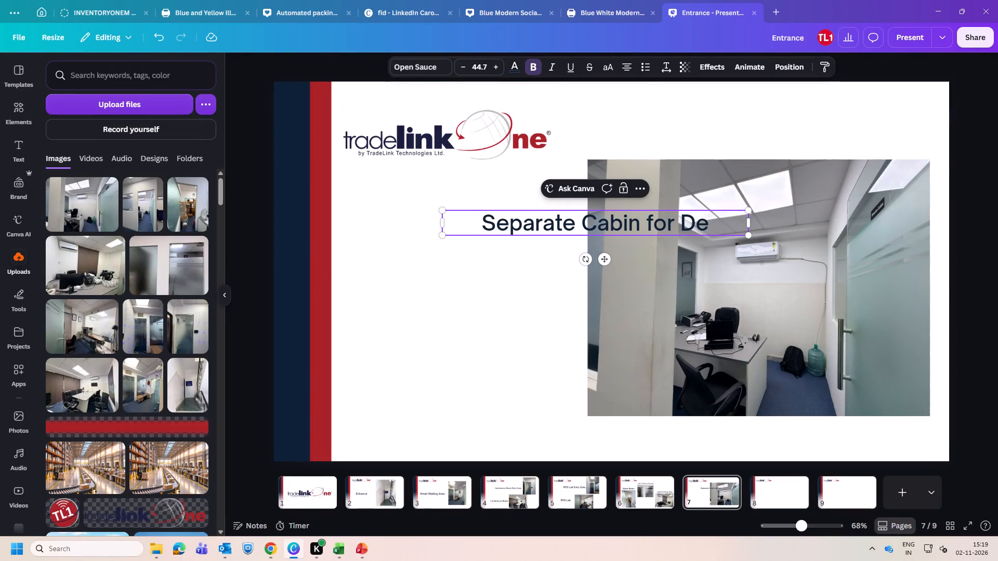
# Complete the page 7 heading so it reads "Separate Cabin for Director".
pyautogui.press('BackSpace')
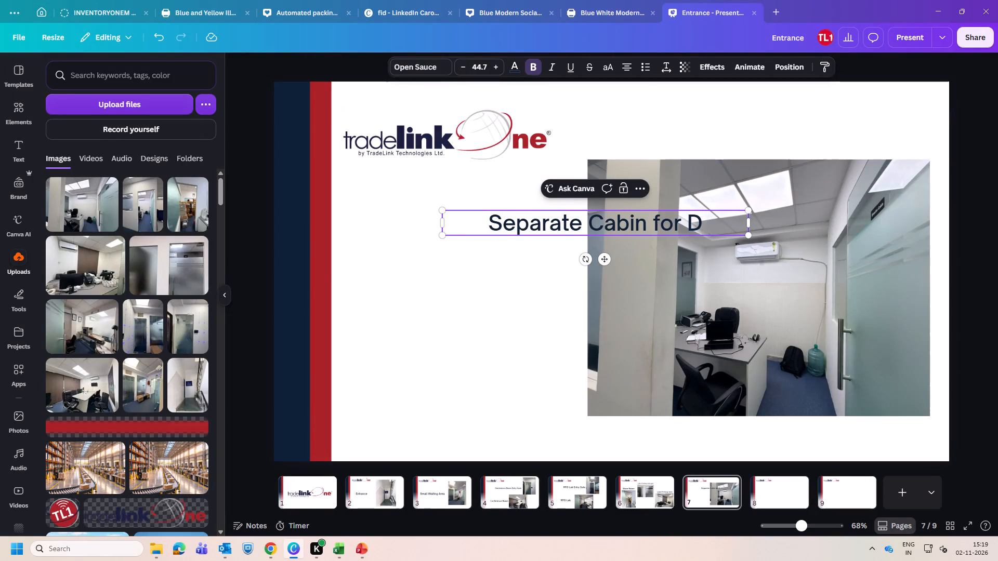
pyautogui.press('i')
pyautogui.write('rector')
pyautogui.press('space')
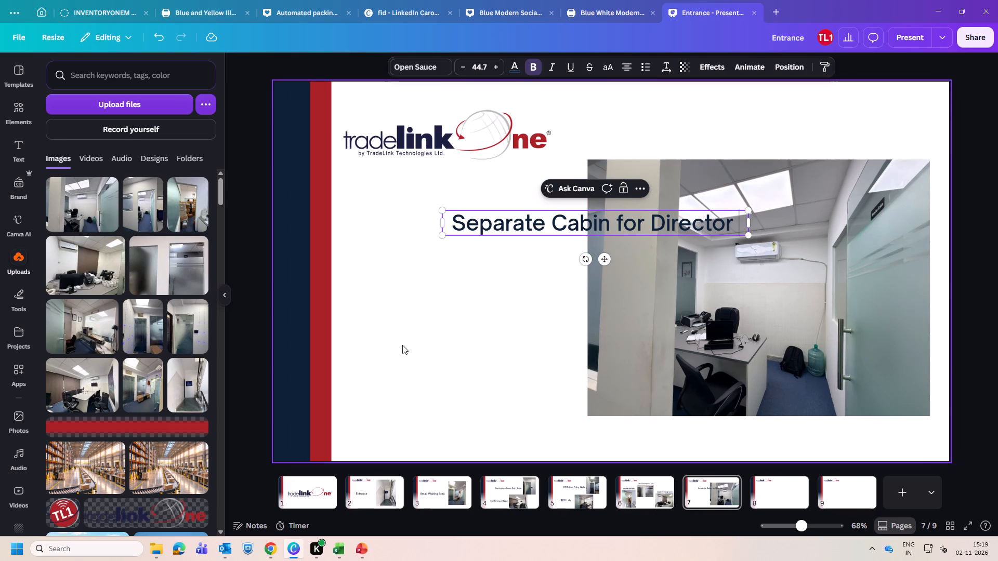
pyautogui.click(434, 327)
# Move the "Separate Cabin for Director" heading to mid-height on page 7, starting beside the red bar.
pyautogui.moveTo(597, 221); pyautogui.dragTo(488, 280)
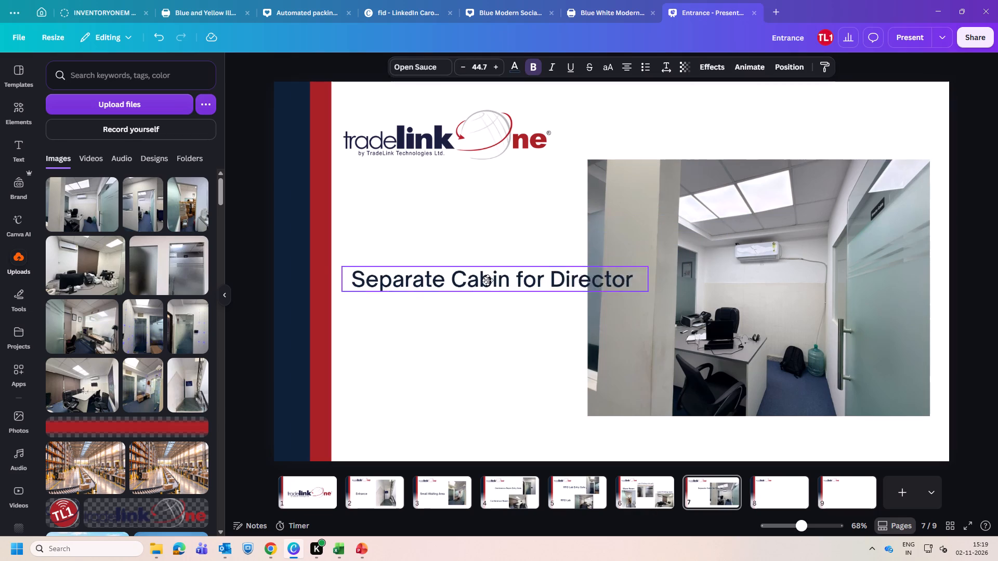
pyautogui.moveTo(488, 280); pyautogui.dragTo(484, 283)
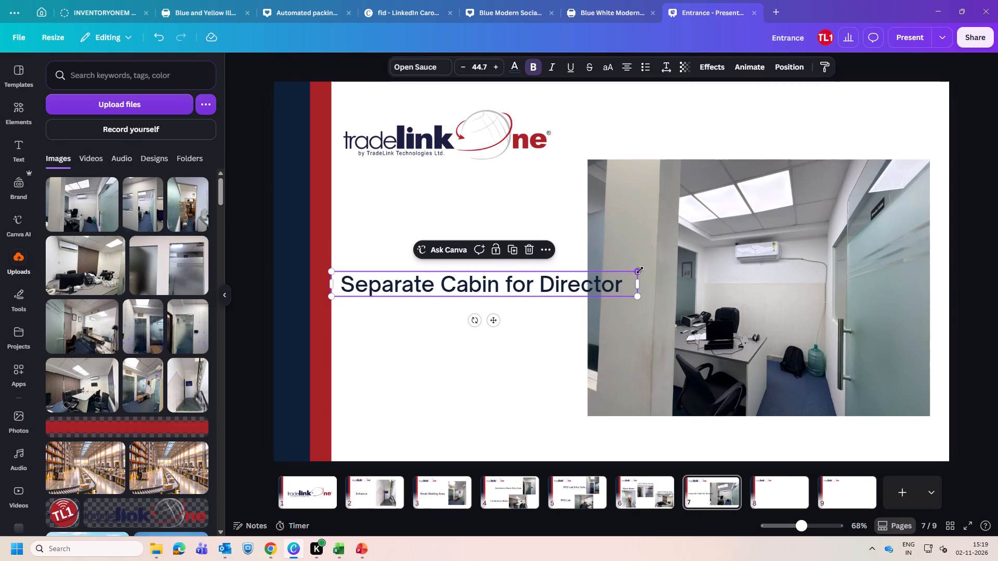
# Shrink the cabin photo on page 7 until it clears the heading, and lower it to centre it beside the text.
pyautogui.click(607, 352)
pyautogui.moveTo(587, 415); pyautogui.dragTo(647, 394)
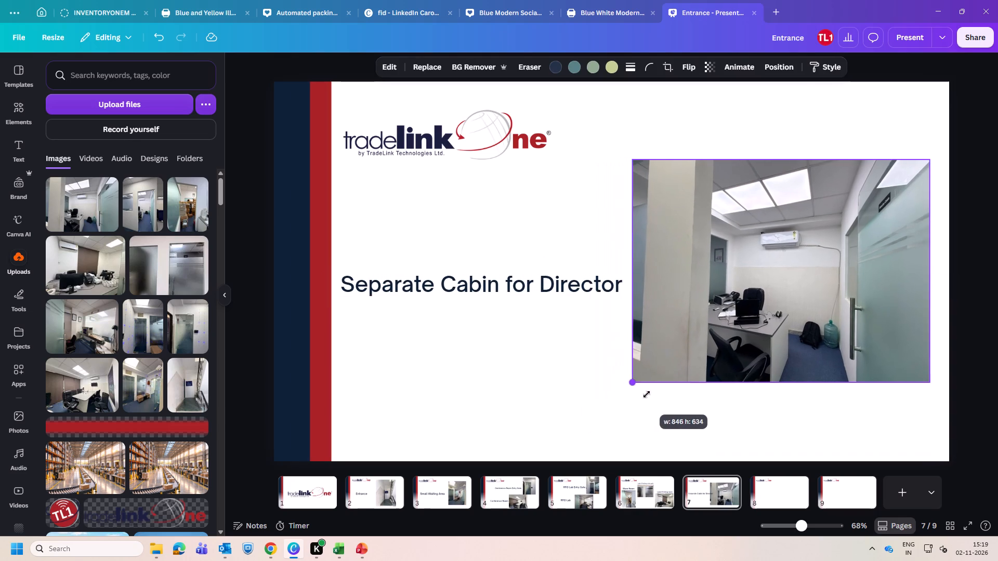
pyautogui.moveTo(647, 394); pyautogui.dragTo(647, 394)
pyautogui.click(740, 423)
pyautogui.moveTo(727, 337); pyautogui.dragTo(728, 347)
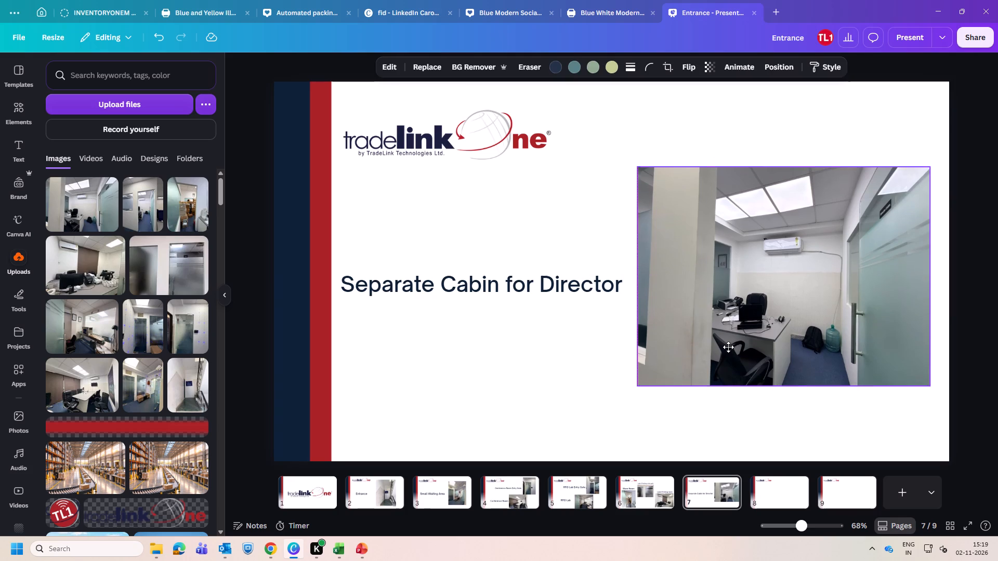
pyautogui.moveTo(728, 347); pyautogui.dragTo(729, 355)
pyautogui.click(522, 371)
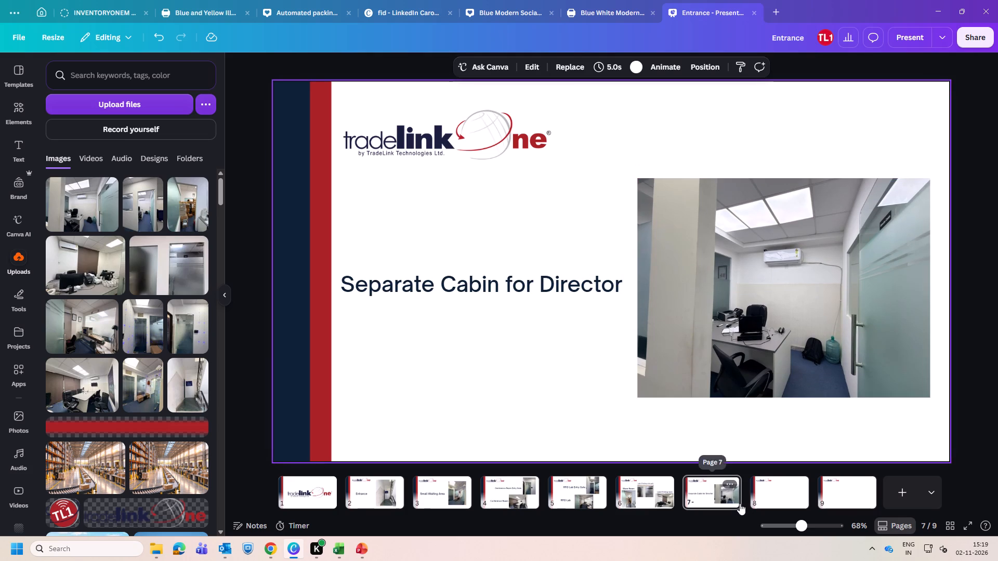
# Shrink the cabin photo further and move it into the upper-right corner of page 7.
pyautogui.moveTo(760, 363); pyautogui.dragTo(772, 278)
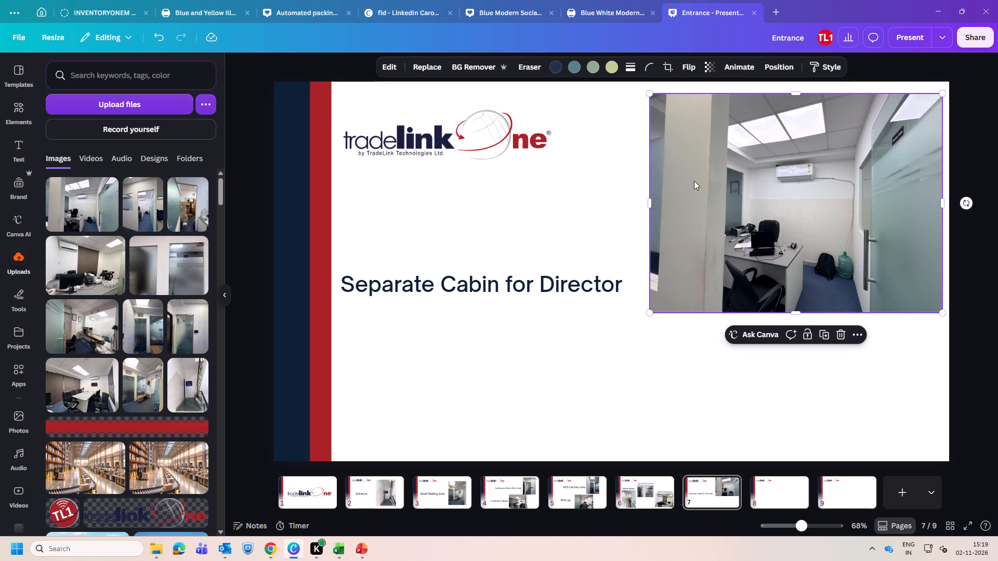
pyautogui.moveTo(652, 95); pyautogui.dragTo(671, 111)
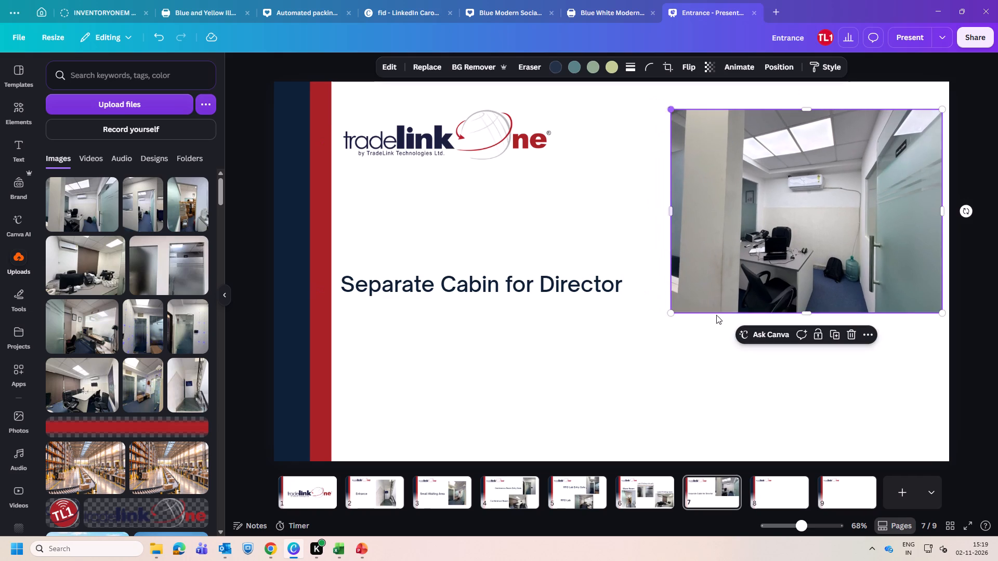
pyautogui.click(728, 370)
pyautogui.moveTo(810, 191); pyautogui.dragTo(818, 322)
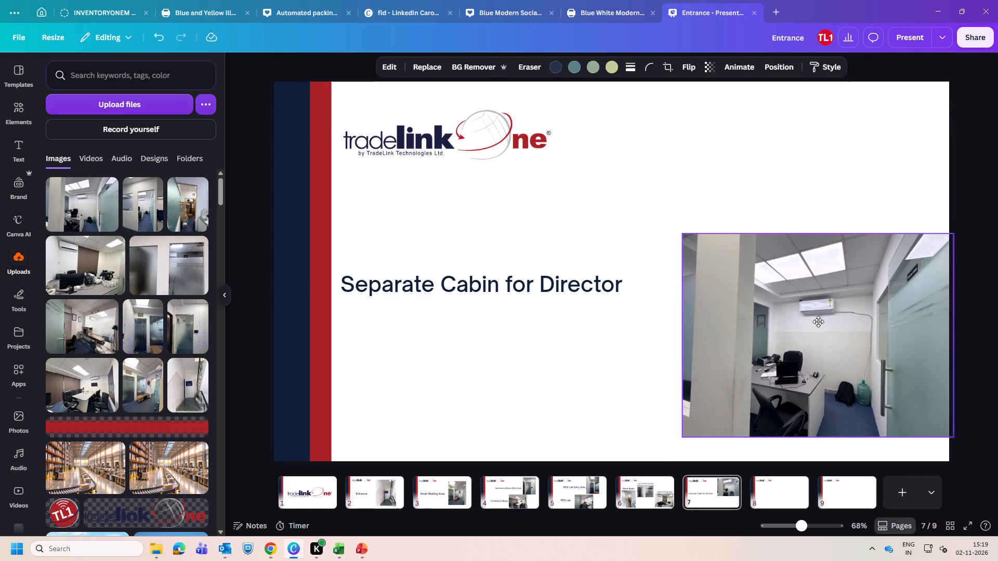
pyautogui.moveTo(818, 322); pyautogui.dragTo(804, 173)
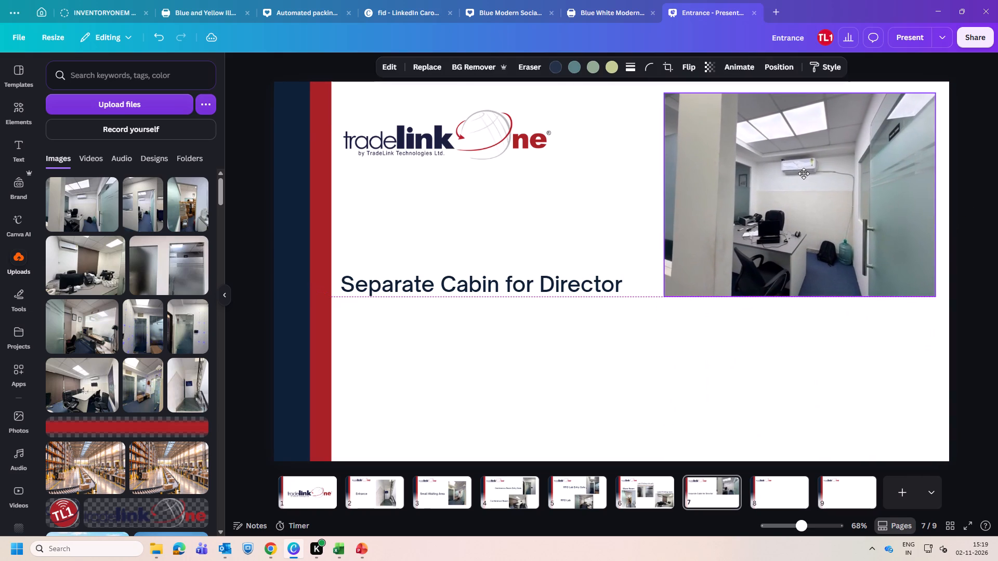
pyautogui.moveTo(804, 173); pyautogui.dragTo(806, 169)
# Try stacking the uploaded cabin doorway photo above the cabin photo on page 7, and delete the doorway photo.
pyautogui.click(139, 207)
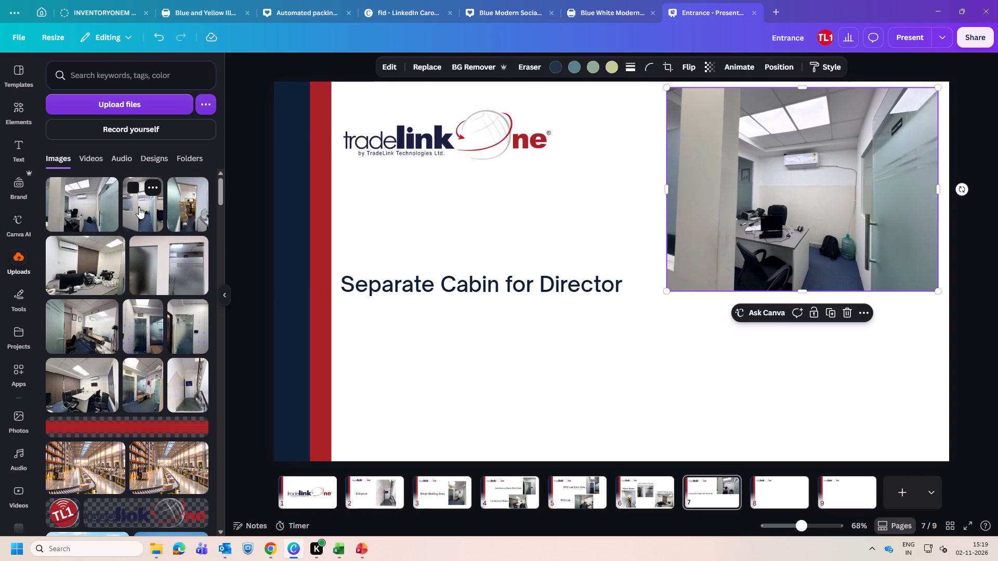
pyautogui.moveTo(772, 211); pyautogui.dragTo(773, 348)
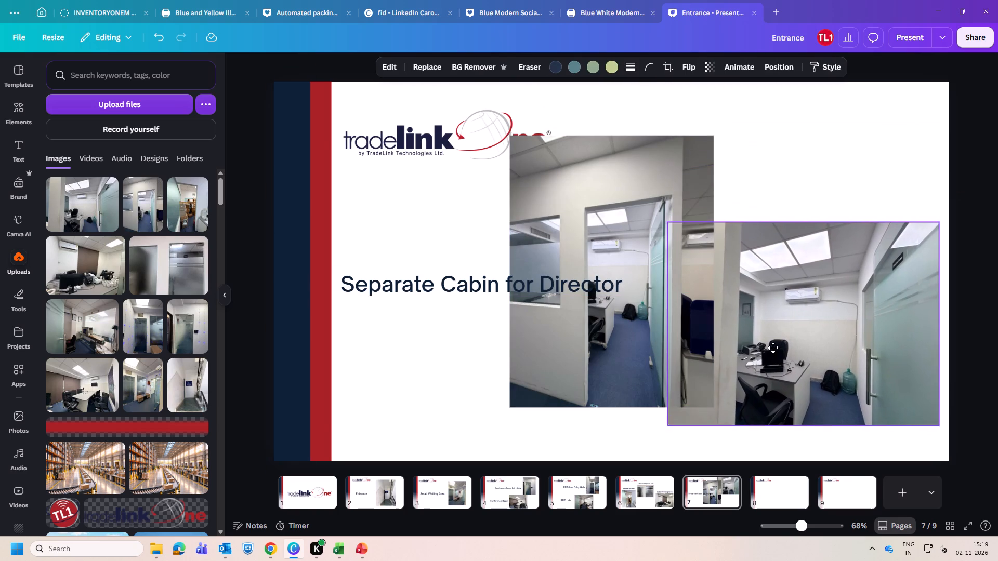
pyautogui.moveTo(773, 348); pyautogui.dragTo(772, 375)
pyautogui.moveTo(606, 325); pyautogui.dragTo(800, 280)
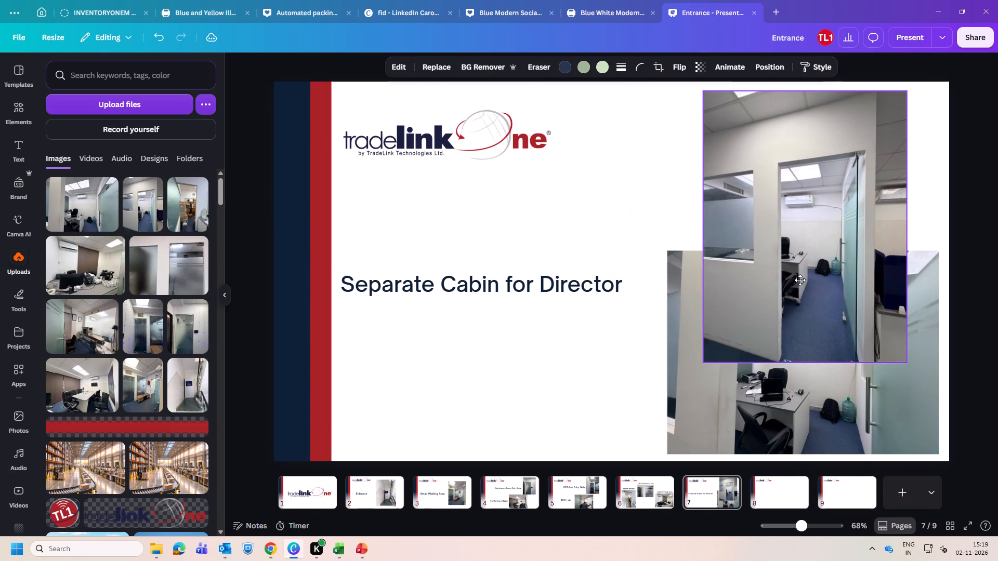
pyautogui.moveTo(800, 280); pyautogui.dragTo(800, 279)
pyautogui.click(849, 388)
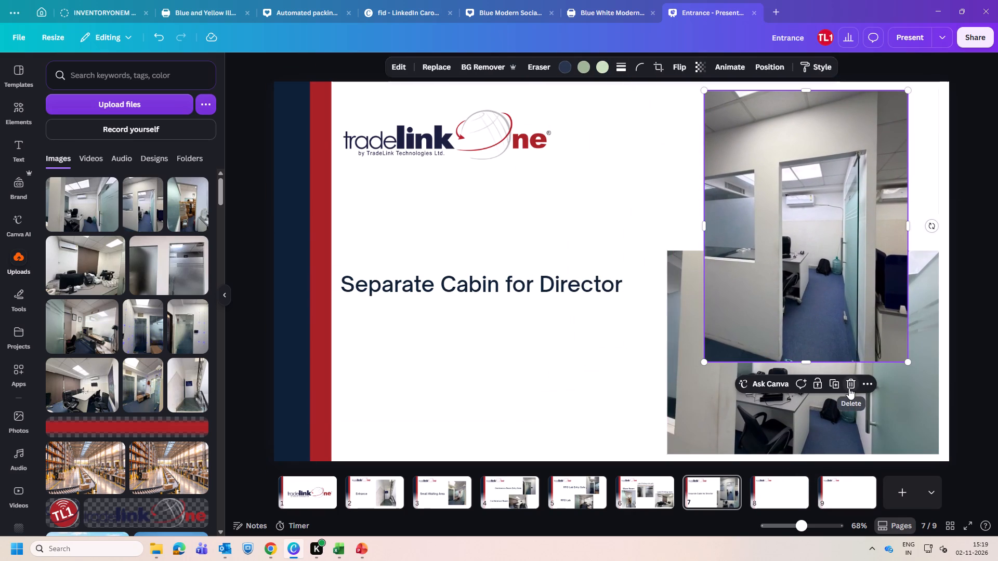
# Move the cabin photo back beside the page 7 heading and enlarge it to fill the space right of the text.
pyautogui.moveTo(851, 434); pyautogui.dragTo(844, 368)
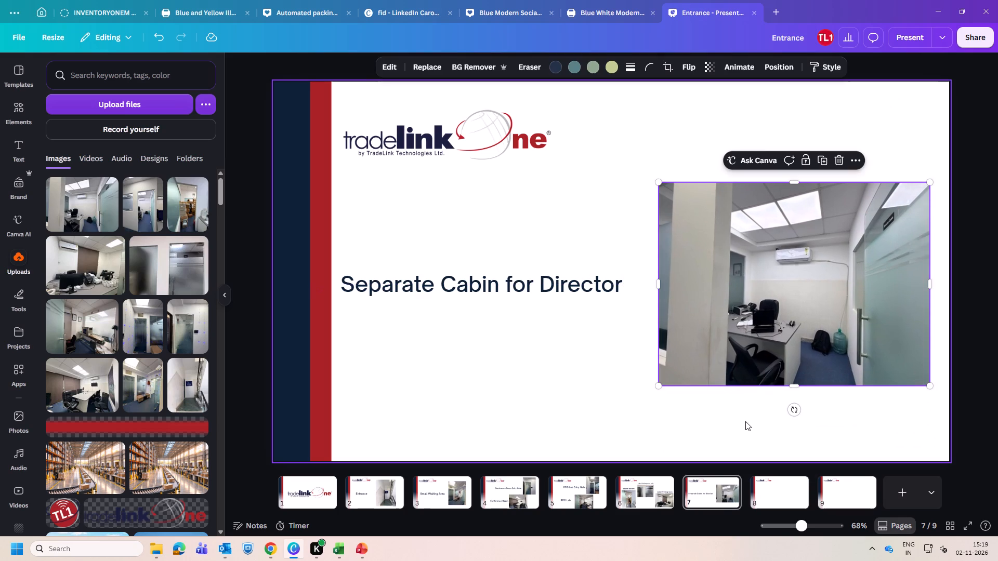
pyautogui.moveTo(659, 388); pyautogui.dragTo(642, 417)
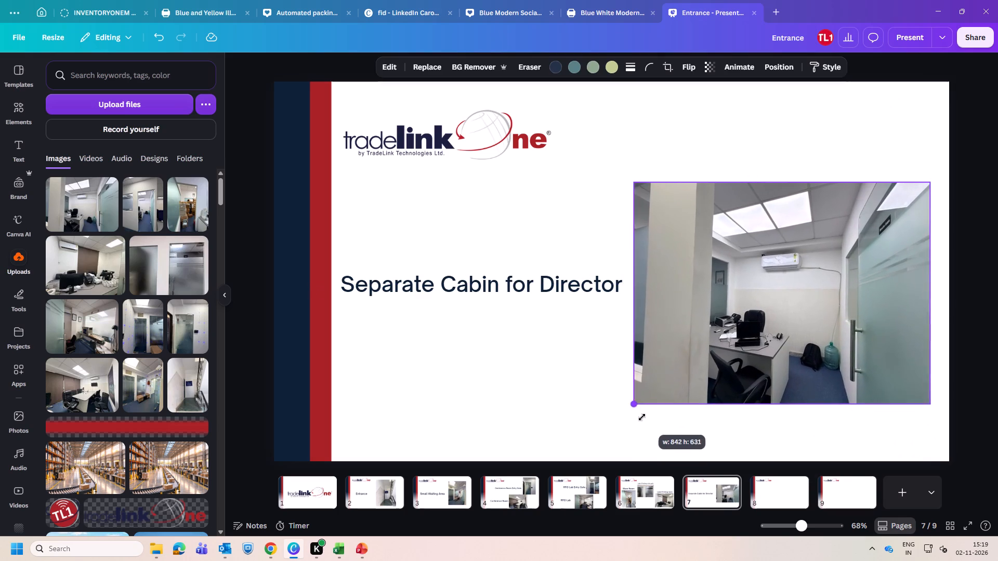
pyautogui.moveTo(642, 417); pyautogui.dragTo(639, 426)
pyautogui.moveTo(731, 345); pyautogui.dragTo(738, 340)
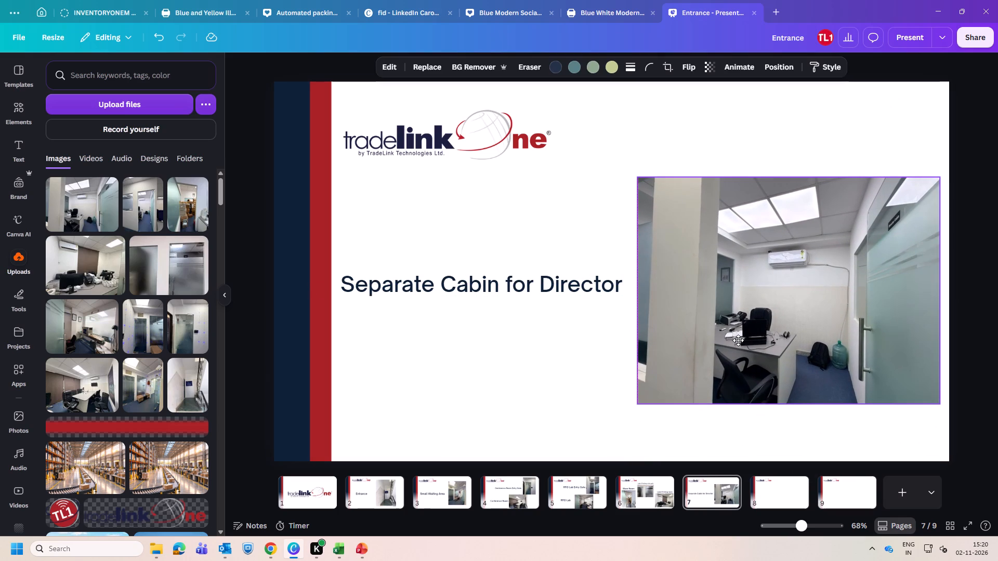
pyautogui.moveTo(738, 340); pyautogui.dragTo(736, 340)
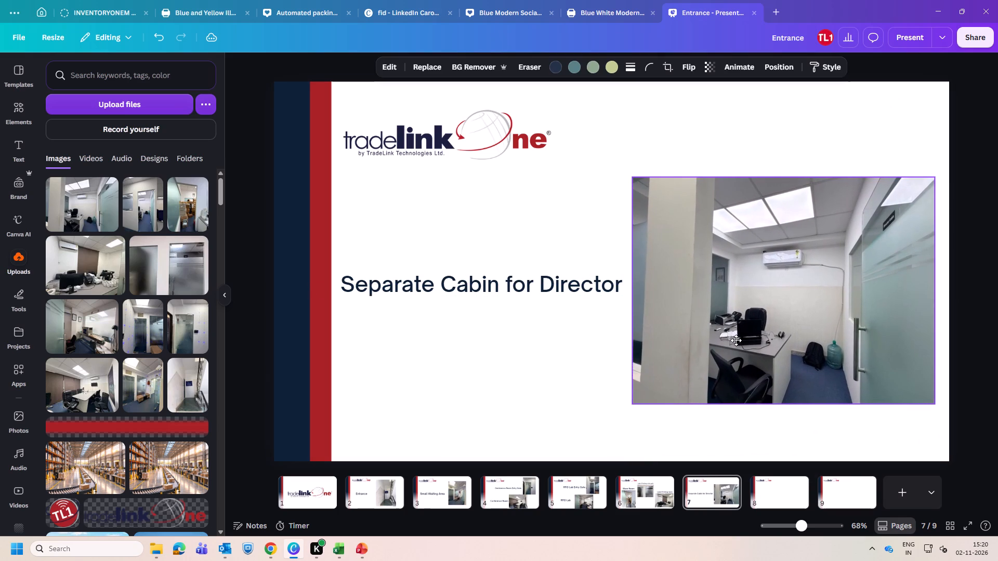
pyautogui.moveTo(736, 340); pyautogui.dragTo(736, 339)
pyautogui.click(599, 392)
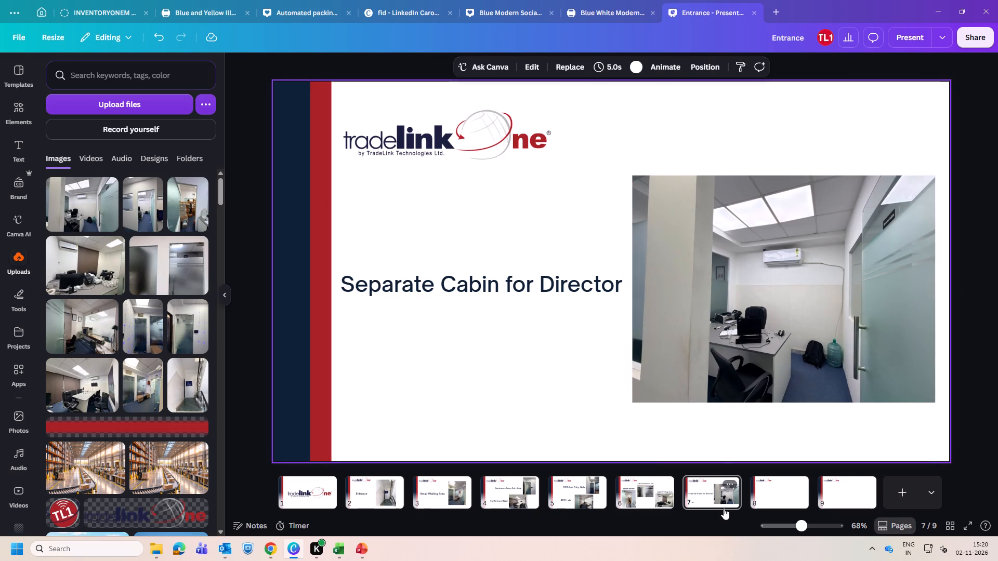
# Enlarge the TradeLink logo on page 8, keeping its upper-left corner in place.
pyautogui.click(777, 487)
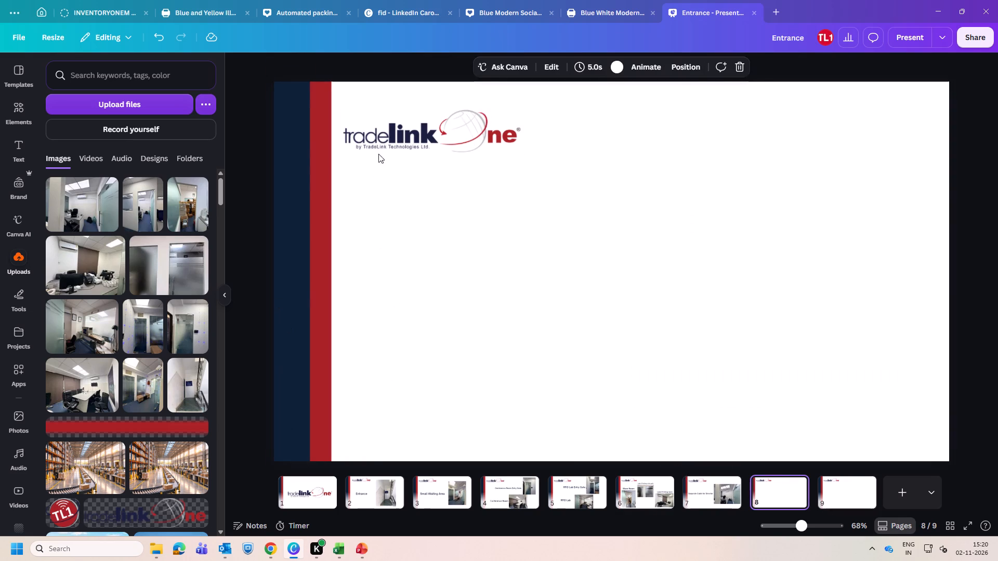
pyautogui.click(389, 139)
pyautogui.moveTo(517, 151); pyautogui.dragTo(558, 172)
pyautogui.click(625, 172)
# Enlarge the TradeLink logo on page 6 to roughly match the logo size on page 7.
pyautogui.click(640, 486)
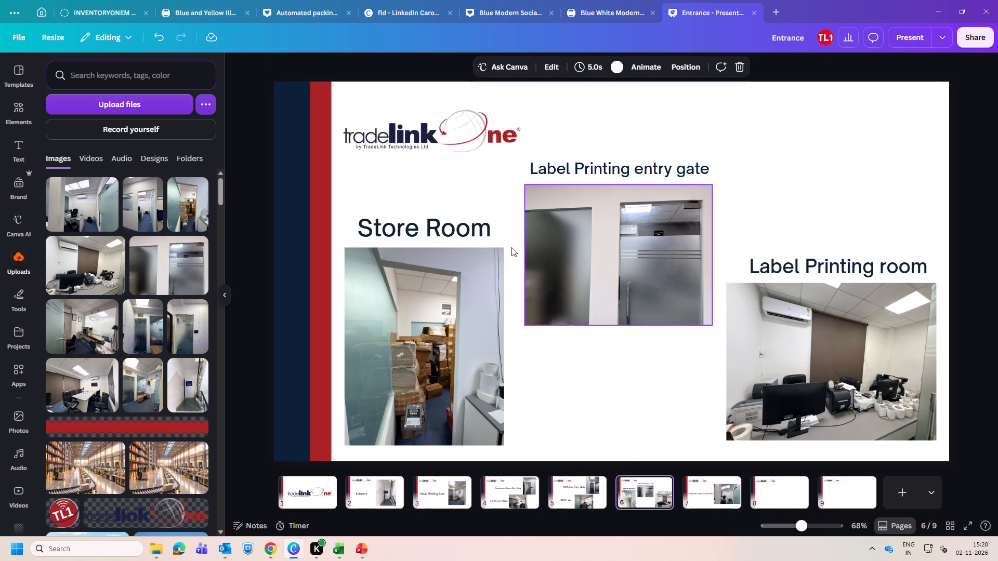
pyautogui.click(463, 158)
pyautogui.click(479, 129)
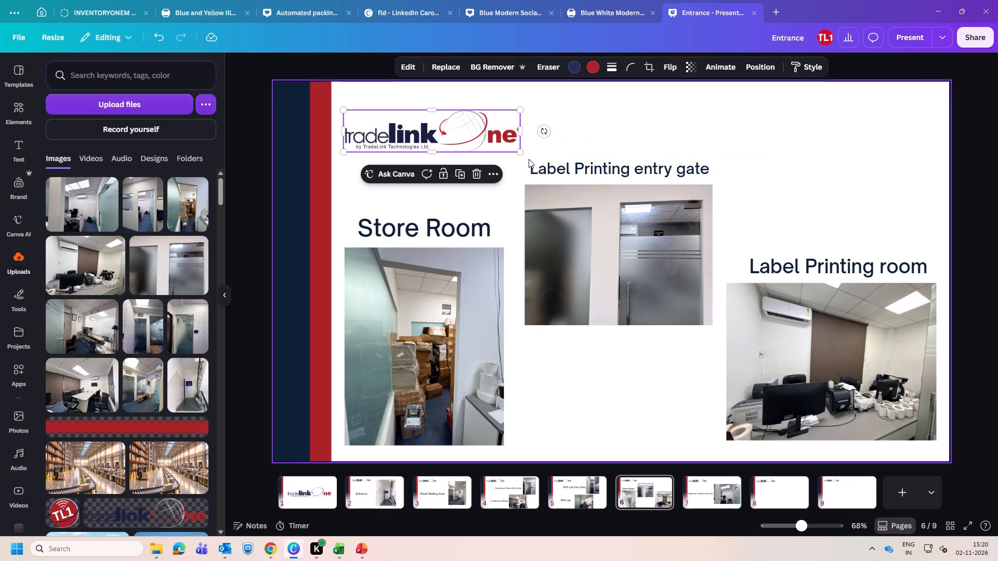
pyautogui.moveTo(521, 150); pyautogui.dragTo(552, 167)
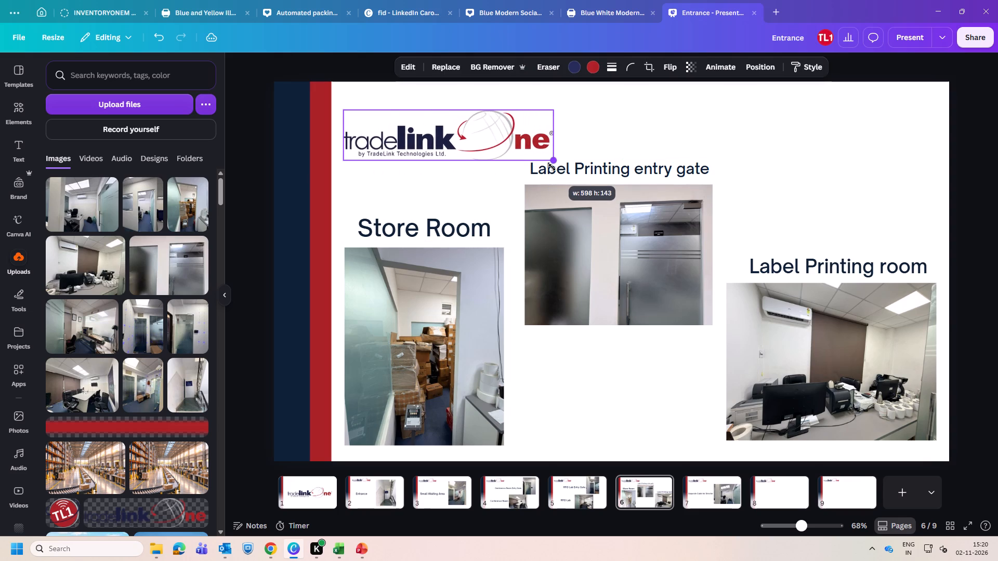
pyautogui.moveTo(552, 167); pyautogui.dragTo(545, 165)
pyautogui.click(589, 407)
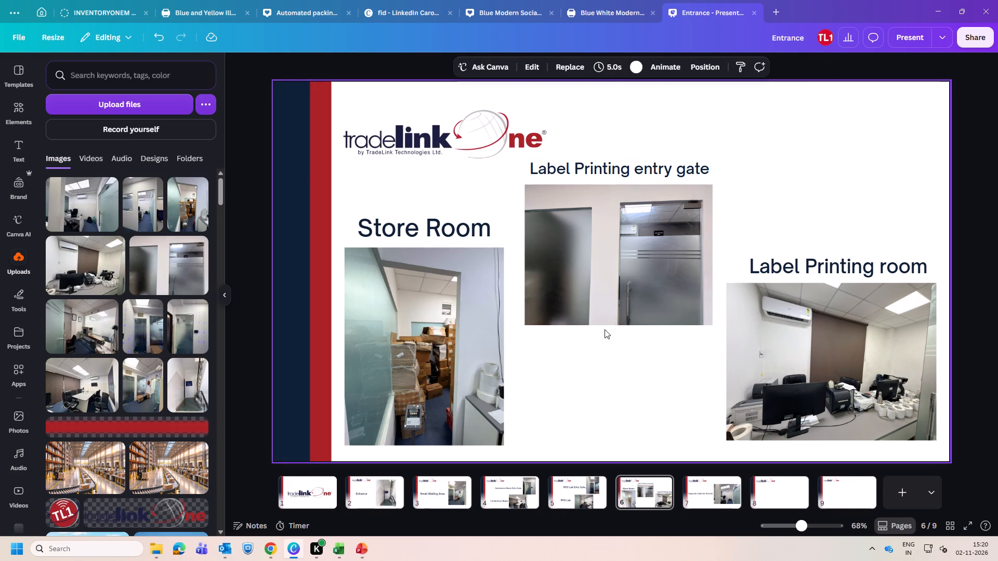
# Move the "Label Printing entry gate" heading and its photo together on page 6, down clear of the logo and slightly left.
pyautogui.click(610, 319)
pyautogui.moveTo(725, 135); pyautogui.dragTo(680, 284)
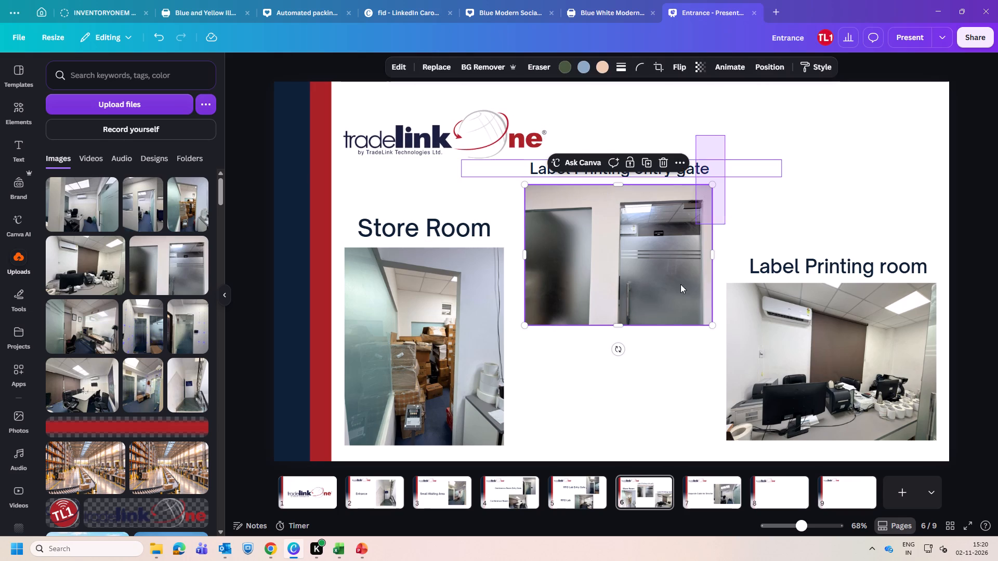
pyautogui.moveTo(680, 284); pyautogui.dragTo(667, 319)
pyautogui.click(739, 188)
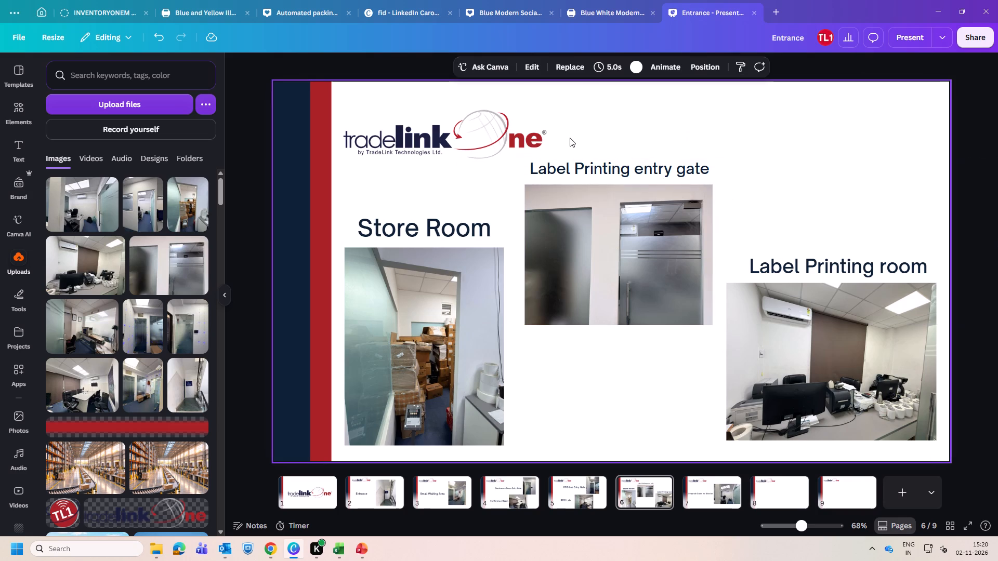
pyautogui.moveTo(605, 144); pyautogui.dragTo(600, 346)
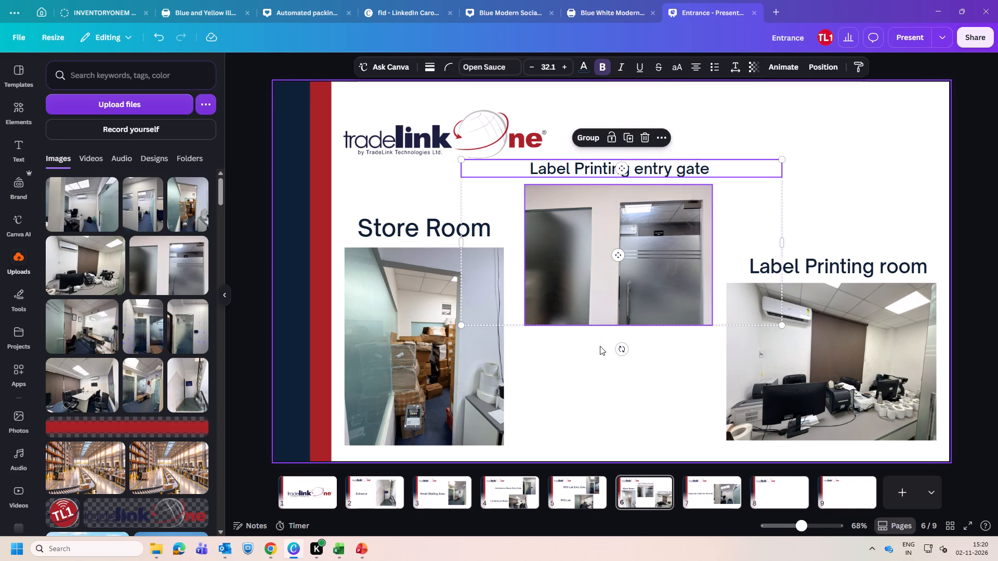
pyautogui.press('Down')
pyautogui.press('Down')
pyautogui.press('Down')
pyautogui.press('Down')
pyautogui.press('Down')
pyautogui.press('Down')
pyautogui.press('Down')
pyautogui.press('Down')
pyautogui.press('Down')
pyautogui.press('Down')
pyautogui.press('Down')
pyautogui.press('Down')
pyautogui.press('Down')
pyautogui.press('Down')
pyautogui.press('Down')
pyautogui.press('Down')
pyautogui.press('Down')
pyautogui.press('Down')
pyautogui.press('Down')
pyautogui.press('Down')
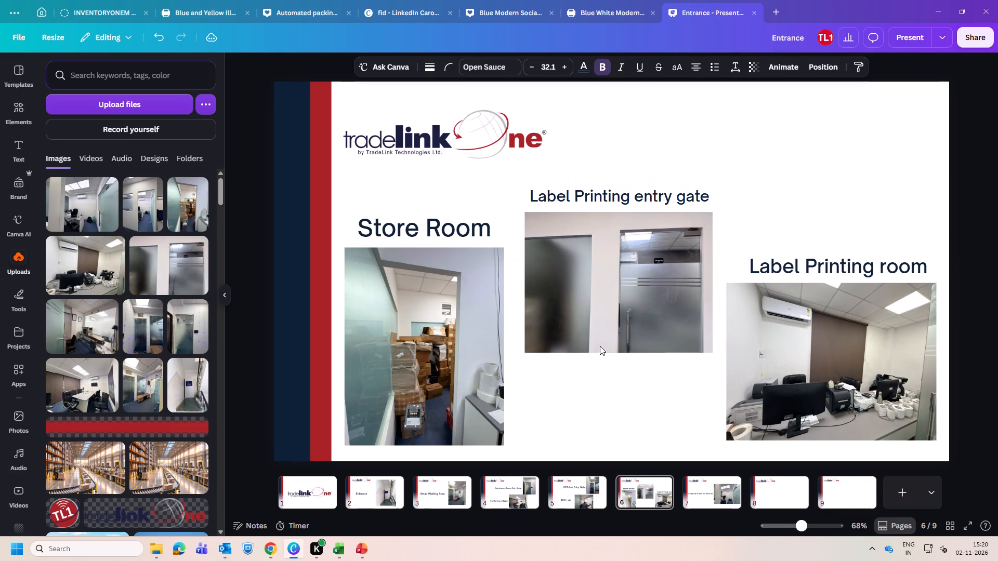
pyautogui.press('Left')
pyautogui.press('Left')
pyautogui.press('Left')
pyautogui.press('Left')
pyautogui.press('Left')
pyautogui.press('Left')
pyautogui.press('Left')
pyautogui.press('Left')
pyautogui.press('Left')
pyautogui.press('Left')
pyautogui.press('Left')
pyautogui.press('Left')
pyautogui.press('Left')
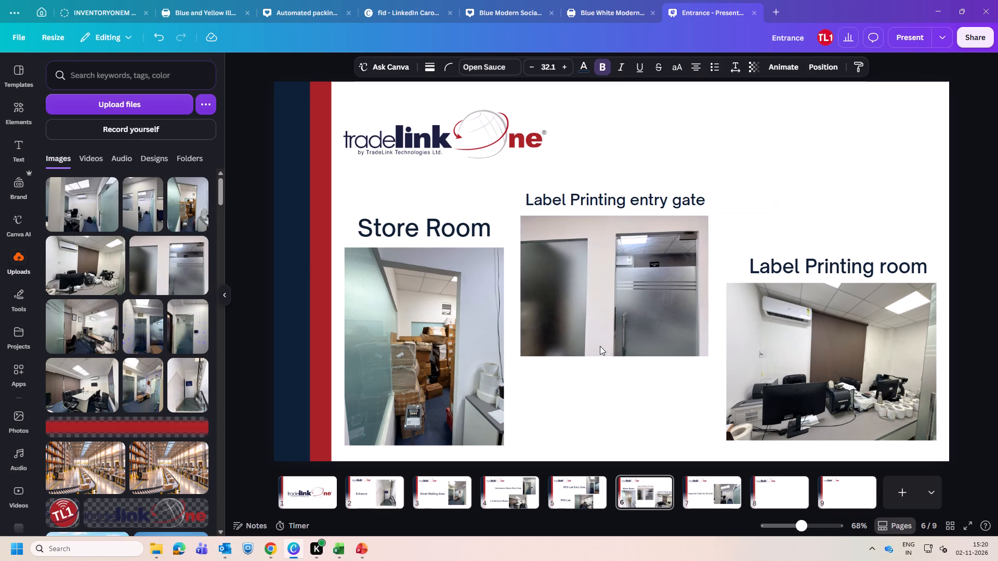
pyautogui.click(803, 148)
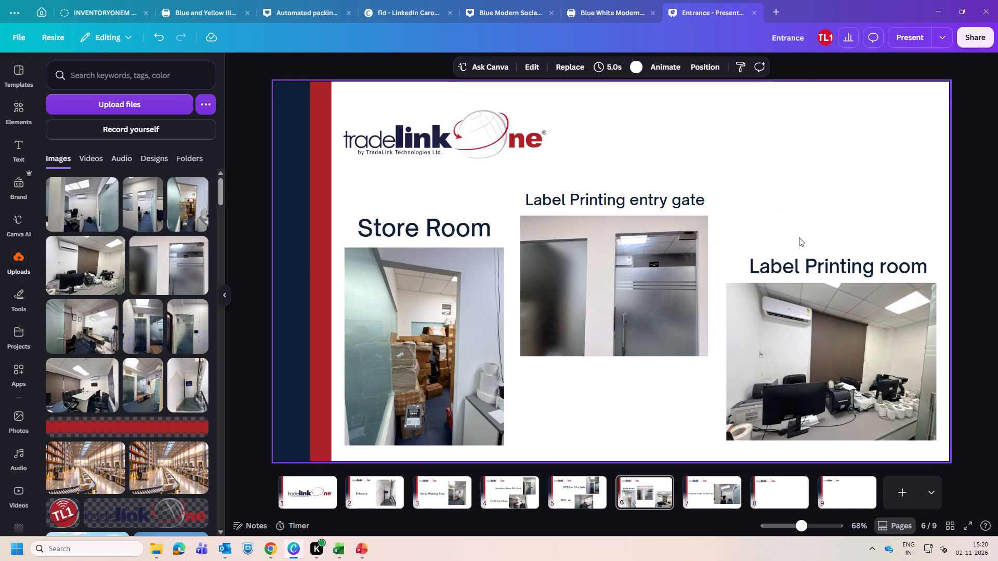
# Review the presentation's pages for consistent logo size, heading size and photo layout.
pyautogui.scroll(-1, 799, 237)
pyautogui.scroll(1, 799, 237)
pyautogui.scroll(-1, 799, 237)
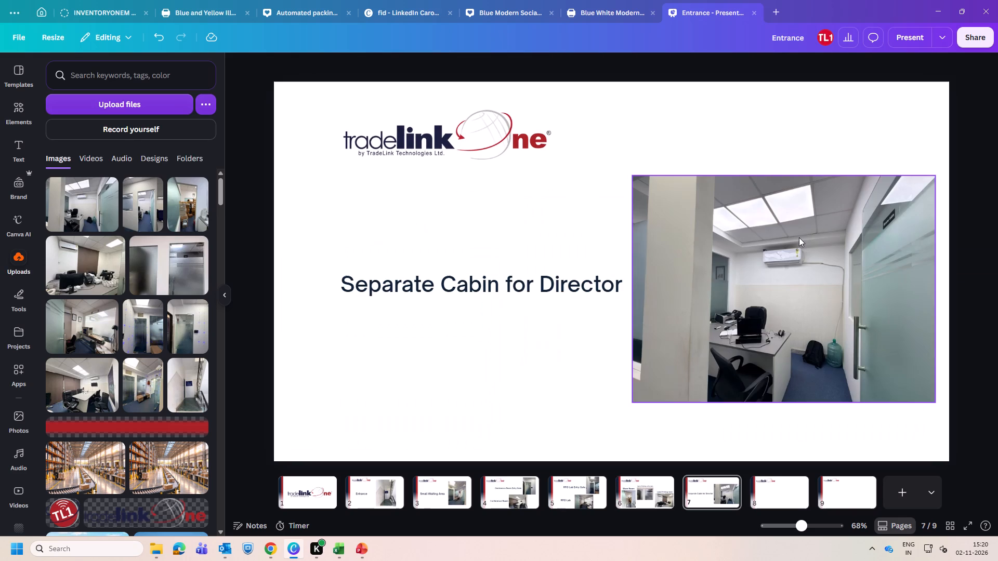
pyautogui.scroll(-1, 799, 237)
pyautogui.click(313, 496)
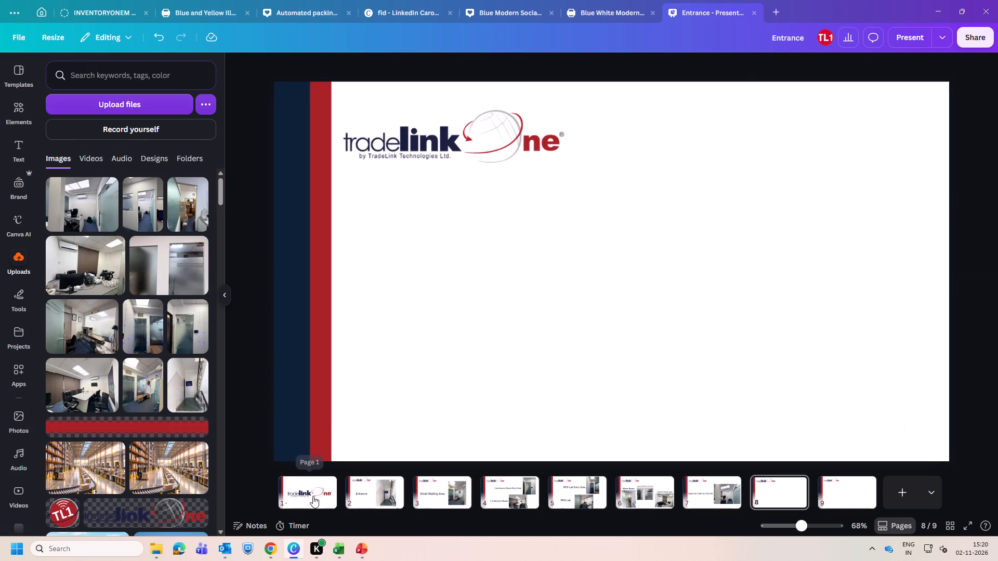
pyautogui.press('Right')
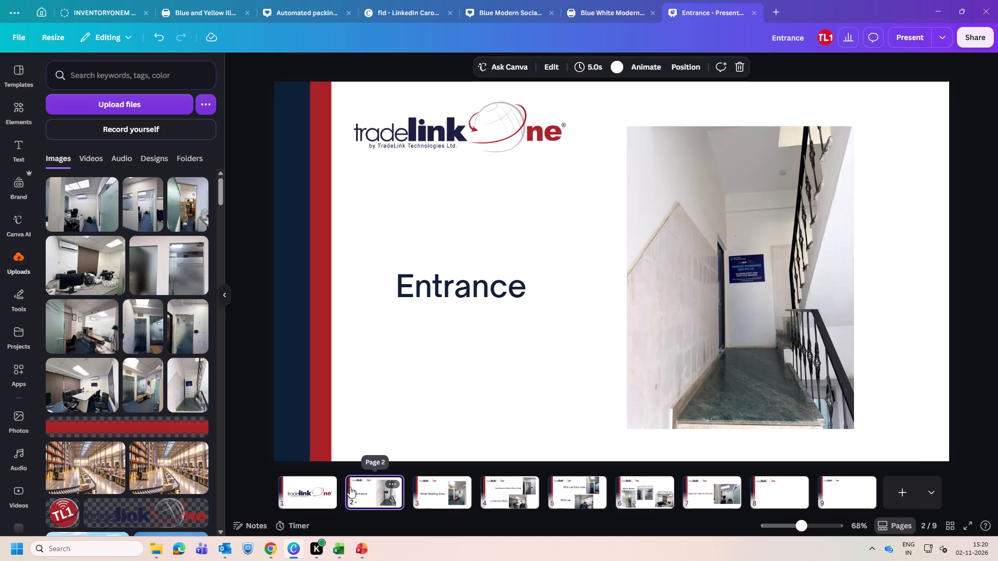
pyautogui.press('Right')
pyautogui.press('Right')
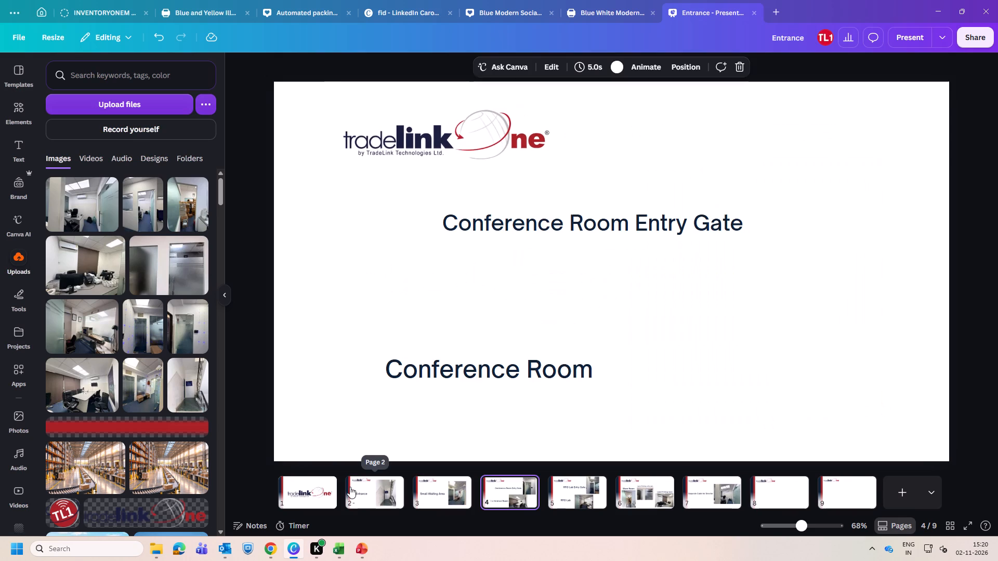
pyautogui.press('Right')
pyautogui.press('Right')
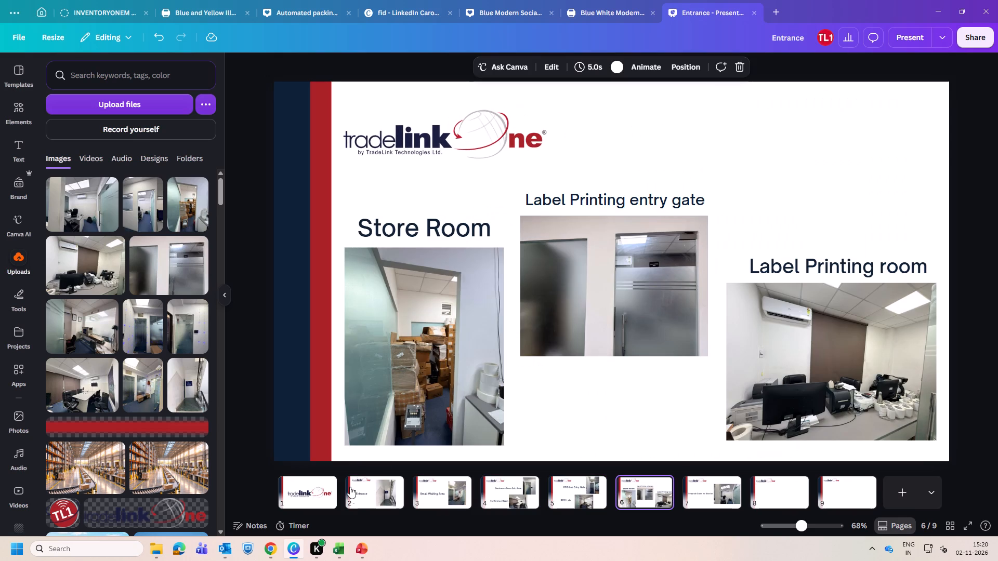
# Reduce the "Store Room" heading's font size on page 6 to about 47.
pyautogui.click(395, 227)
pyautogui.tripleClick(460, 68)
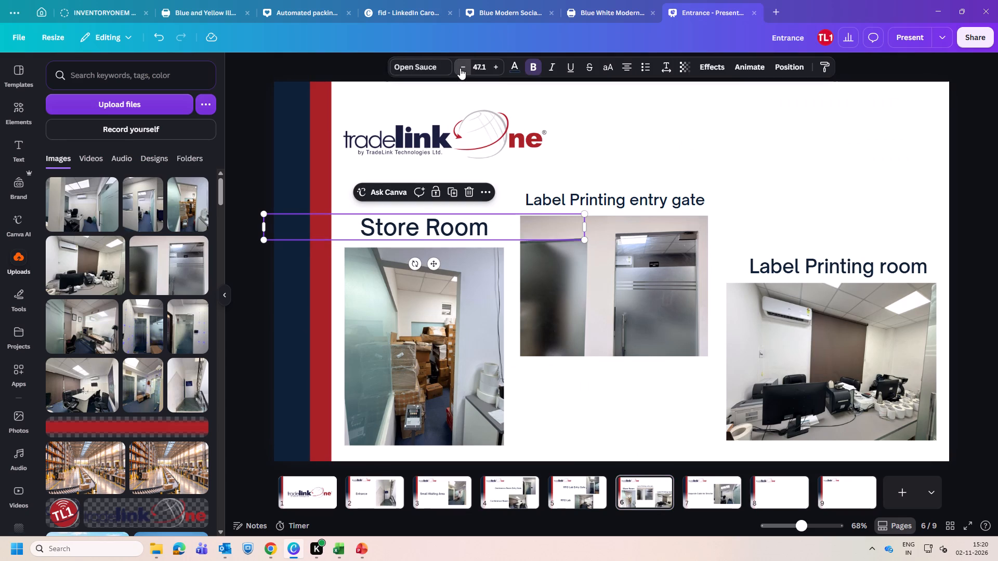
# Reduce the "Store Room" heading's font size on page 6 to 43.1 and move it down to sit just above its photo.
pyautogui.tripleClick(460, 68)
pyautogui.click(588, 414)
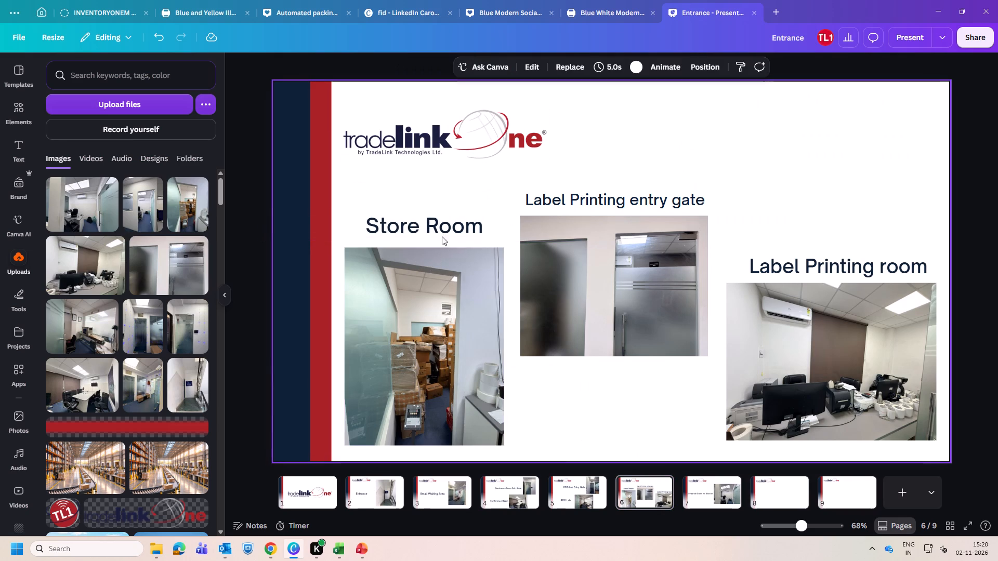
pyautogui.moveTo(442, 222); pyautogui.dragTo(444, 230)
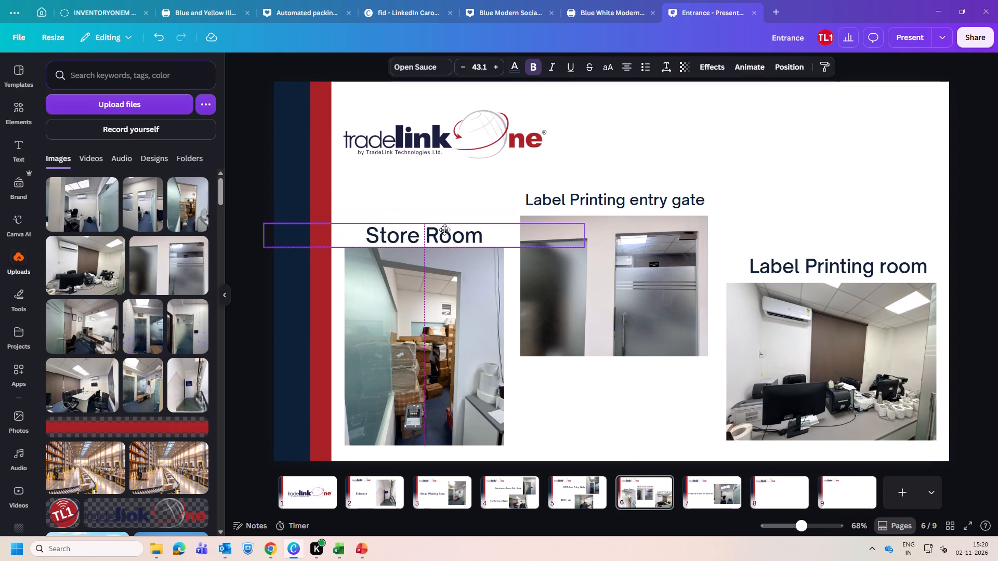
pyautogui.moveTo(444, 230); pyautogui.dragTo(442, 229)
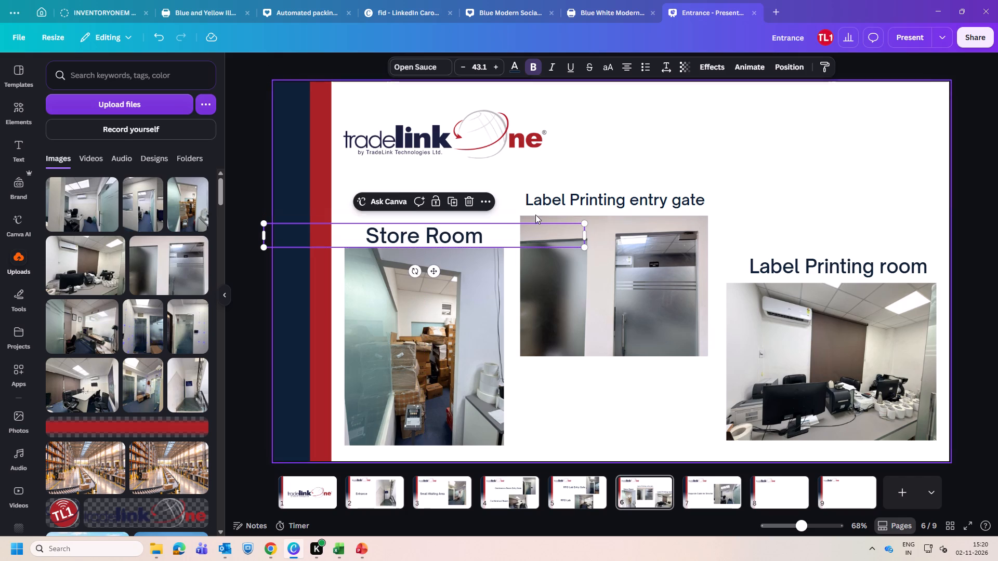
# Check the "Label Printing entry gate" heading's font size and reduce the "Store Room" heading further, to slightly below 41.
pyautogui.click(564, 200)
pyautogui.click(451, 248)
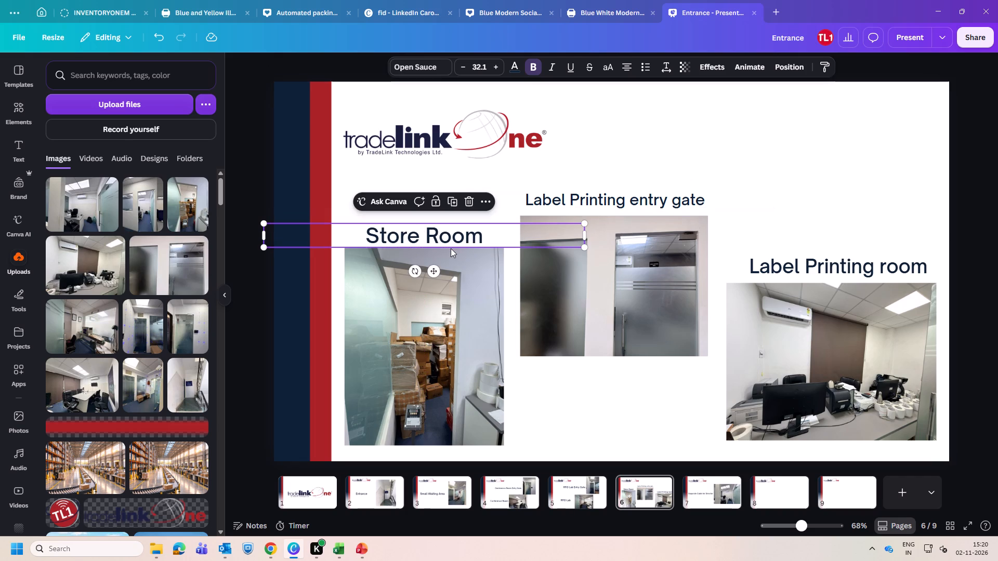
pyautogui.tripleClick(461, 67)
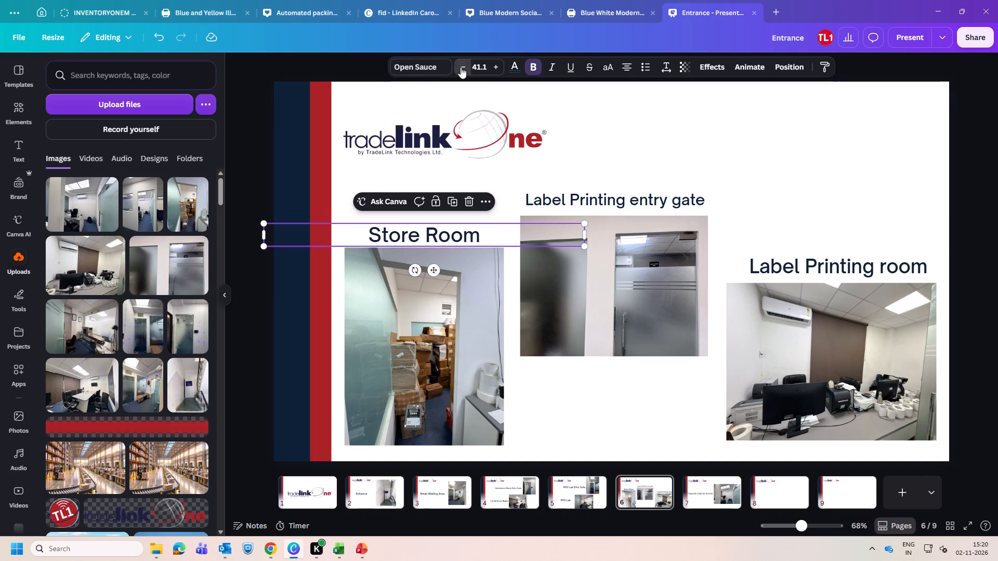
pyautogui.click(461, 67)
pyautogui.click(651, 407)
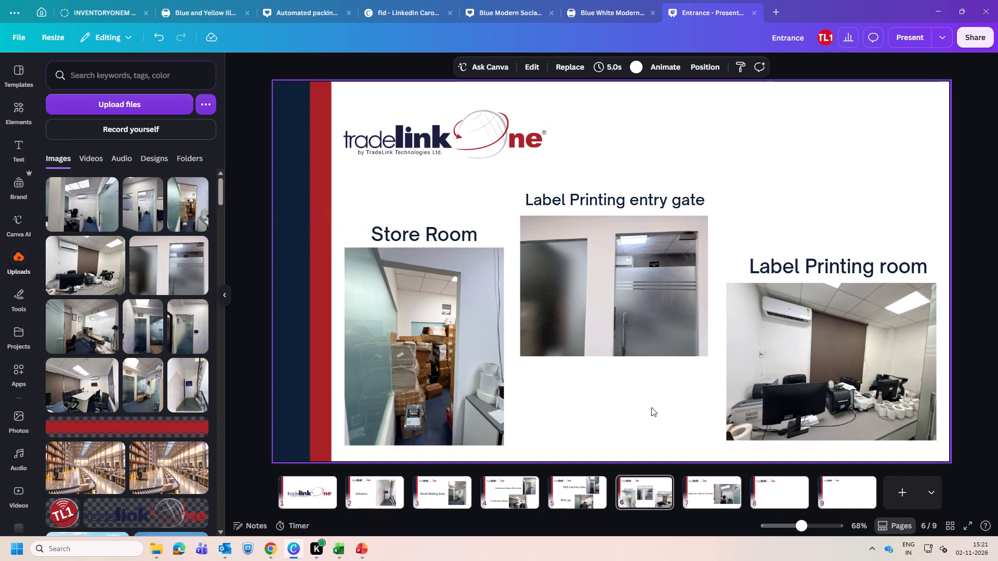
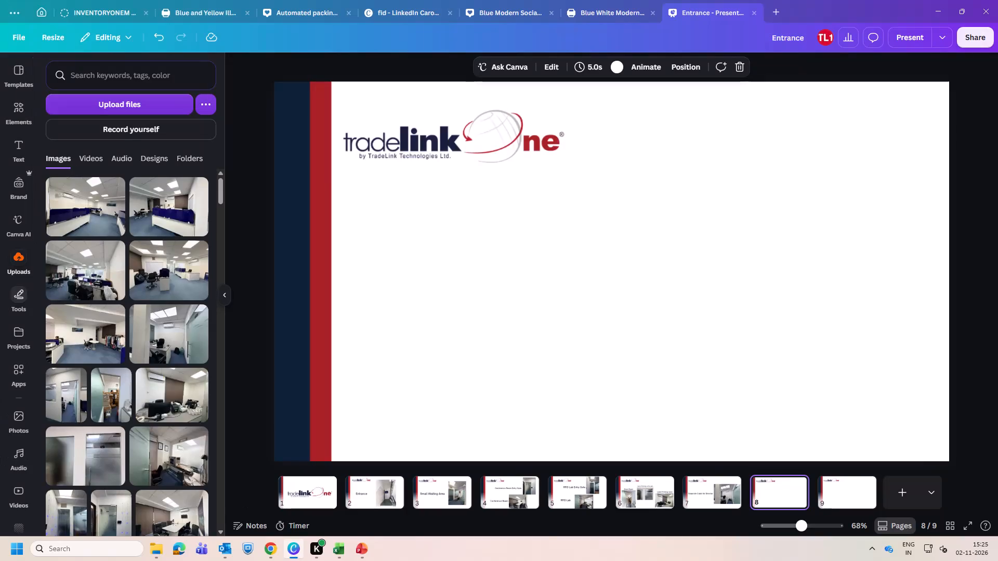
# Upload the four newest WhatsApp office photos from the Downloads folder.
pyautogui.click(150, 99)
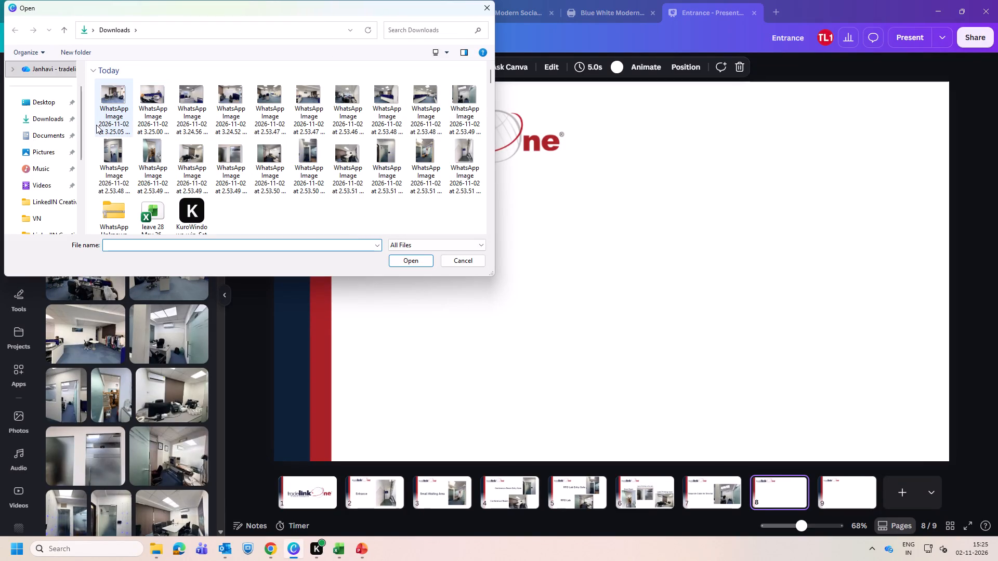
pyautogui.moveTo(96, 117); pyautogui.dragTo(239, 116)
pyautogui.click(416, 261)
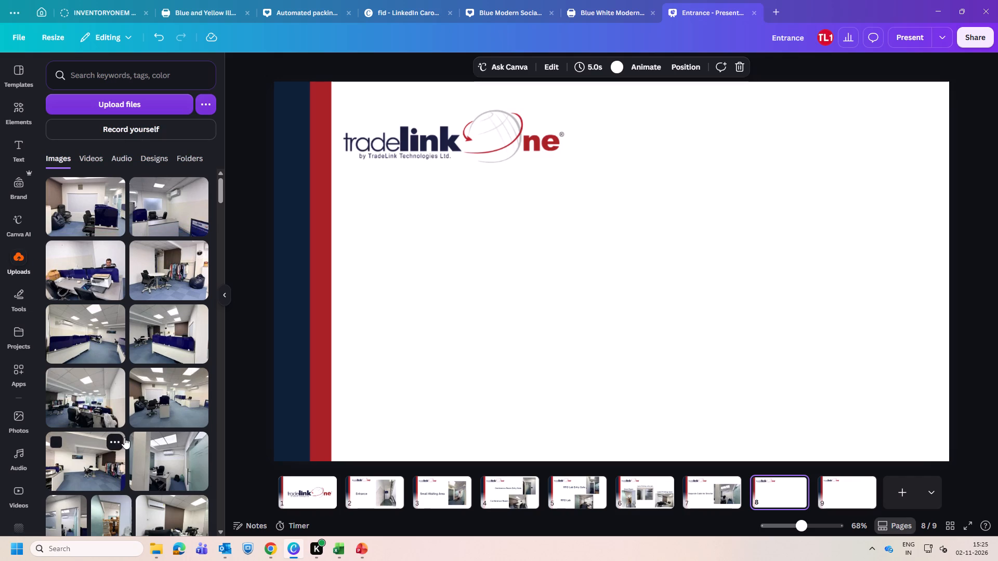
# Add the uploaded photo of the long blue-partitioned workstation row to page 8 and place it on the page's right half, below the logo.
pyautogui.scroll(-2, 124, 437)
pyautogui.scroll(1, 124, 437)
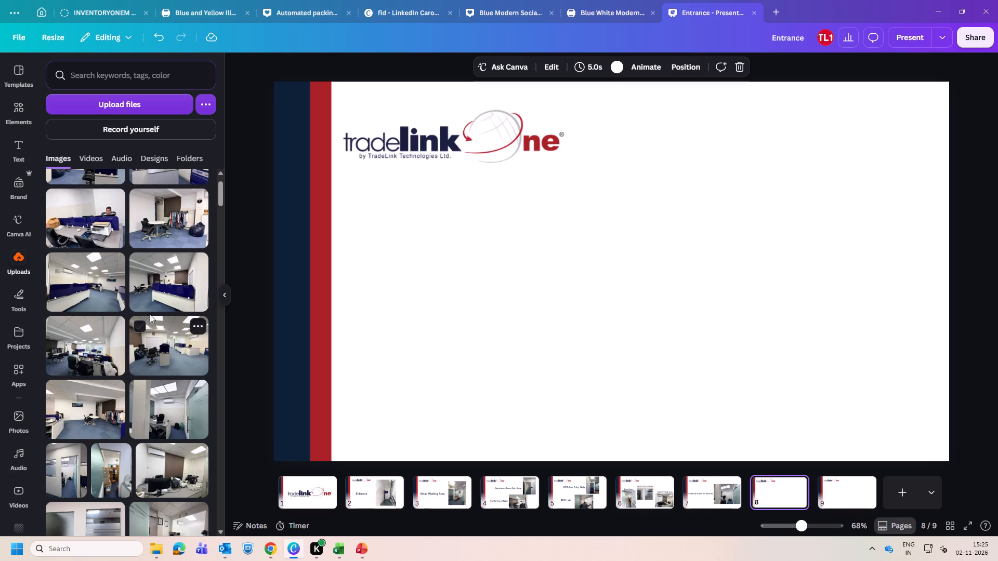
pyautogui.click(101, 299)
pyautogui.moveTo(586, 341); pyautogui.dragTo(720, 362)
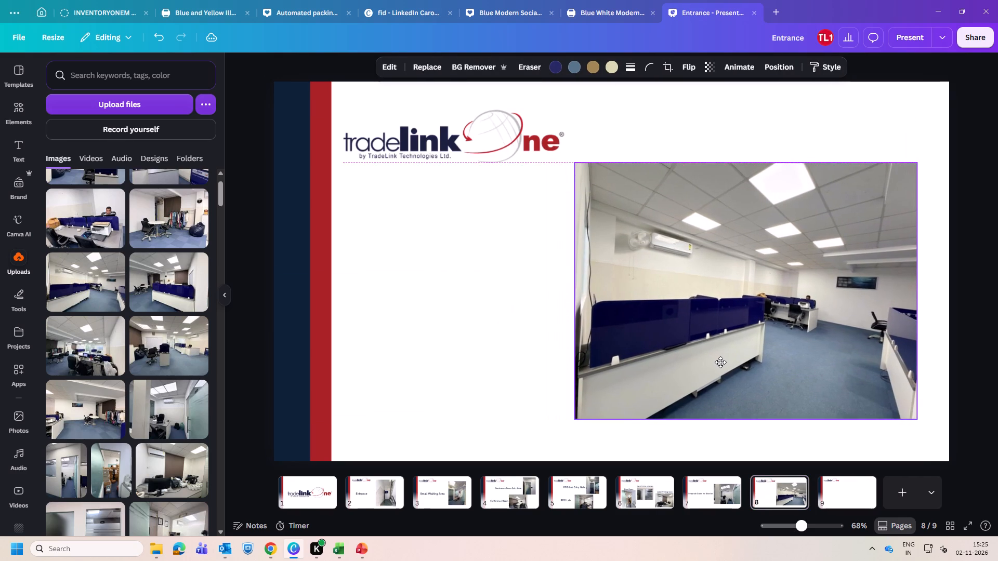
pyautogui.moveTo(720, 362); pyautogui.dragTo(730, 364)
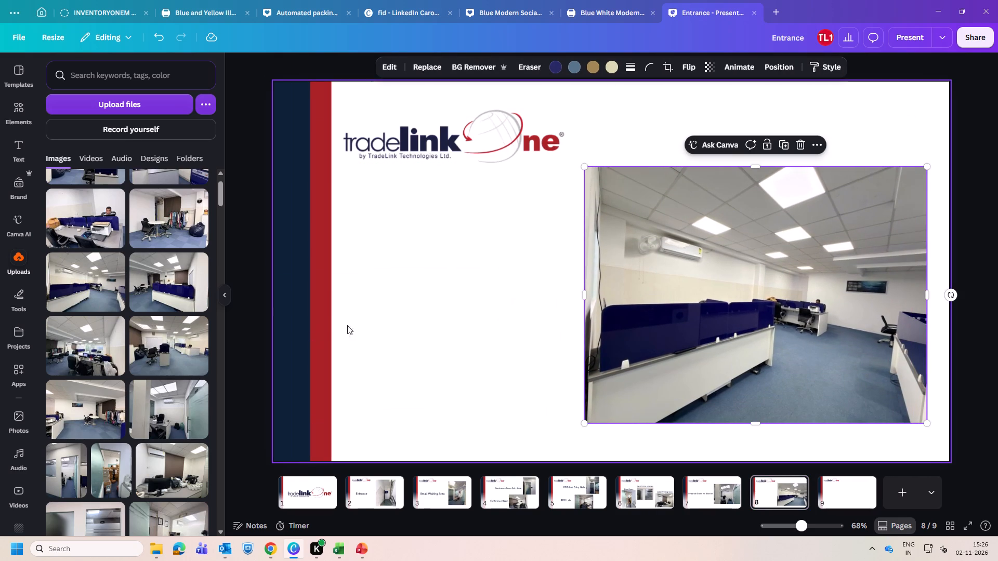
# Paste the copied heading onto page 8 and replace its text with "Small Workstation for Employees".
pyautogui.click(389, 325)
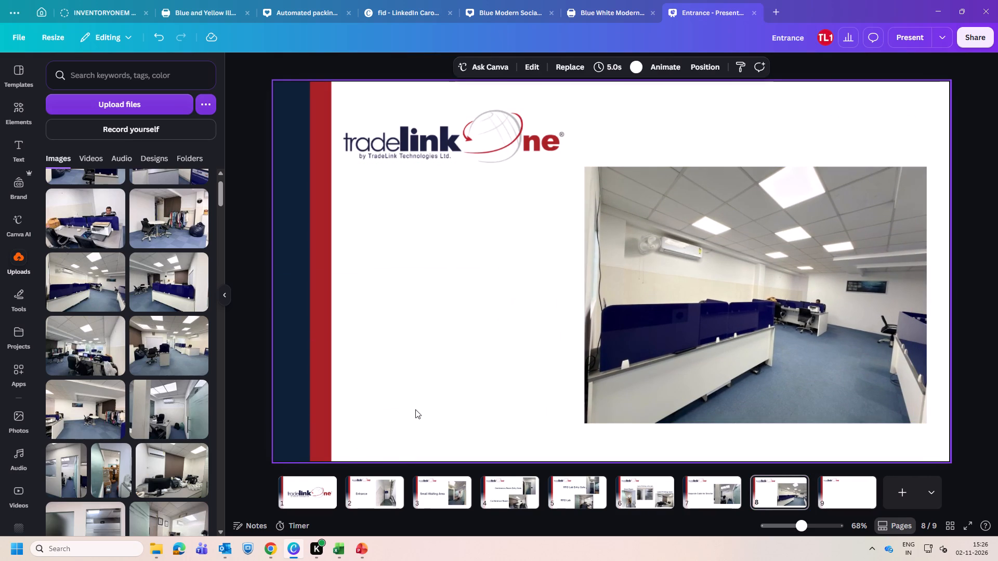
pyautogui.hotkey('ctrl', 'v')
pyautogui.click(502, 221)
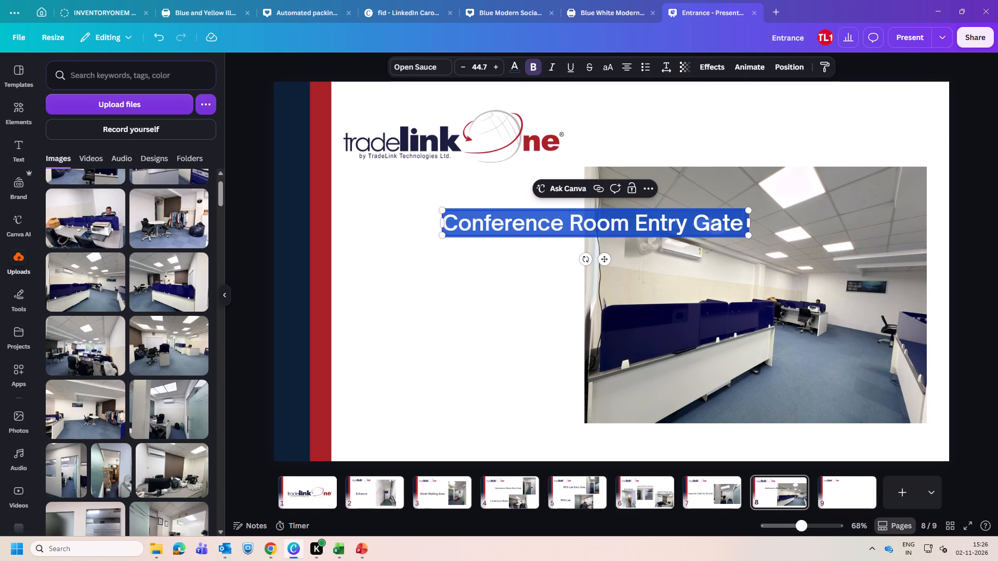
pyautogui.press('BackSpace')
pyautogui.write('Small')
pyautogui.press('space')
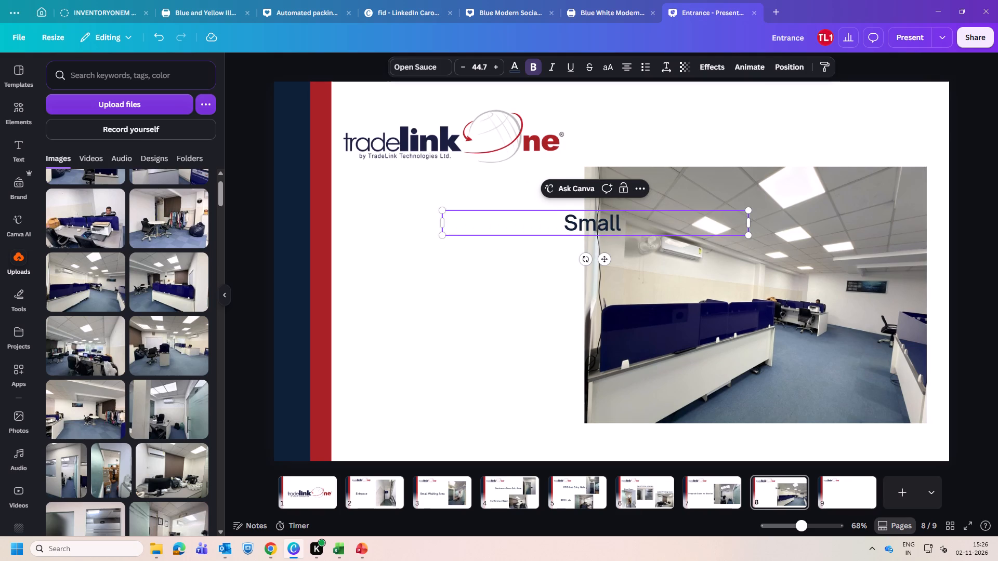
pyautogui.write('Worl')
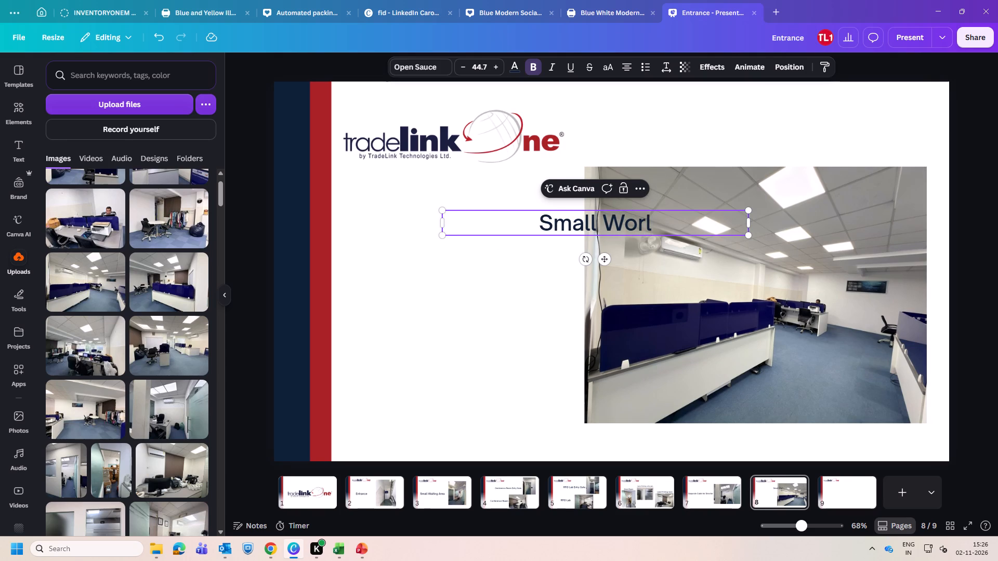
pyautogui.press('space')
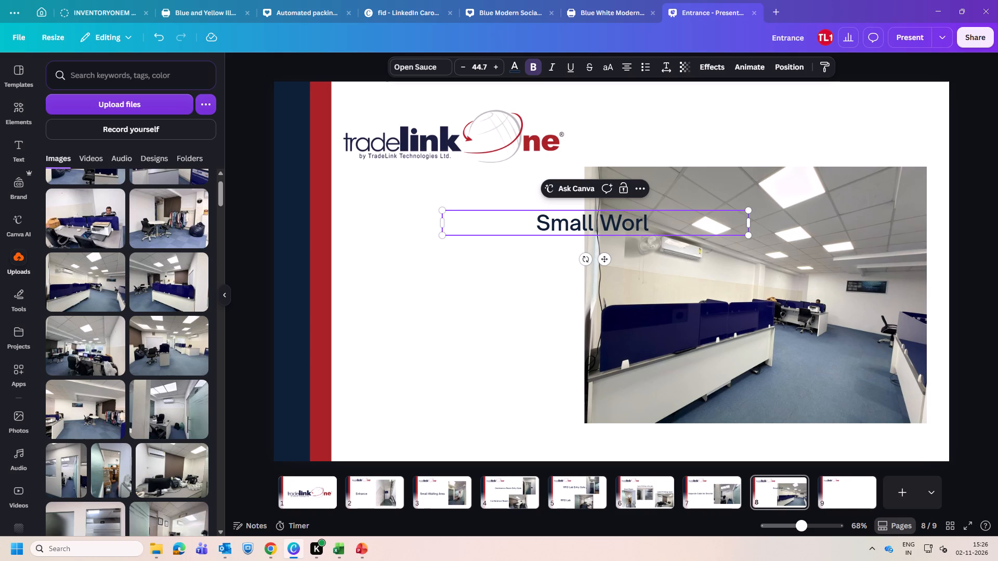
pyautogui.press('BackSpace')
pyautogui.press('BackSpace')
pyautogui.press('l')
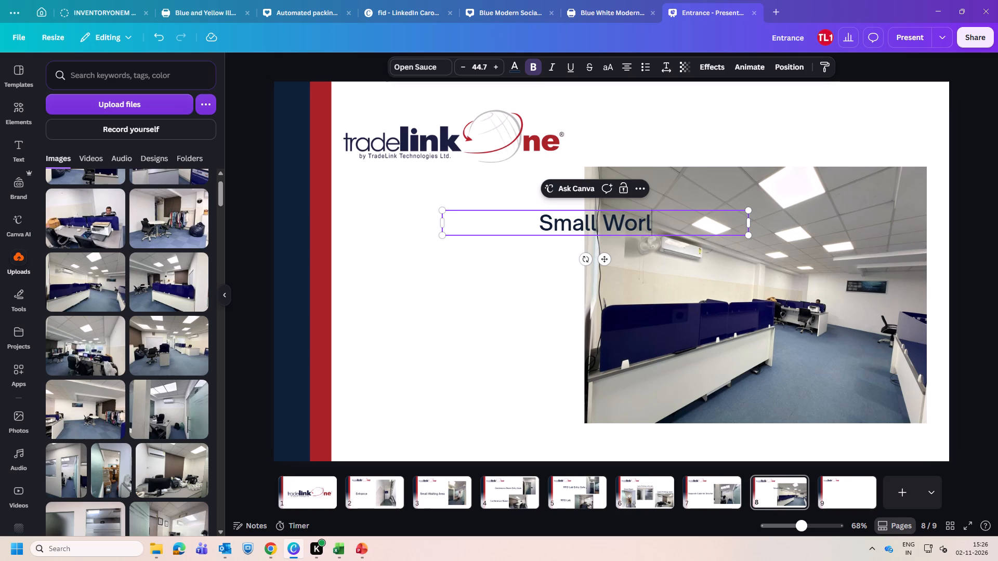
pyautogui.press('BackSpace')
pyautogui.press('k')
pyautogui.write('station for')
pyautogui.press('space')
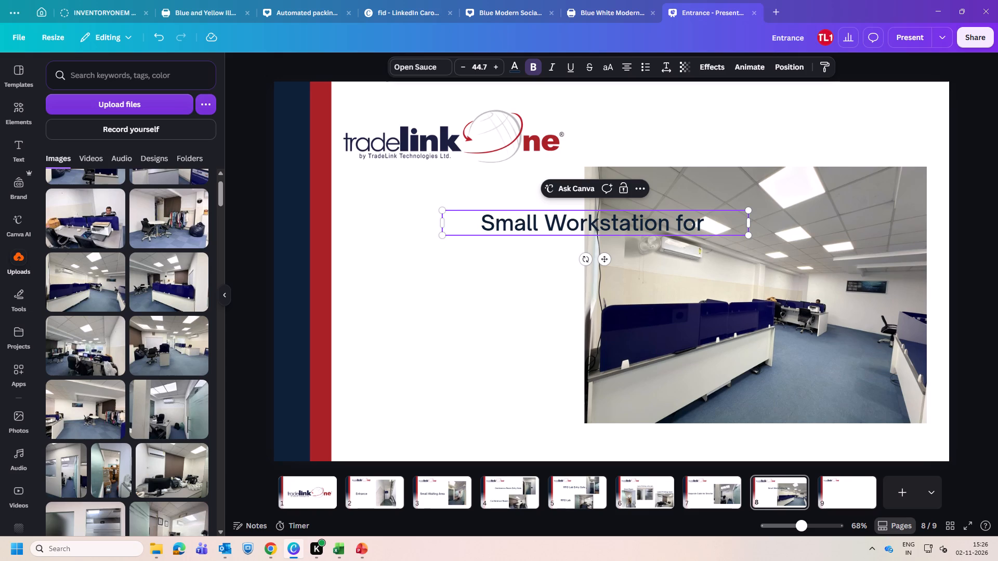
pyautogui.write('Em')
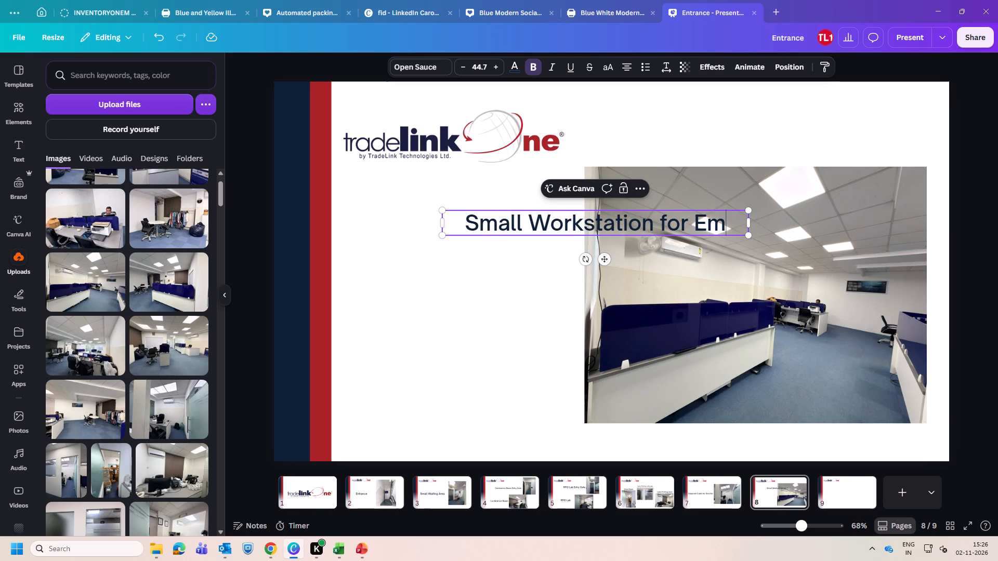
pyautogui.press('p')
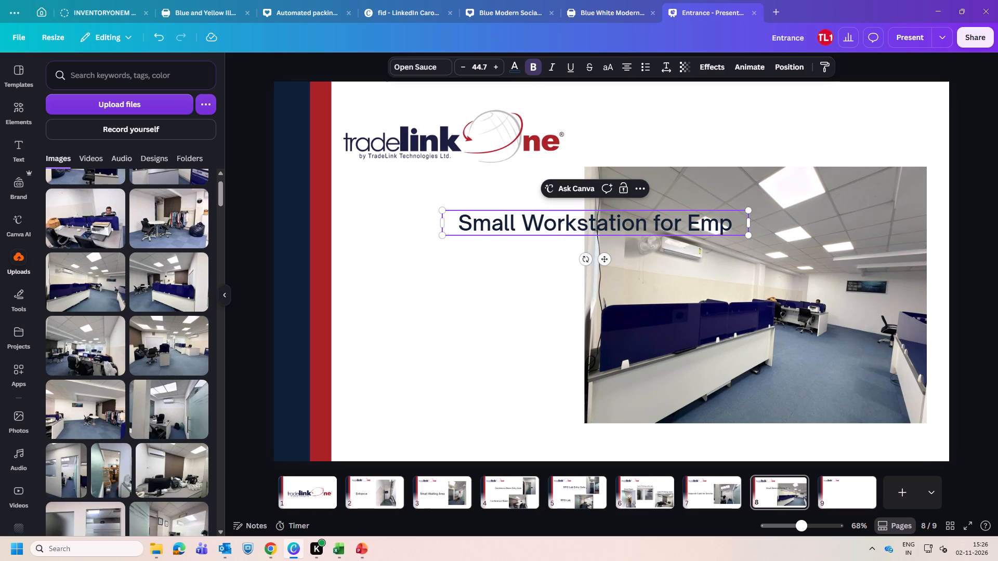
pyautogui.write('loyees')
pyautogui.press('space')
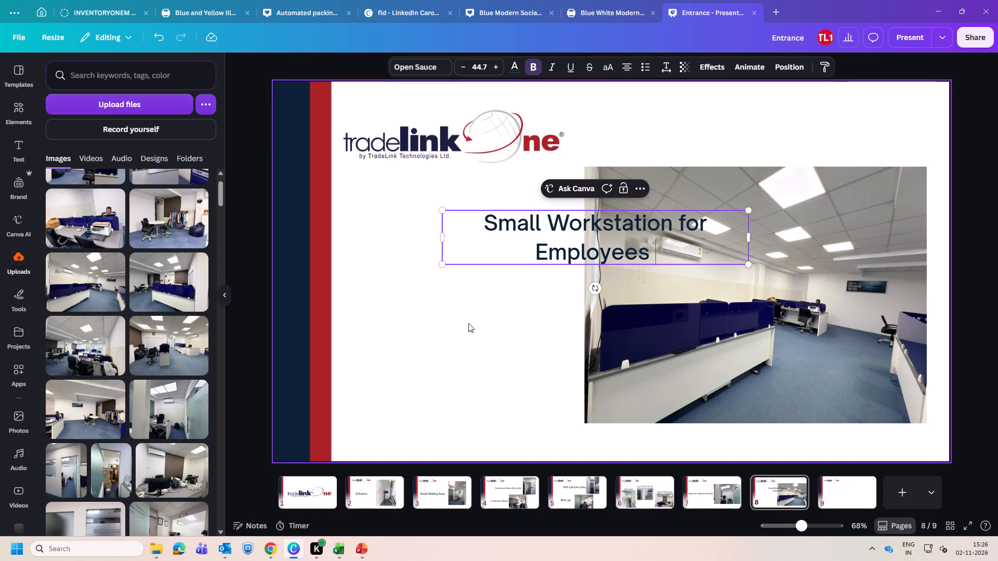
pyautogui.click(425, 331)
# Move the page 8 heading into the blank area beside the photo, roughly level with the photo's middle.
pyautogui.moveTo(577, 250); pyautogui.dragTo(453, 304)
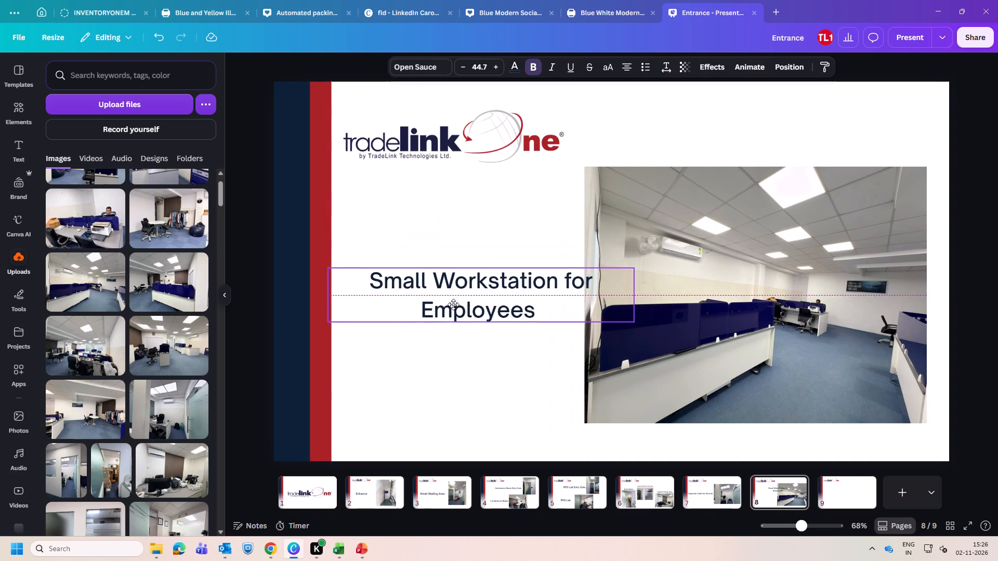
pyautogui.moveTo(453, 304); pyautogui.dragTo(440, 310)
pyautogui.click(479, 375)
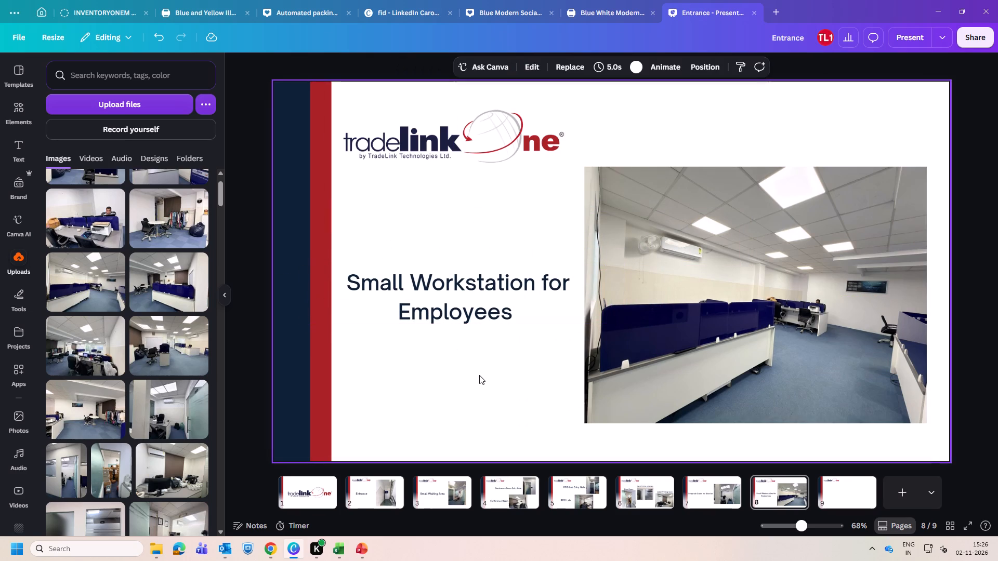
# Change "Workstation" to "Workstations" in the page 8 heading.
pyautogui.doubleClick(535, 285)
pyautogui.press('BackSpace')
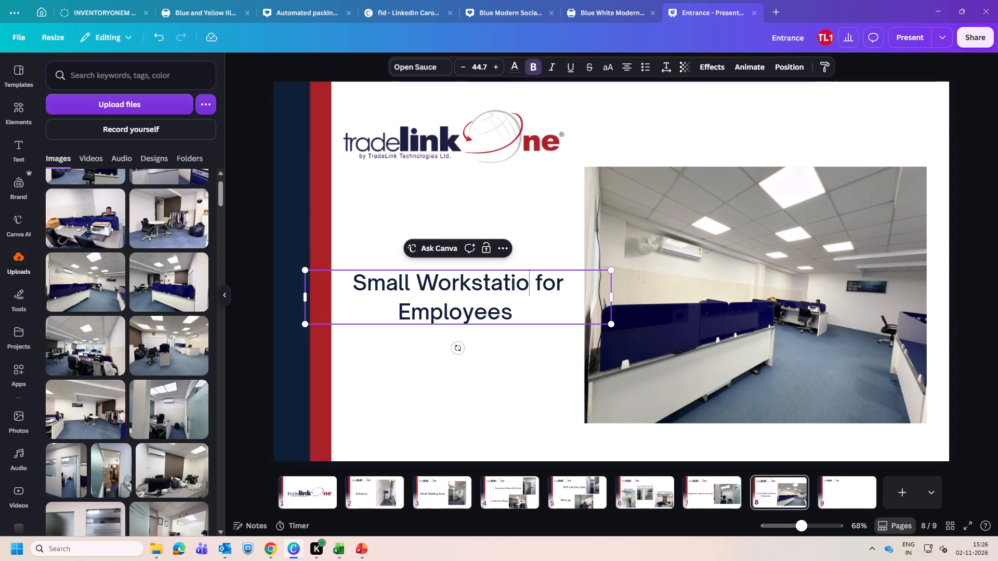
pyautogui.press('n')
pyautogui.press('s')
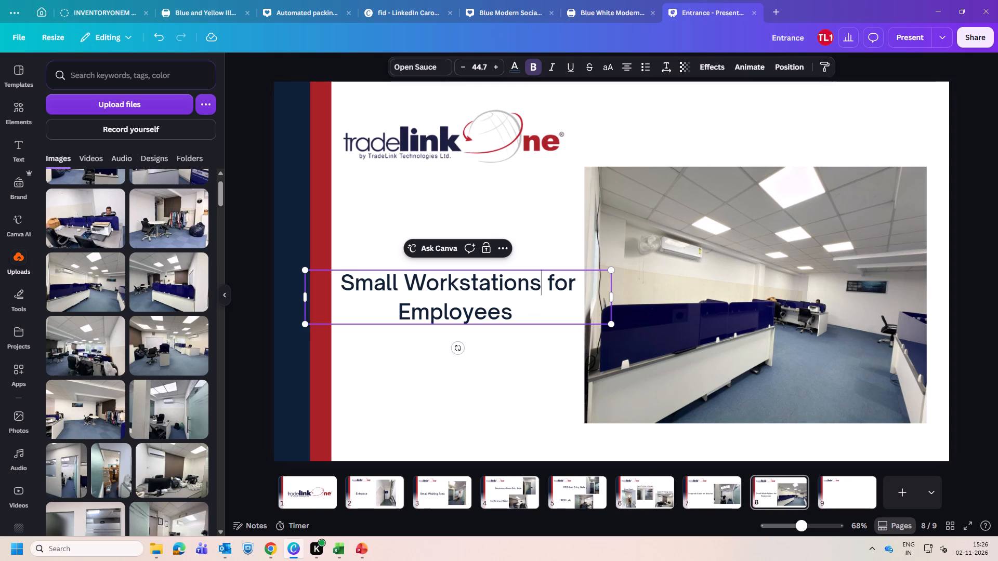
pyautogui.click(536, 377)
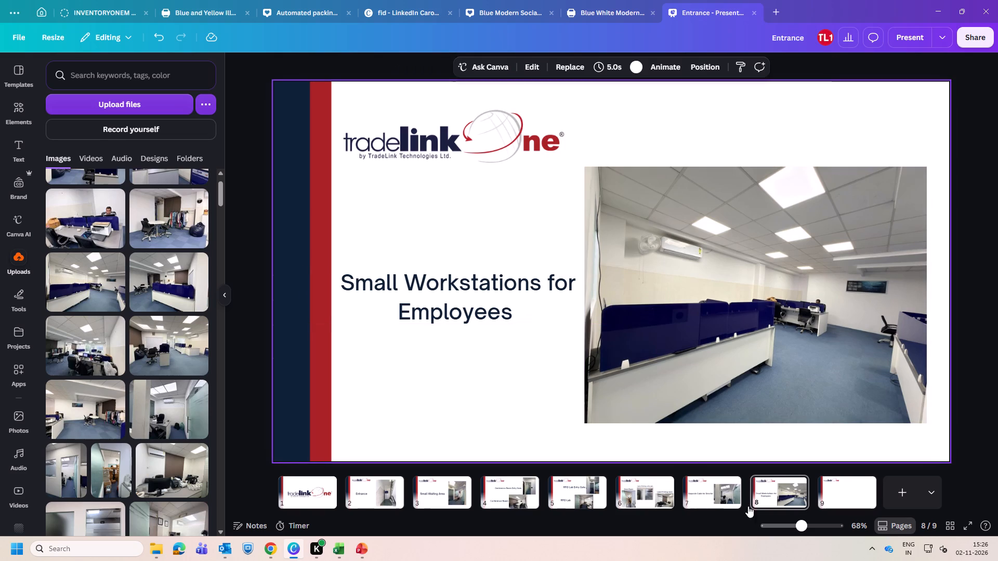
# Add the photo of the blue-partitioned desk with the round table to page 9, shrink it, and place it at the page's upper right.
pyautogui.click(837, 488)
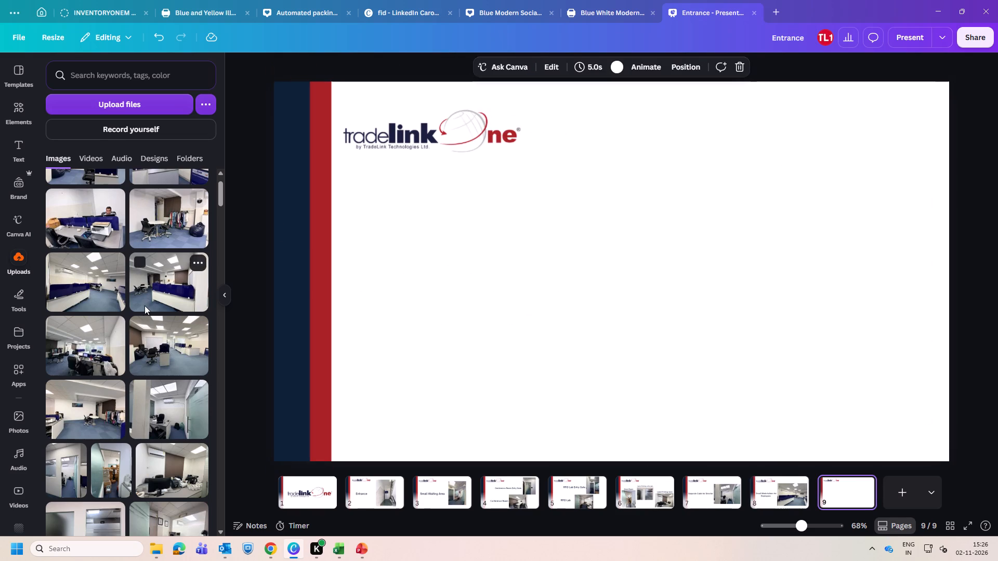
pyautogui.scroll(2, 154, 314)
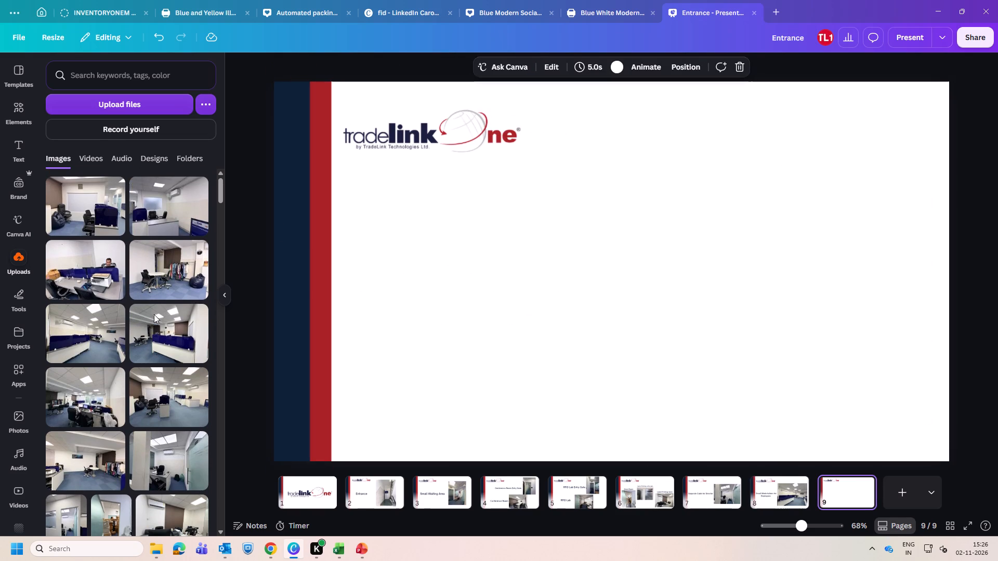
pyautogui.scroll(1, 154, 314)
pyautogui.click(161, 338)
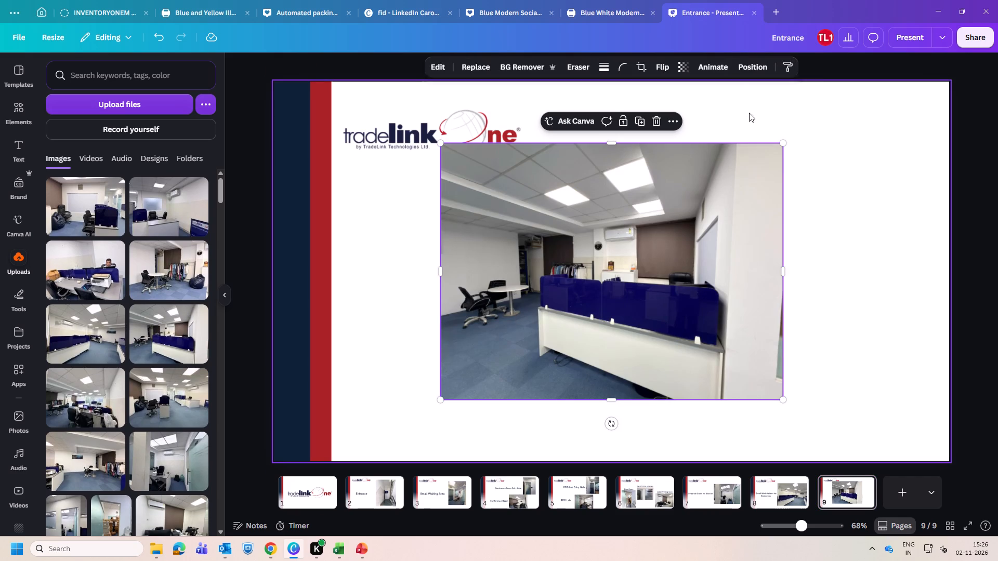
pyautogui.moveTo(784, 144); pyautogui.dragTo(676, 270)
pyautogui.moveTo(551, 316); pyautogui.dragTo(766, 193)
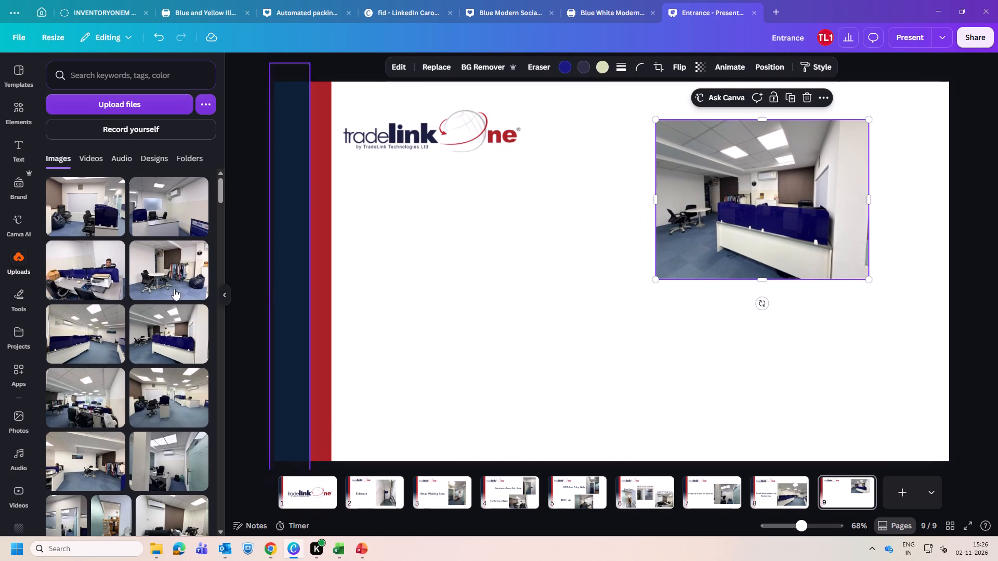
# Add the bean bag and black chairs photo to page 9, shrink it, and place it at the page's lower right.
pyautogui.scroll(1, 152, 298)
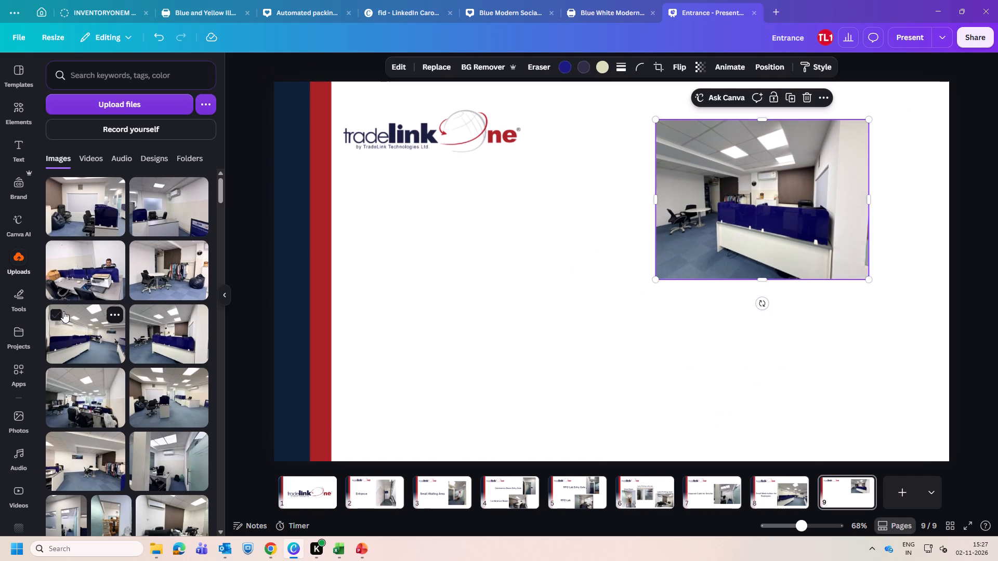
pyautogui.click(84, 211)
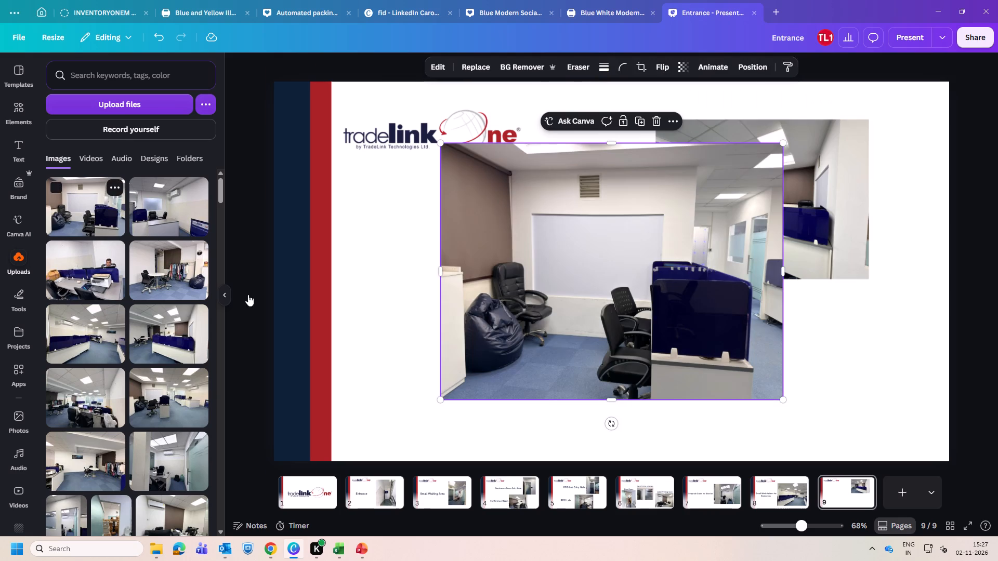
pyautogui.moveTo(781, 146); pyautogui.dragTo(725, 234)
pyautogui.moveTo(505, 337); pyautogui.dragTo(681, 391)
# Adjust the two page 9 photos so they stack without overlapping, raising the upper one and shifting the lower one slightly right and up.
pyautogui.moveTo(803, 184); pyautogui.dragTo(805, 166)
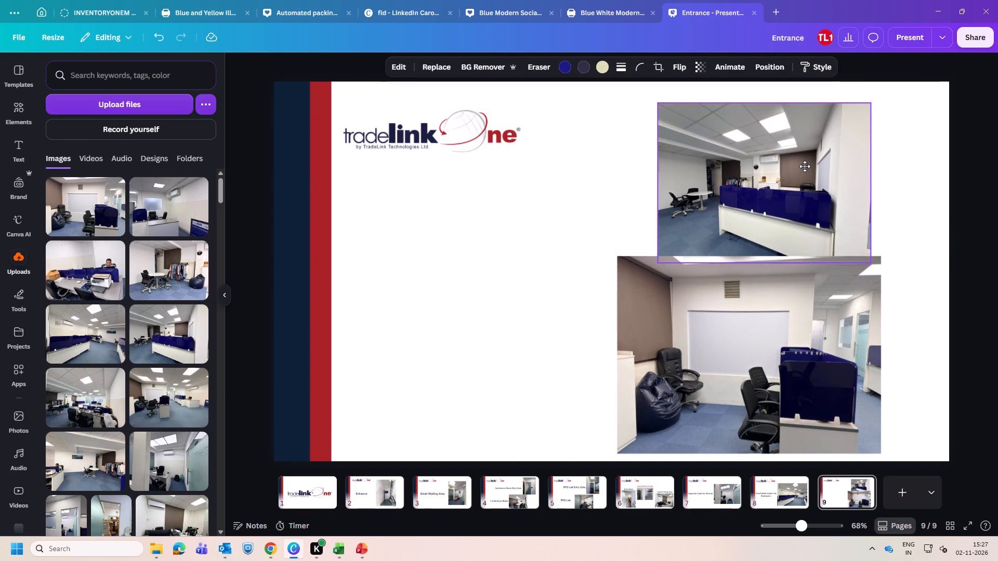
pyautogui.moveTo(805, 166); pyautogui.dragTo(805, 155)
pyautogui.moveTo(838, 348); pyautogui.dragTo(849, 348)
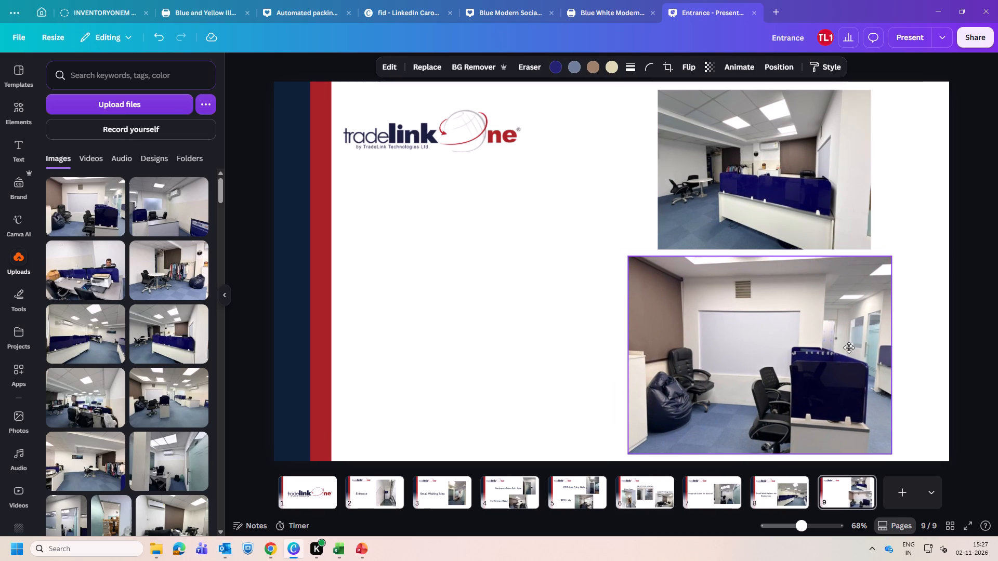
pyautogui.moveTo(849, 348); pyautogui.dragTo(853, 345)
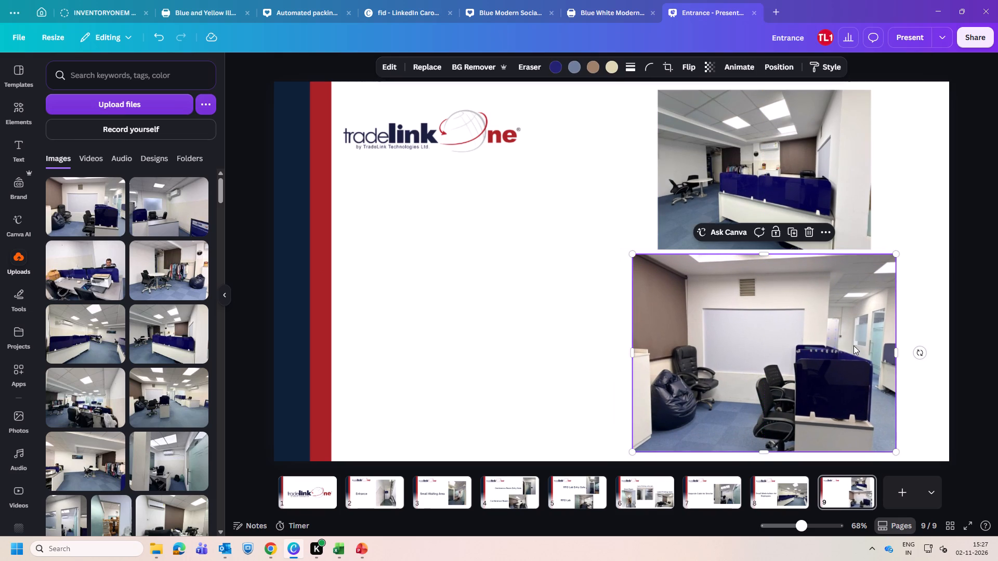
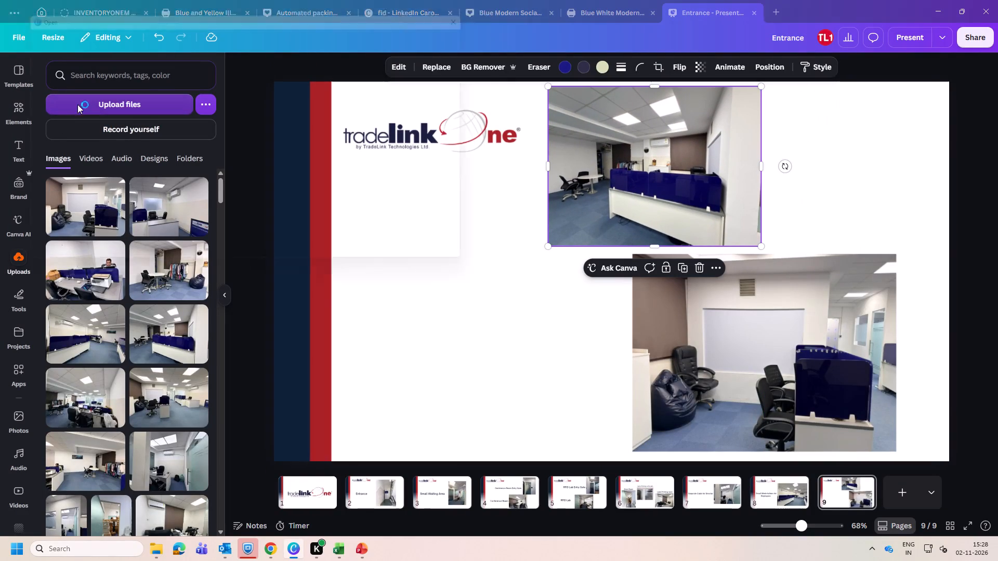
# Upload "WhatsApp Image 2026-11-02 at 3.27.50 PM", add this desk photo to page 9, and shrink it in the page's lower left.
pyautogui.click(77, 104)
pyautogui.click(111, 105)
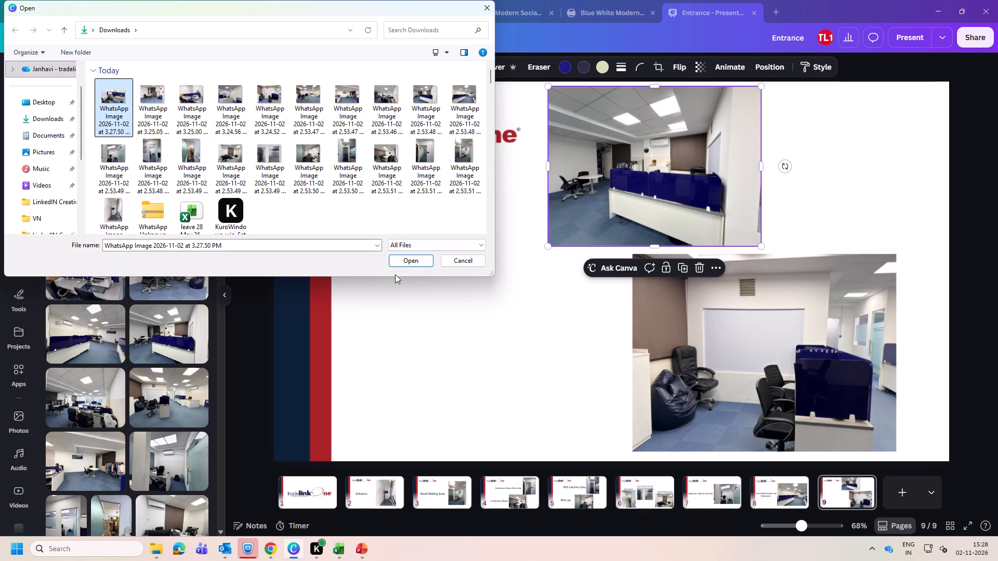
pyautogui.click(416, 260)
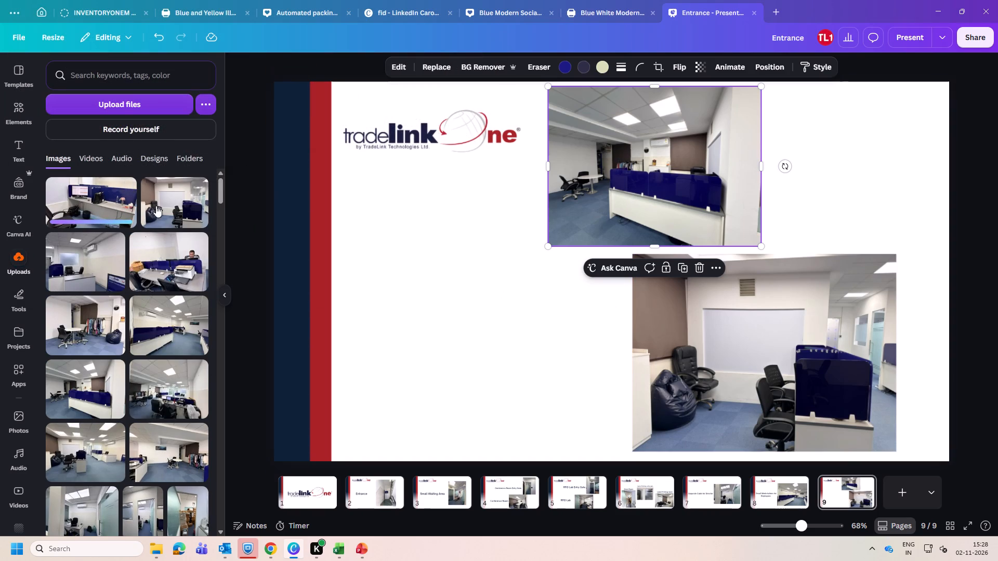
pyautogui.click(100, 209)
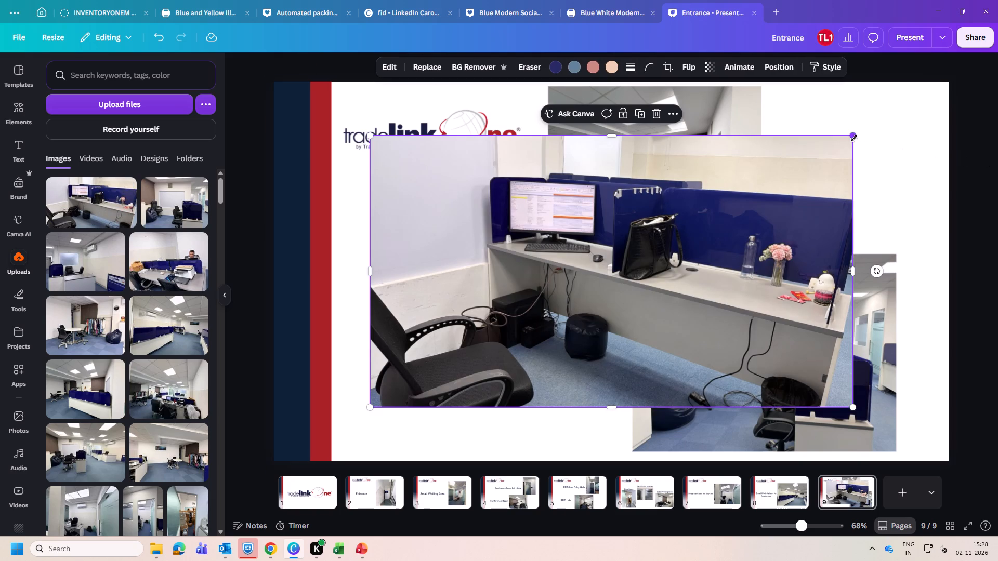
pyautogui.moveTo(854, 138); pyautogui.dragTo(574, 308)
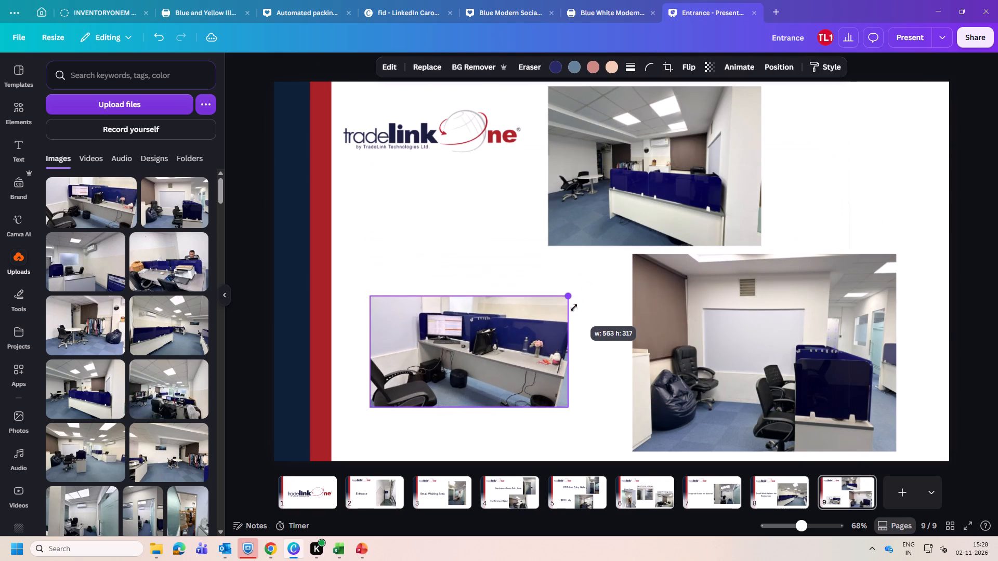
pyautogui.moveTo(574, 308); pyautogui.dragTo(560, 309)
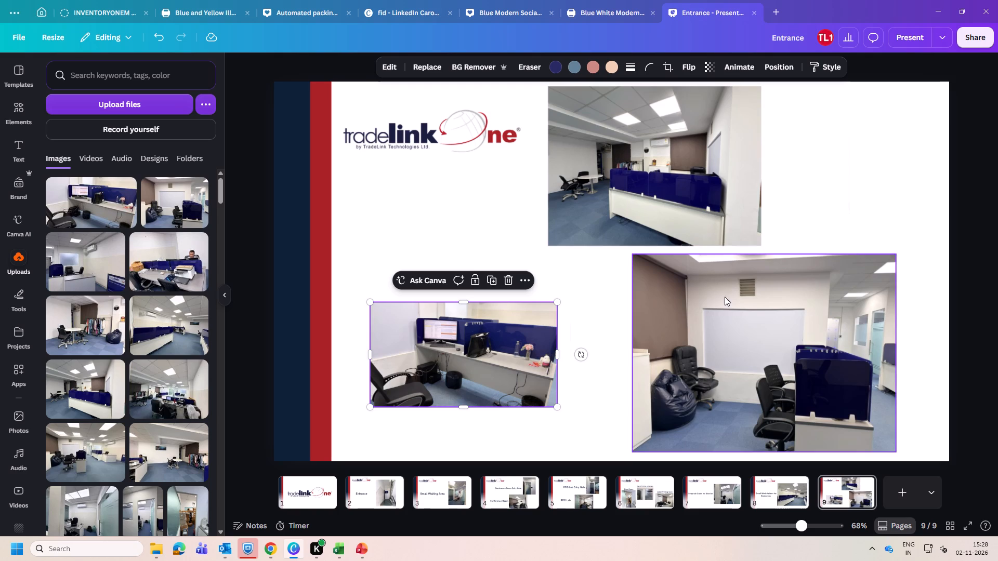
# Shrink the bean bag photo and the blue-partitioned desk photo and set them side by side at page 9's upper right.
pyautogui.click(748, 319)
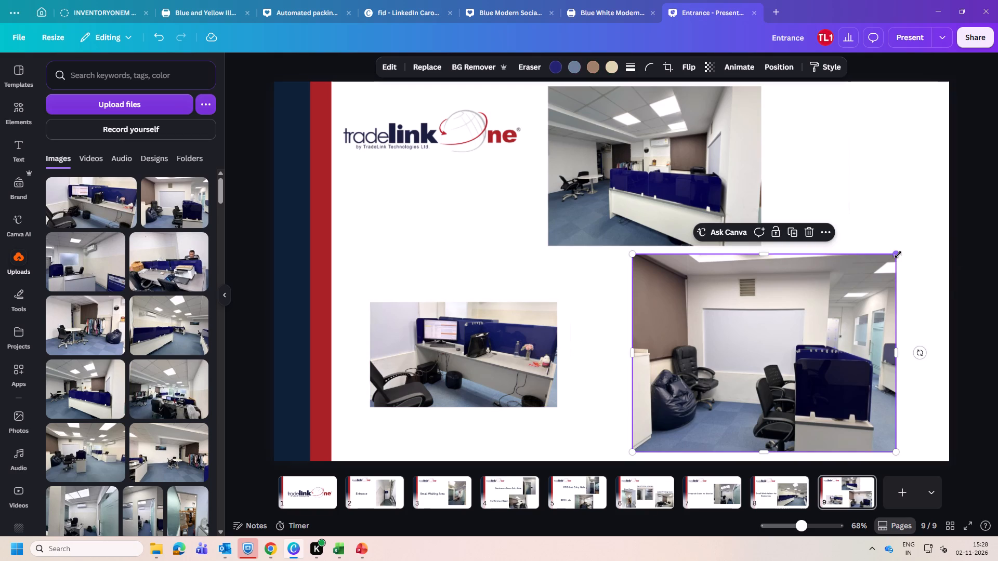
pyautogui.moveTo(898, 255); pyautogui.dragTo(814, 304)
pyautogui.moveTo(731, 398); pyautogui.dragTo(877, 195)
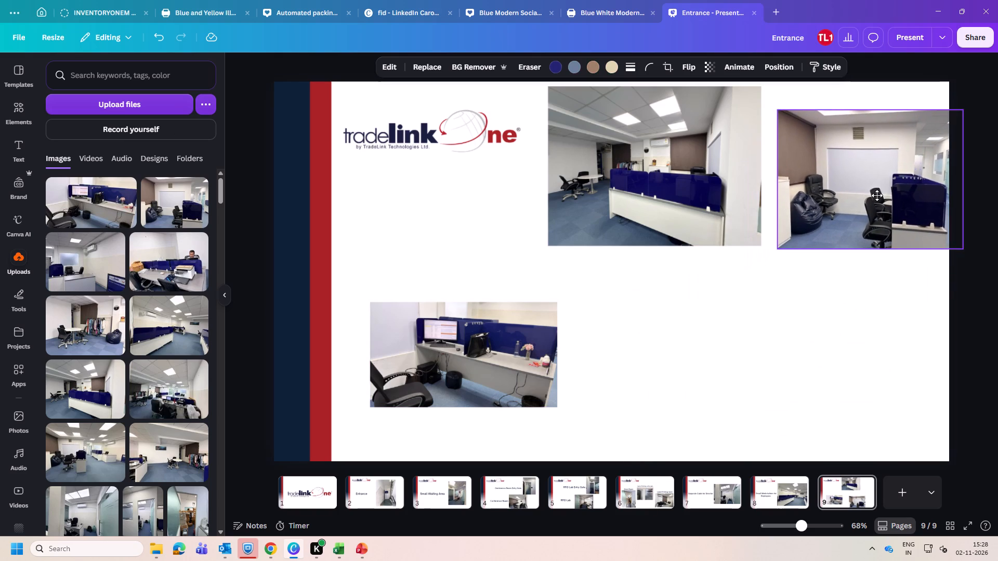
pyautogui.moveTo(877, 195); pyautogui.dragTo(867, 189)
pyautogui.moveTo(705, 223); pyautogui.dragTo(698, 235)
pyautogui.moveTo(812, 202); pyautogui.dragTo(809, 207)
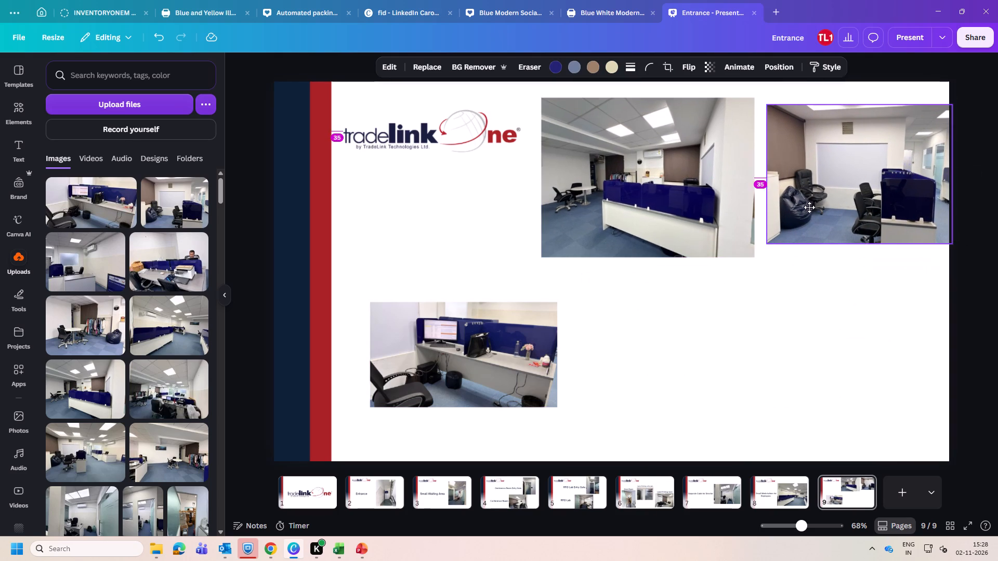
pyautogui.moveTo(809, 207); pyautogui.dragTo(805, 209)
pyautogui.click(673, 226)
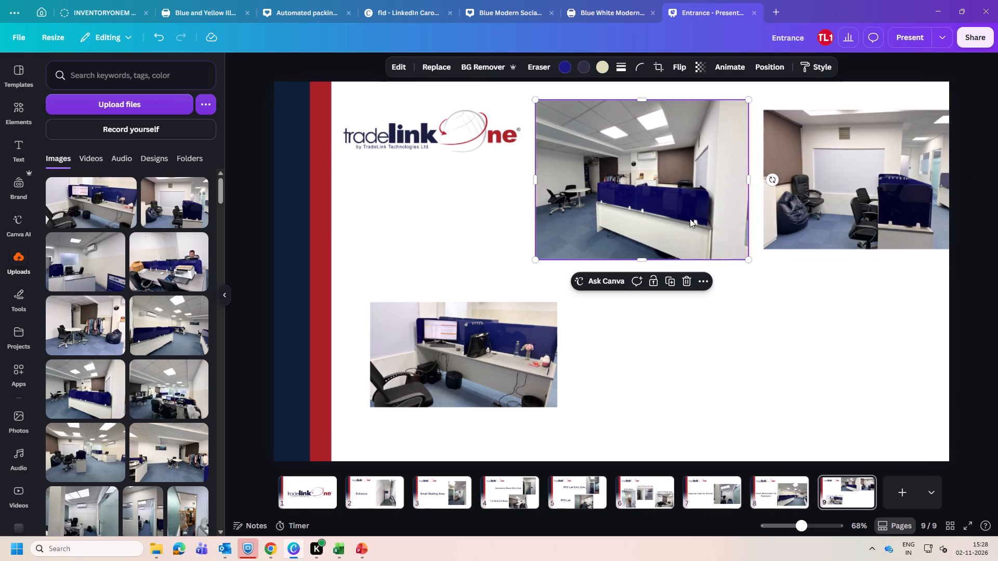
pyautogui.moveTo(747, 100); pyautogui.dragTo(724, 129)
pyautogui.moveTo(669, 198); pyautogui.dragTo(691, 184)
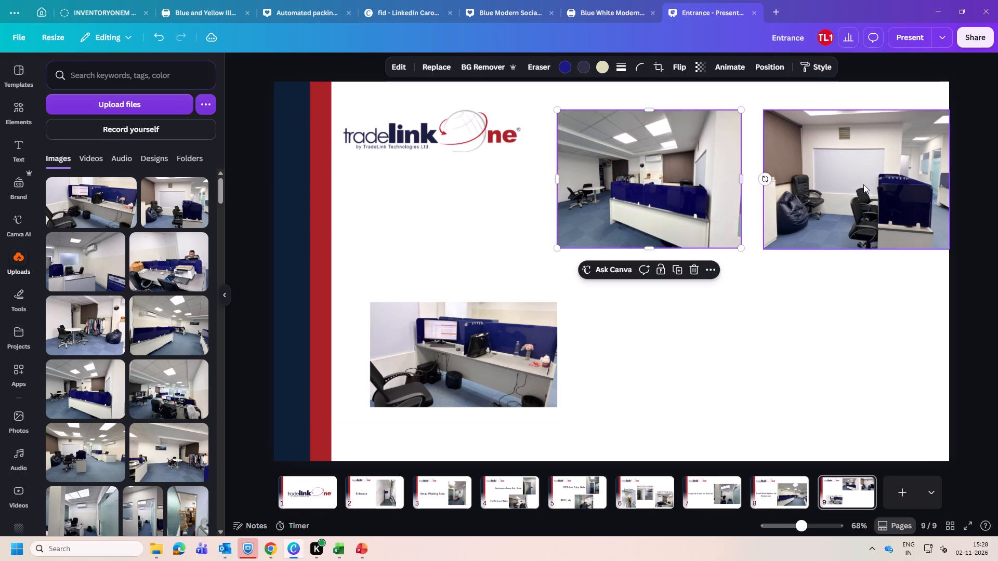
pyautogui.moveTo(863, 184); pyautogui.dragTo(855, 184)
# Move the desk photo with the monitor and handbag beneath the two upper photos and enlarge it.
pyautogui.moveTo(514, 365); pyautogui.dragTo(744, 353)
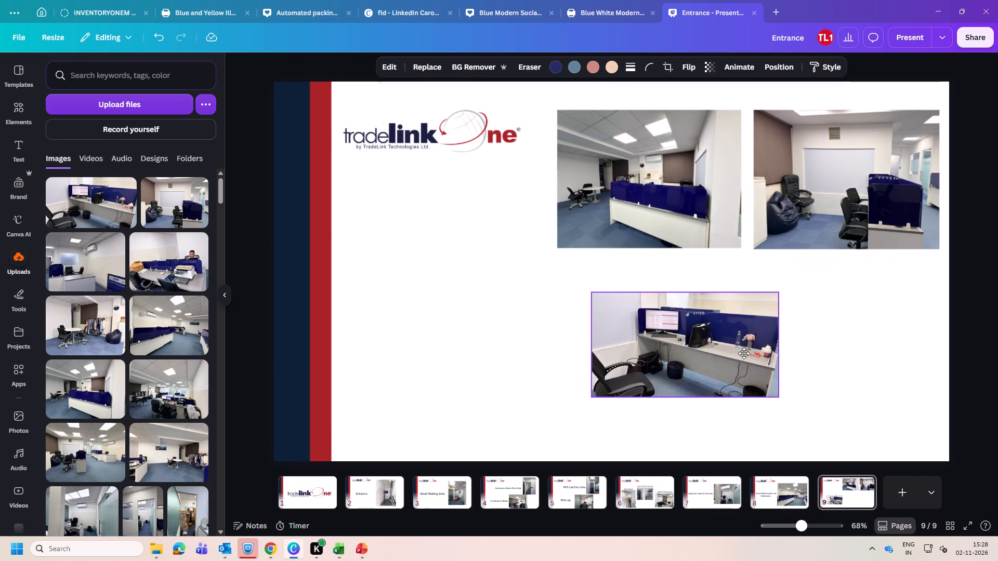
pyautogui.moveTo(744, 353); pyautogui.dragTo(747, 353)
pyautogui.moveTo(791, 392); pyautogui.dragTo(886, 458)
pyautogui.moveTo(775, 369); pyautogui.dragTo(765, 353)
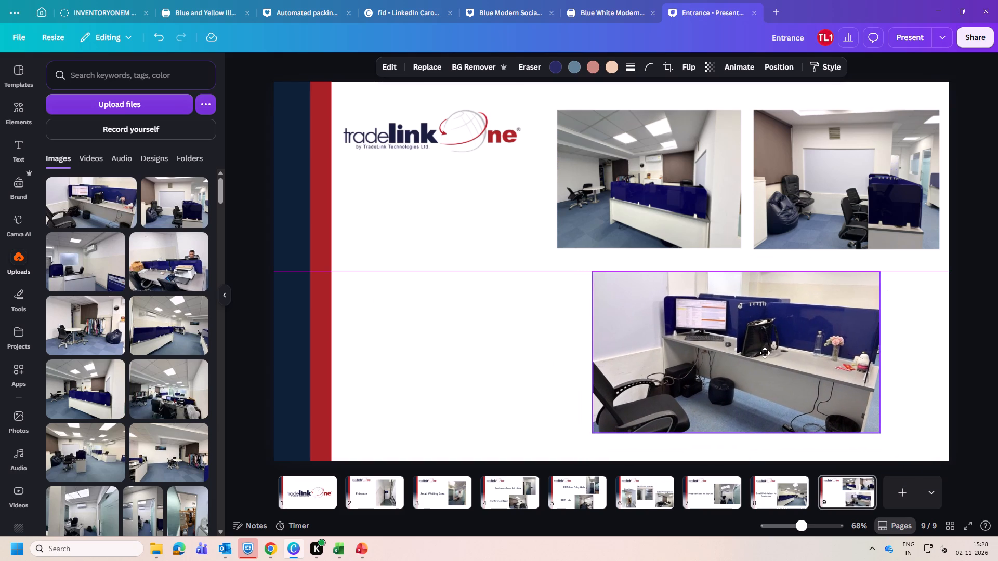
pyautogui.moveTo(765, 353); pyautogui.dragTo(769, 362)
# Lower the two upper photos on page 9 so they sit level, just above the large desk photo.
pyautogui.moveTo(818, 175); pyautogui.dragTo(819, 198)
pyautogui.moveTo(668, 192); pyautogui.dragTo(672, 213)
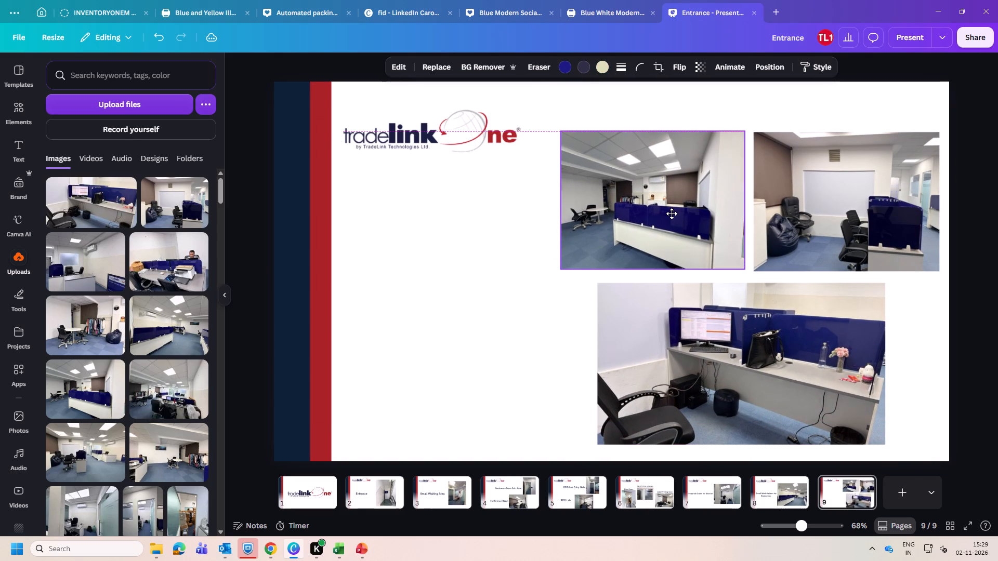
pyautogui.moveTo(672, 213); pyautogui.dragTo(672, 217)
pyautogui.click(477, 325)
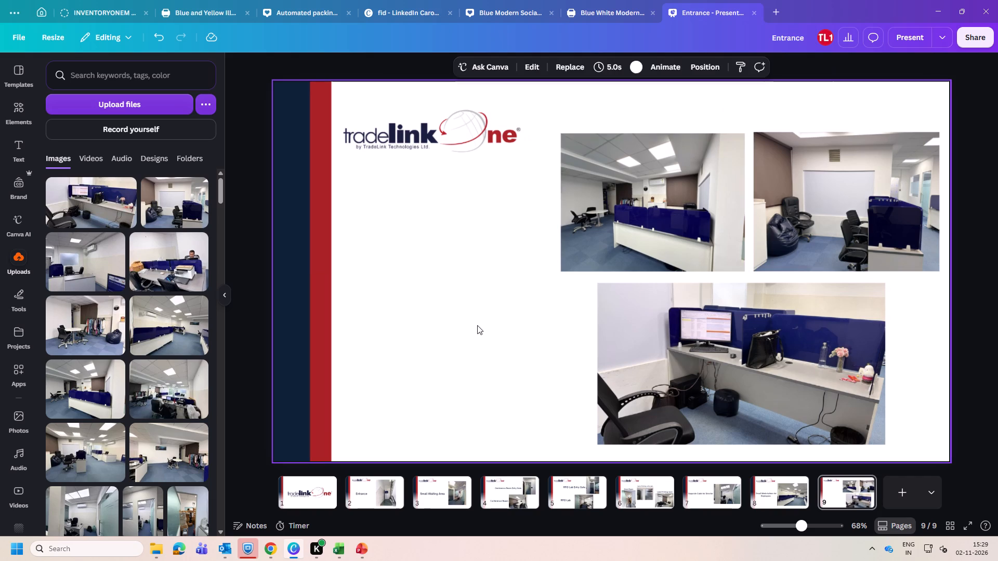
# Enlarge the lower desk photo slightly and reposition it centrally beneath the two upper photos.
pyautogui.click(708, 357)
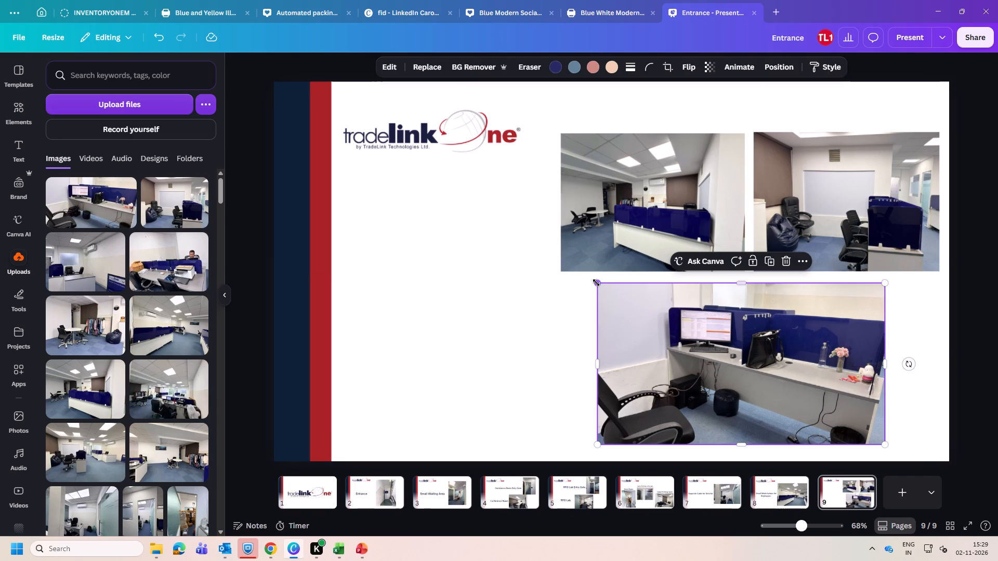
pyautogui.moveTo(596, 283); pyautogui.dragTo(575, 287)
pyautogui.moveTo(689, 339); pyautogui.dragTo(693, 345)
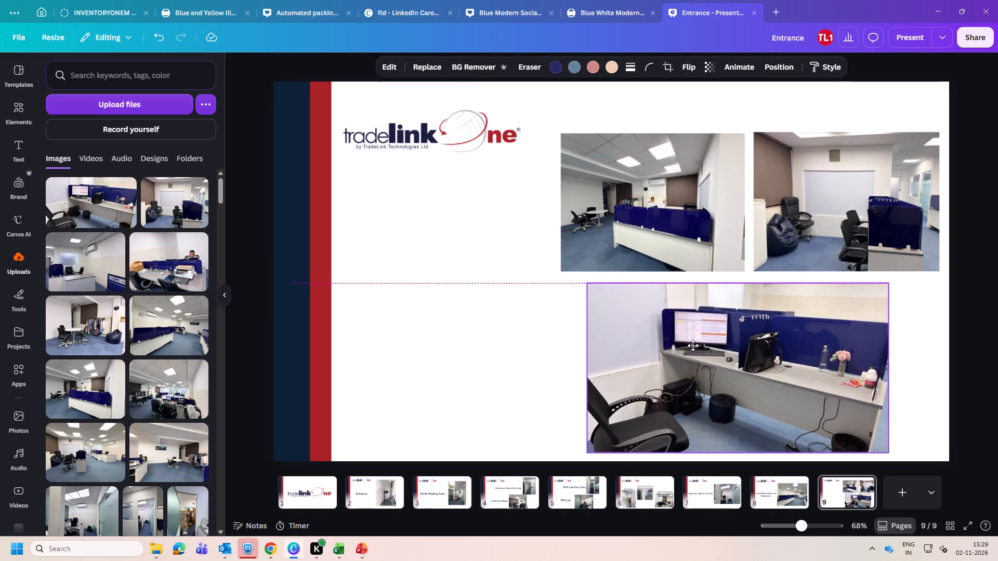
pyautogui.moveTo(693, 345); pyautogui.dragTo(701, 343)
pyautogui.click(560, 385)
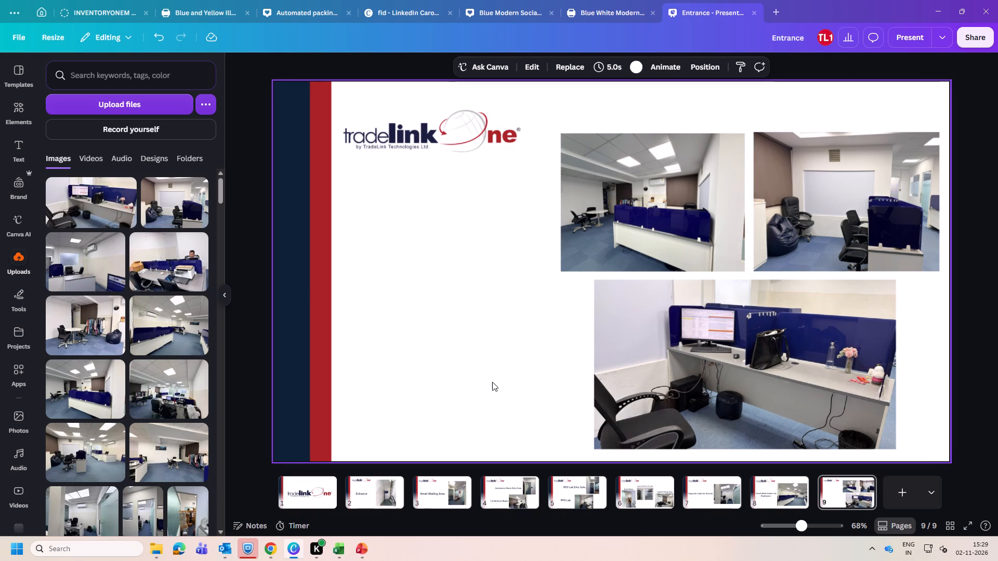
# Copy the "Small Waiting Area" heading from page 3 to page 9 and change its text to "Marketing Area".
pyautogui.click(440, 502)
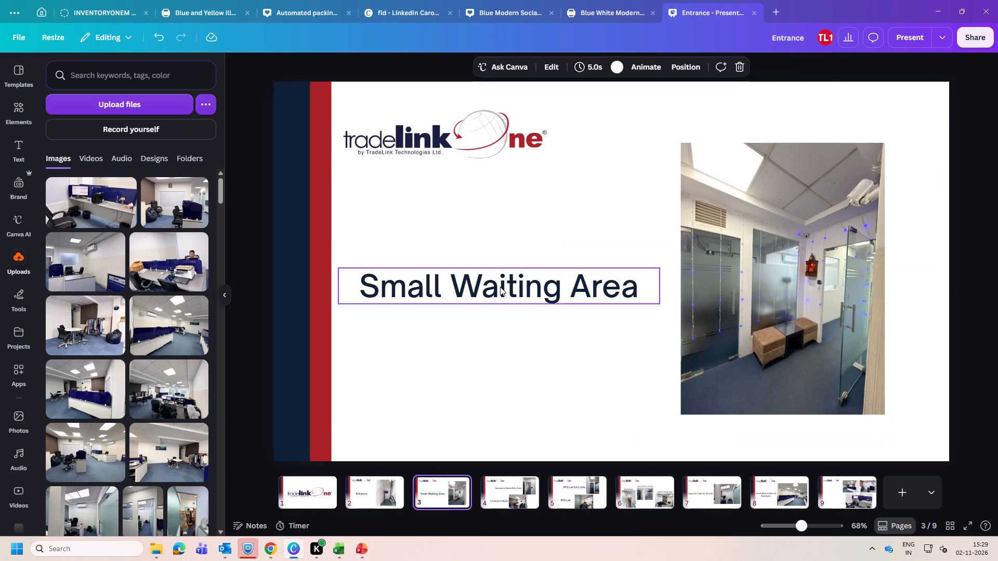
pyautogui.click(500, 287)
pyautogui.hotkey('ctrl', 'c')
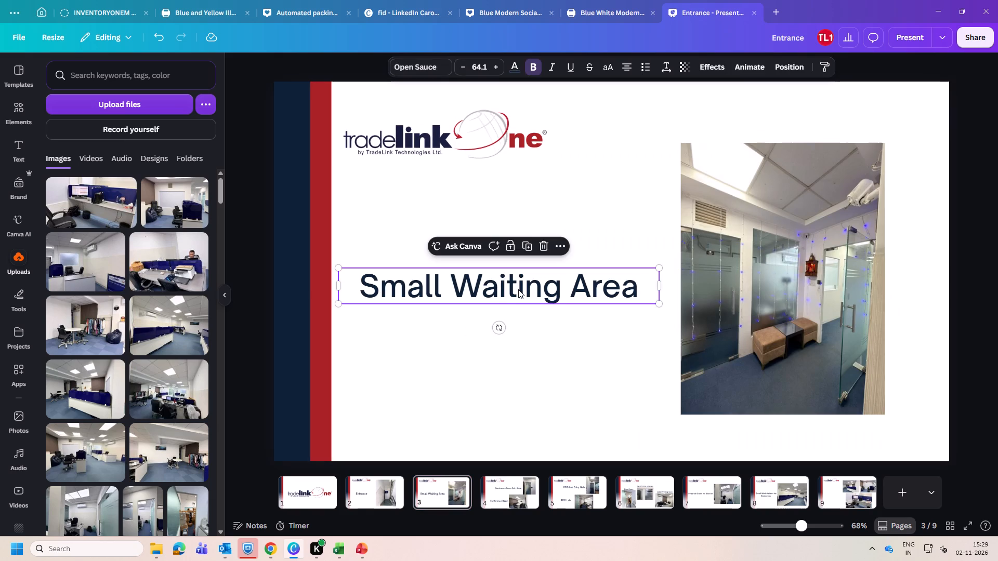
pyautogui.click(856, 502)
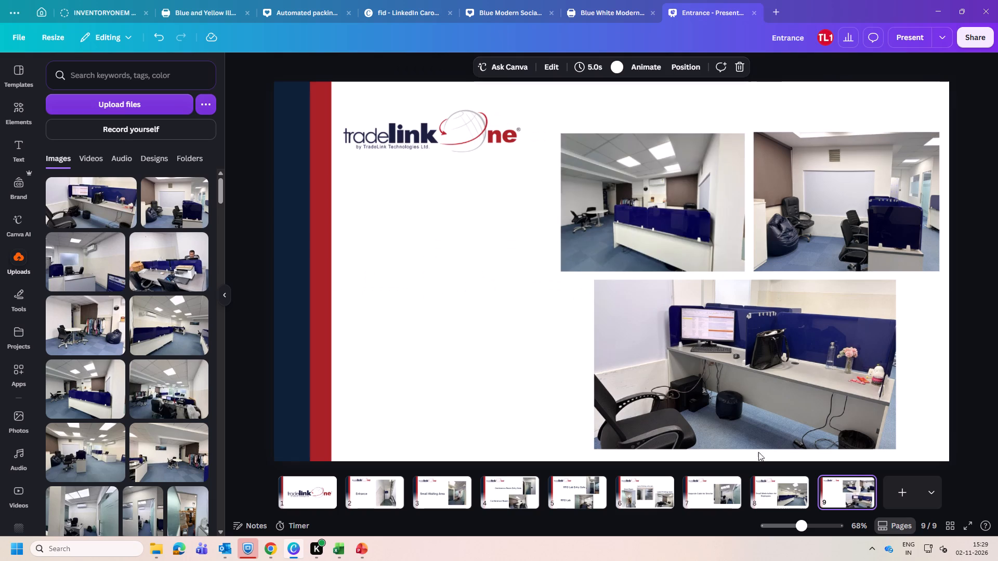
pyautogui.hotkey('ctrl', 'v')
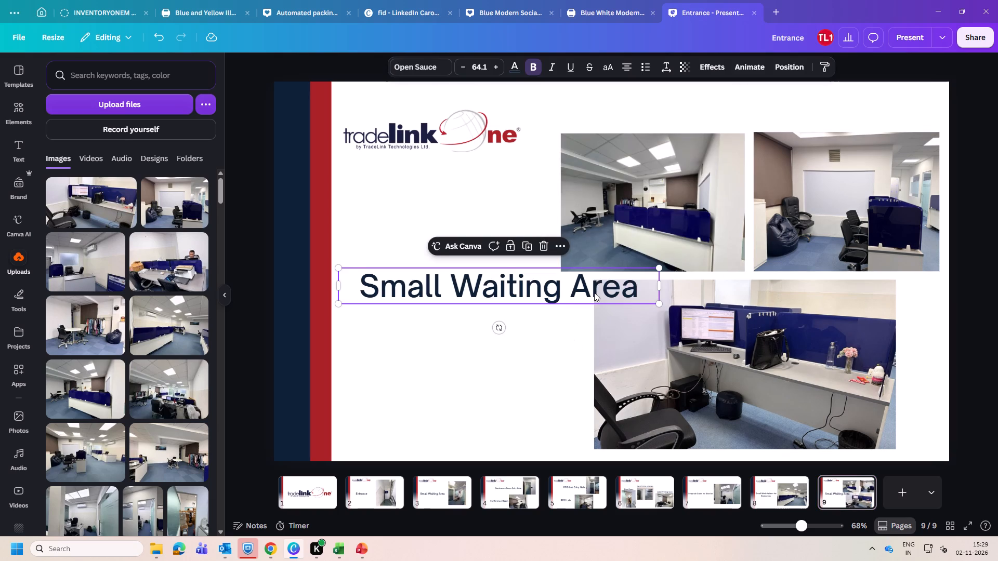
pyautogui.click(594, 292)
pyautogui.press('BackSpace')
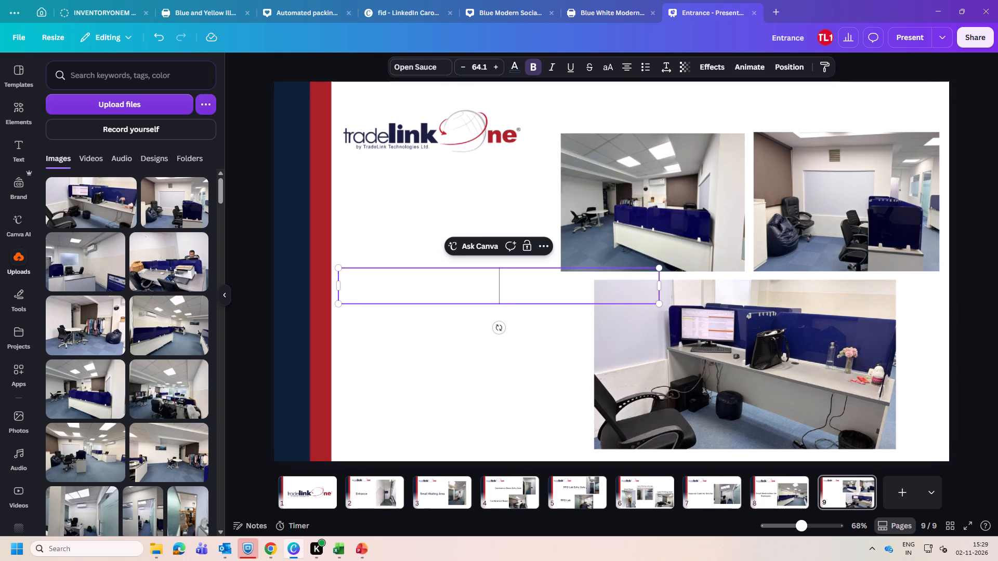
pyautogui.write('Market')
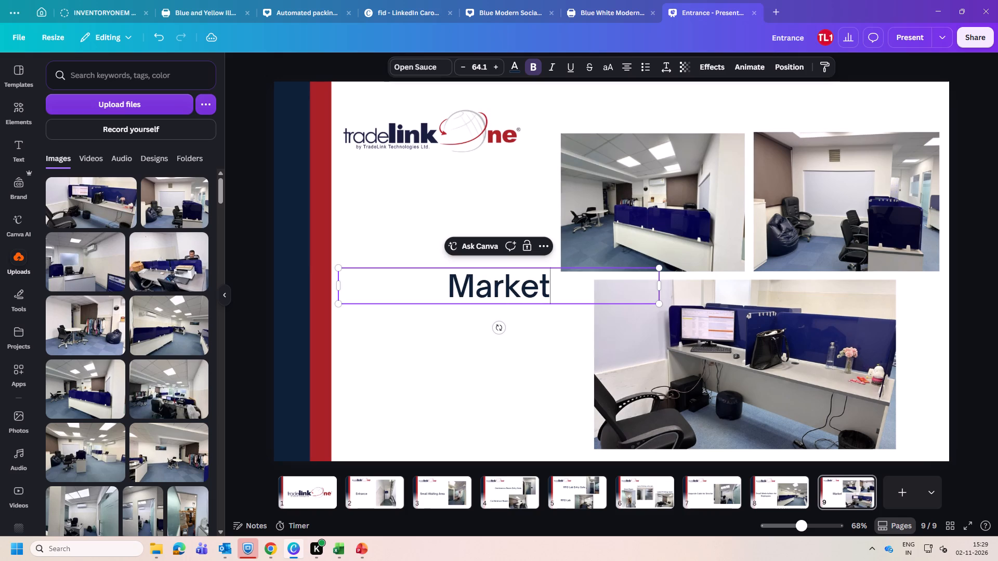
pyautogui.write('ing')
pyautogui.press('space')
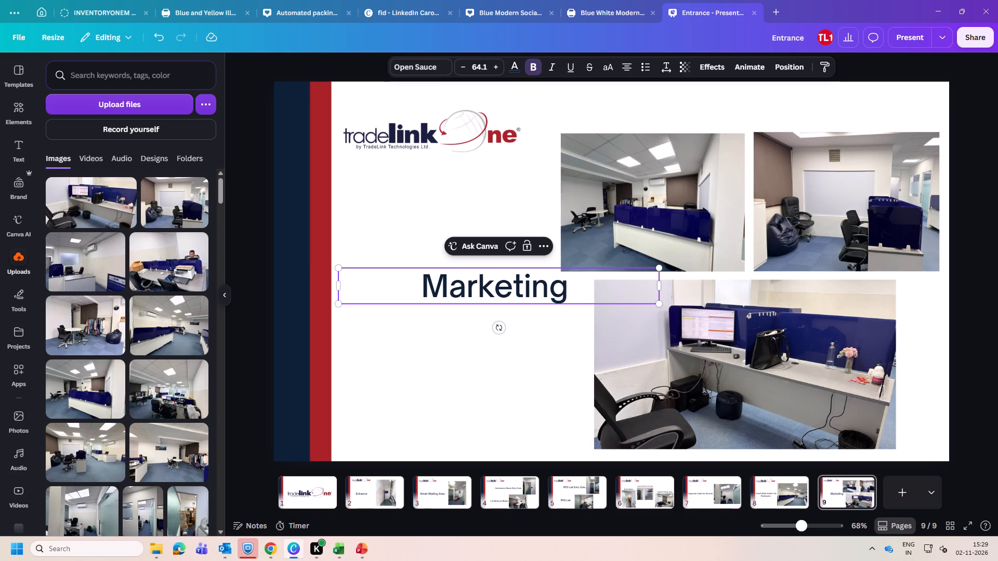
pyautogui.write('AR')
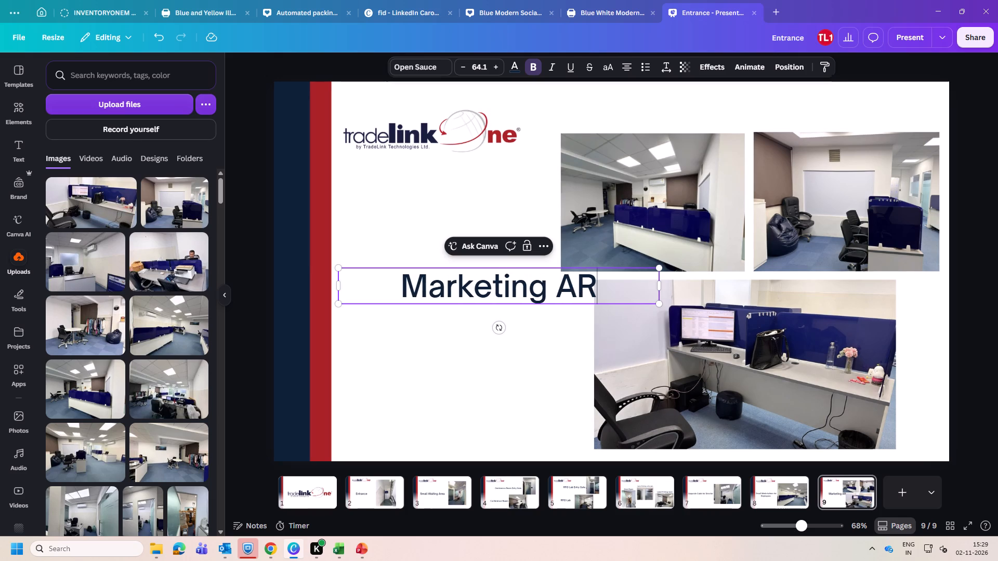
pyautogui.press('BackSpace')
pyautogui.write('rea')
pyautogui.press('space')
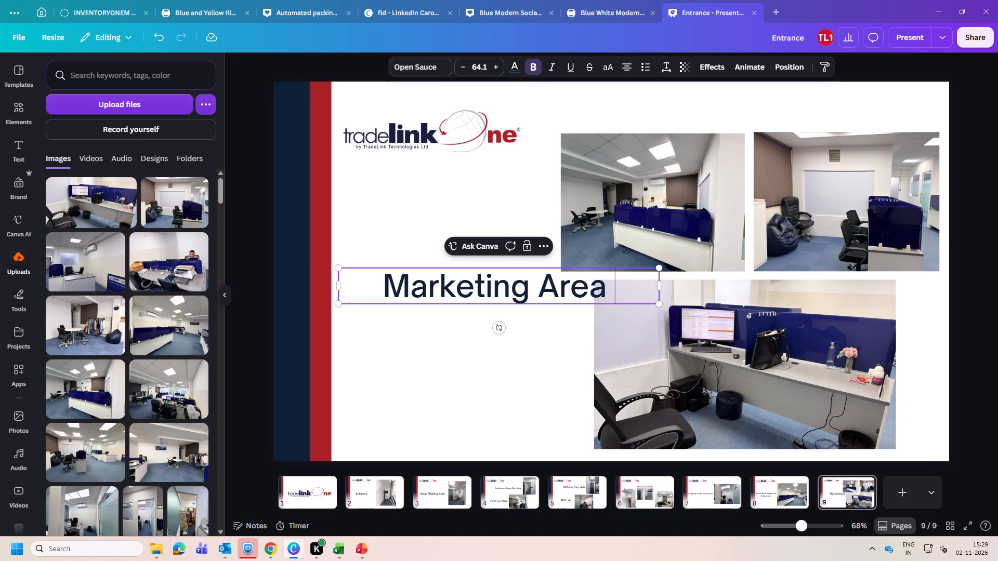
# Reduce the "Marketing Area" heading's font size to 50.1.
pyautogui.tripleClick(458, 63)
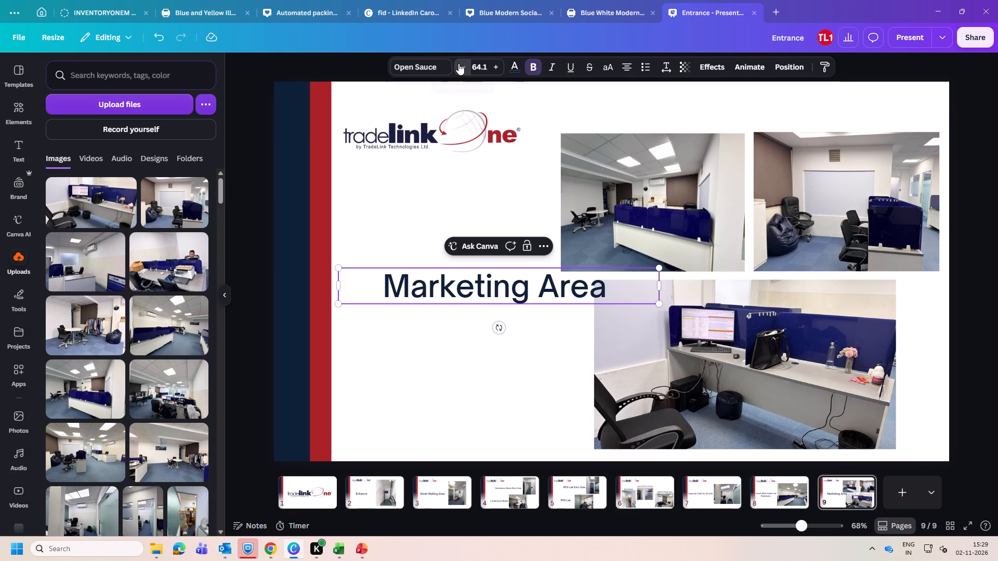
pyautogui.tripleClick(458, 63)
pyautogui.tripleClick(458, 63)
pyautogui.tripleClick(458, 63)
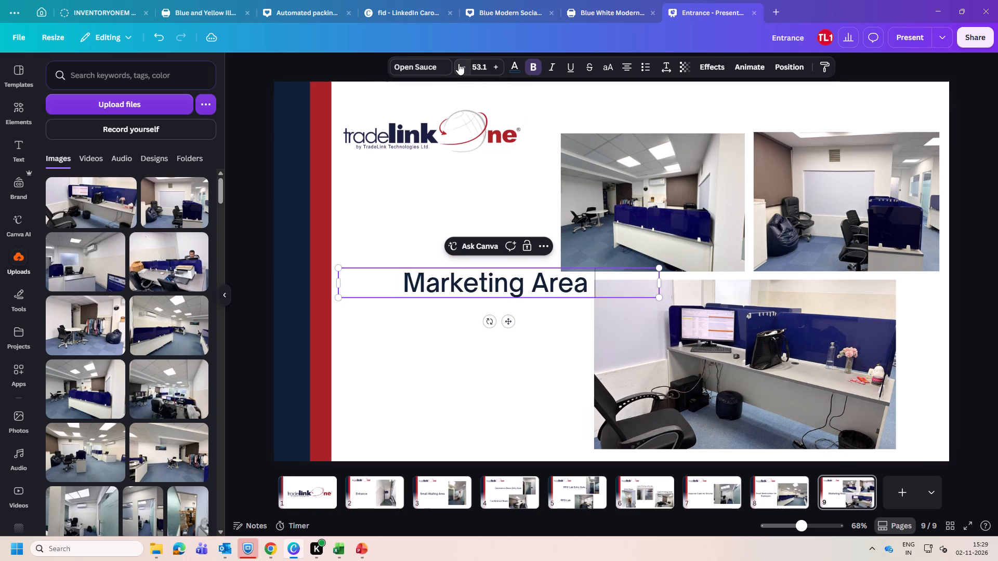
pyautogui.doubleClick(458, 63)
pyautogui.click(476, 424)
# Move the "Marketing Area" heading into the white space below the logo, clear of the photos and the red bar.
pyautogui.moveTo(536, 283); pyautogui.dragTo(510, 310)
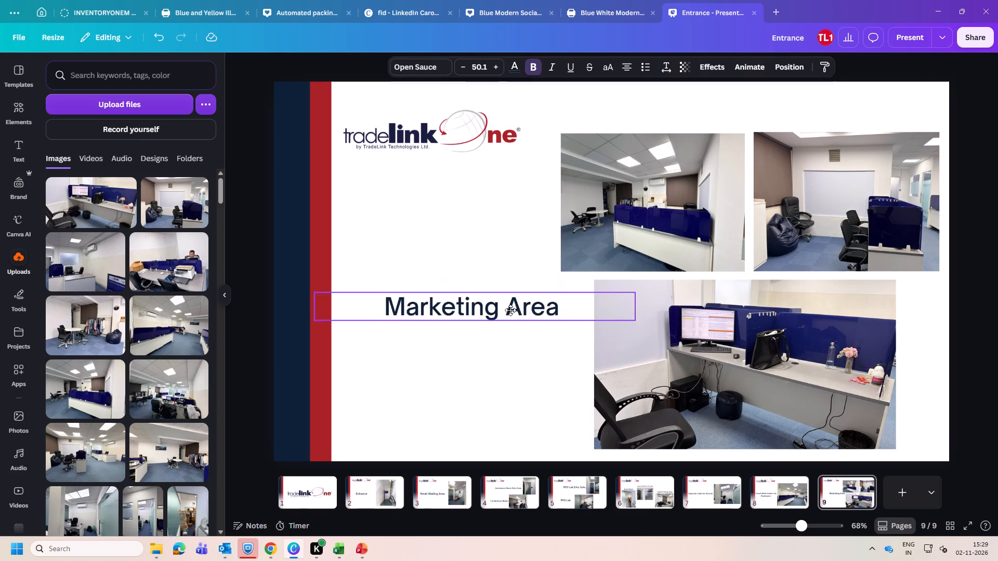
pyautogui.moveTo(510, 310); pyautogui.dragTo(482, 297)
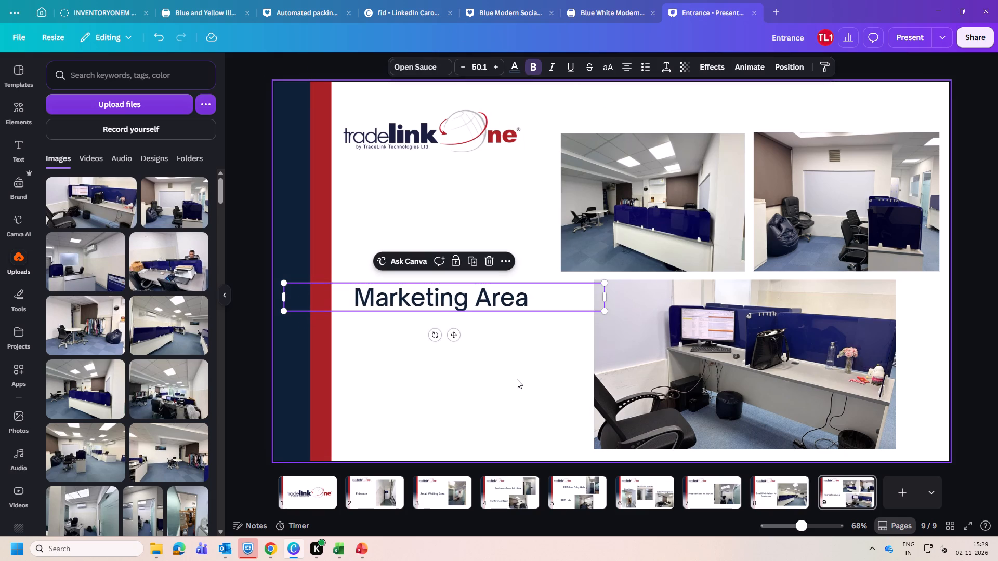
pyautogui.click(517, 379)
pyautogui.moveTo(499, 299); pyautogui.dragTo(508, 299)
pyautogui.click(509, 398)
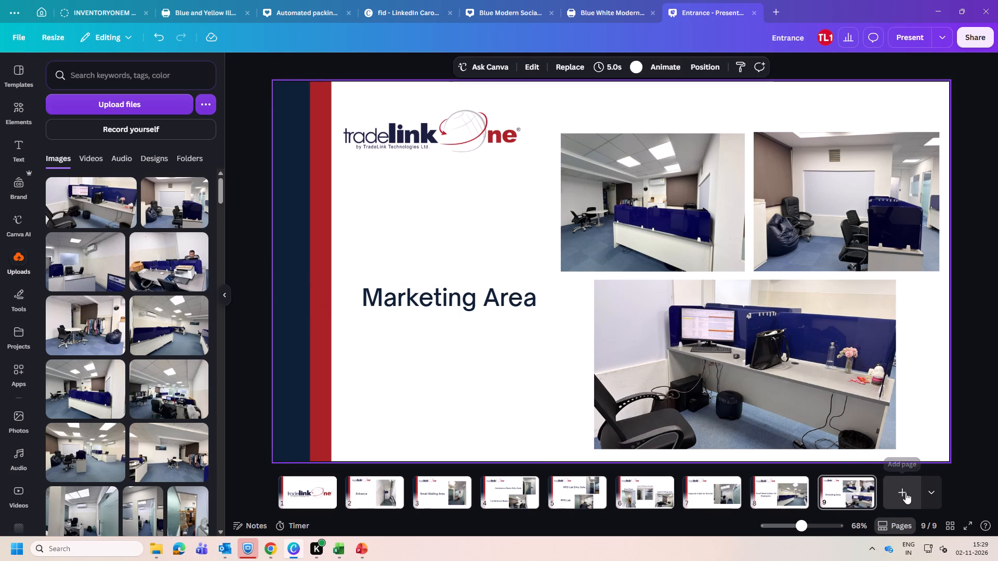
# Add a blank page 10 after page 9.
pyautogui.click(905, 492)
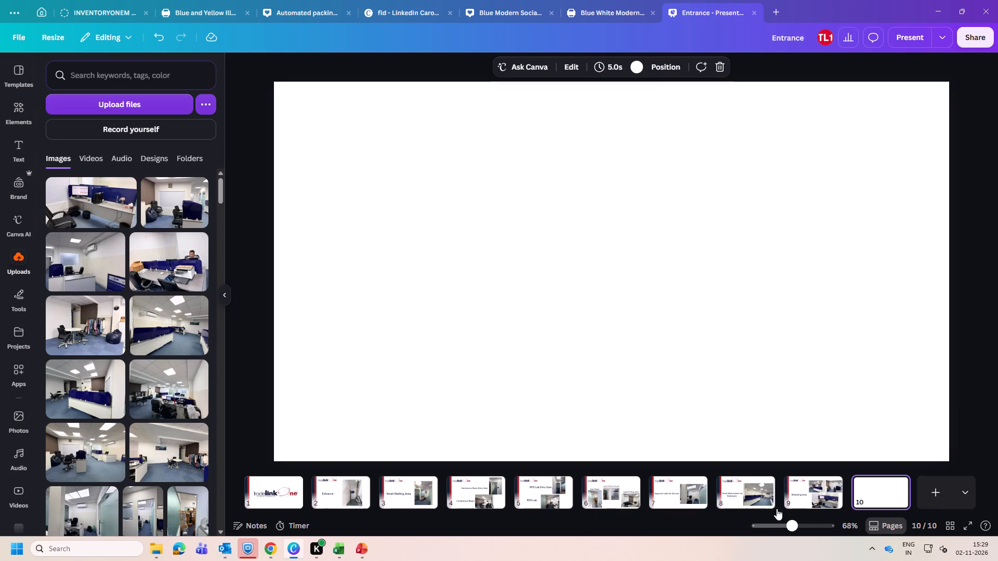
# Copy the navy bar, red bar and TradeLink One logo from page 9 onto blank page 10.
pyautogui.click(795, 501)
pyautogui.click(325, 279)
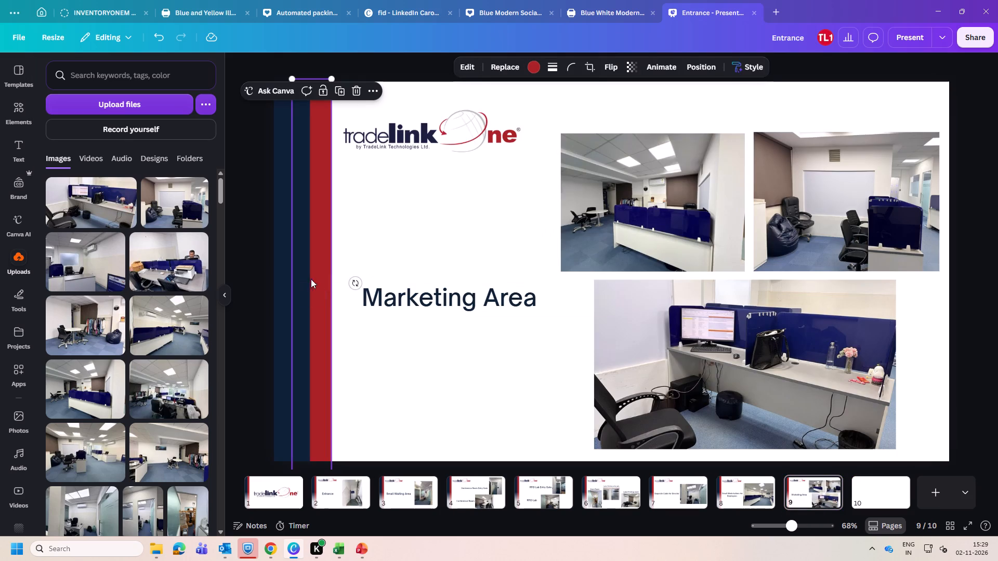
pyautogui.moveTo(351, 238); pyautogui.dragTo(277, 268)
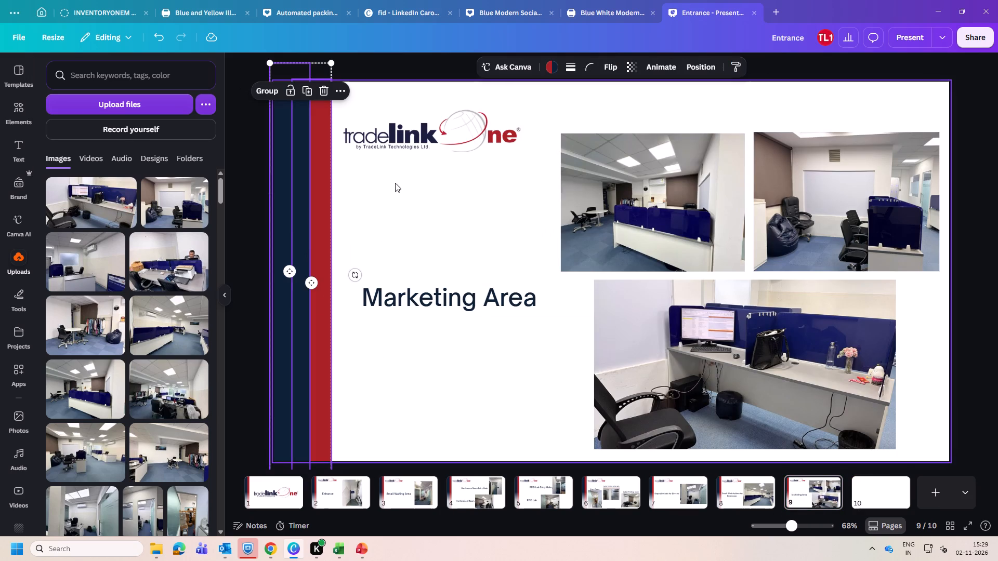
pyautogui.moveTo(533, 97); pyautogui.dragTo(256, 190)
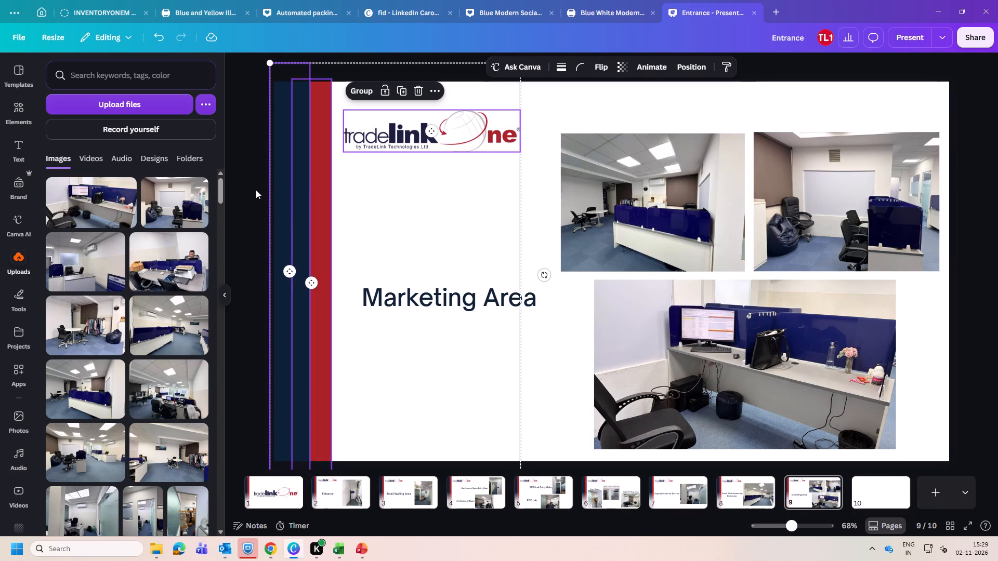
pyautogui.hotkey('ctrl', 'c')
pyautogui.click(876, 495)
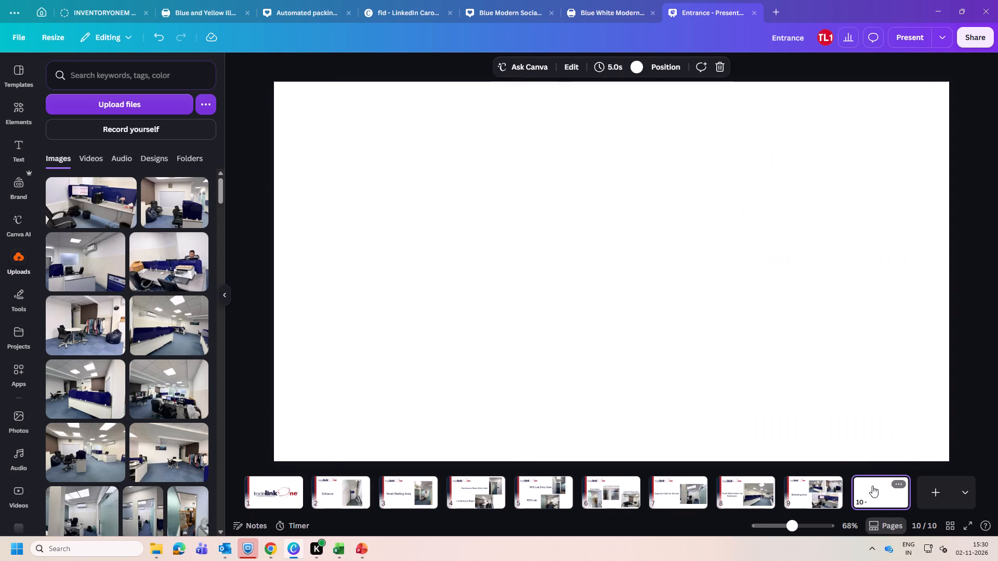
pyautogui.hotkey('ctrl', 'v')
# Add pages 11 to 14, pasting the copied navy and red bars and logo onto each one.
pyautogui.click(937, 490)
pyautogui.hotkey('ctrl', 'v')
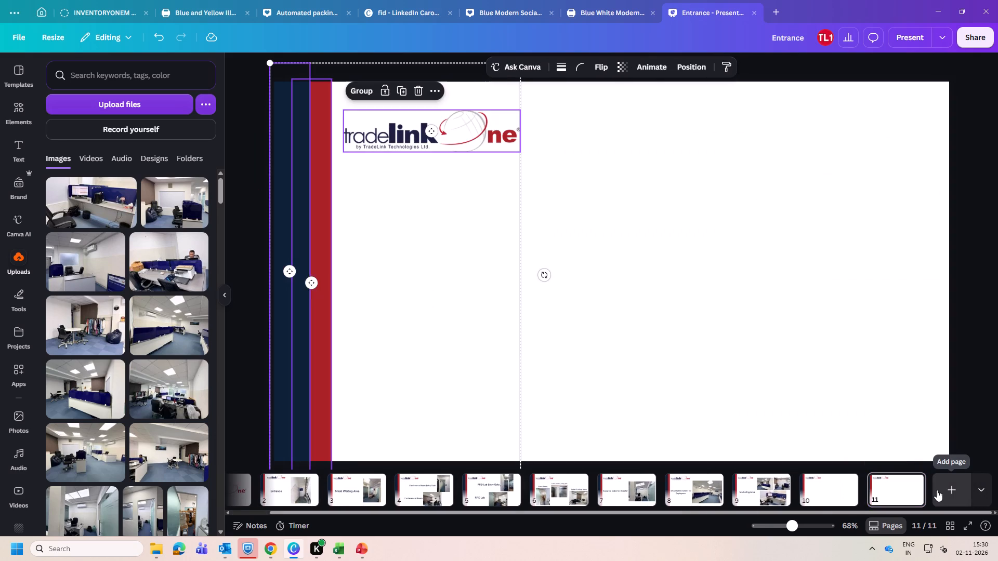
pyautogui.click(937, 490)
pyautogui.hotkey('ctrl', 'v')
pyautogui.click(952, 491)
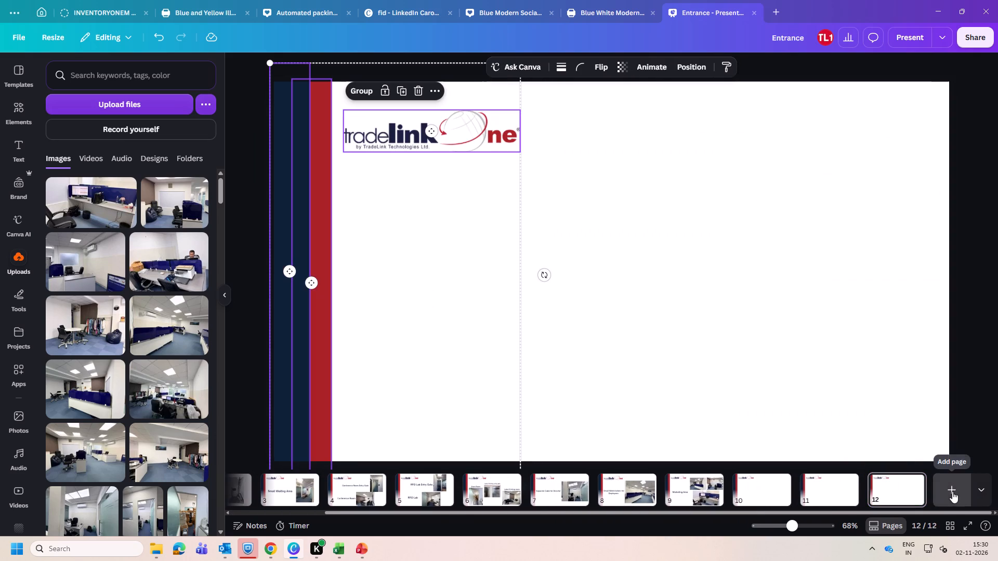
pyautogui.hotkey('ctrl', 'v')
pyautogui.click(952, 491)
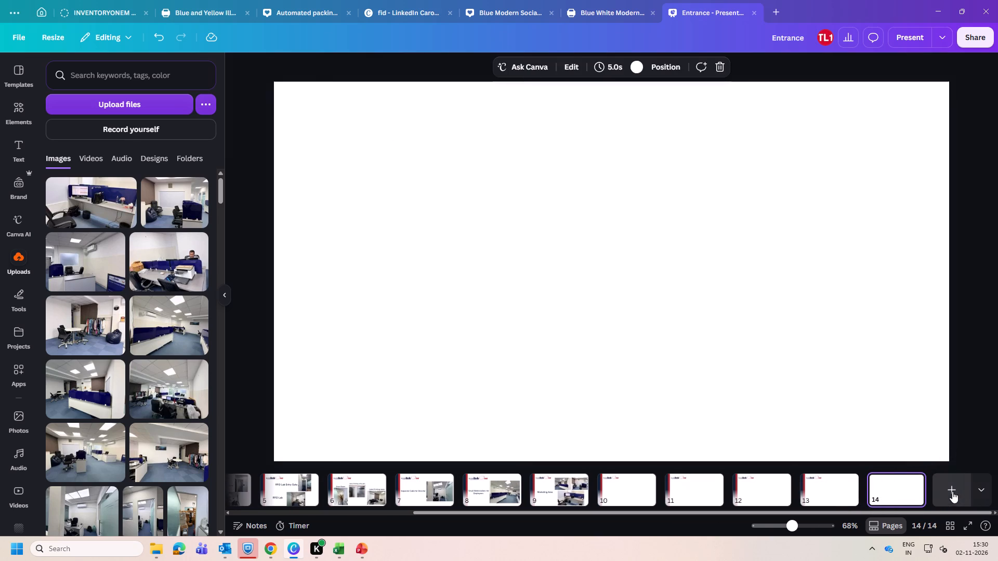
pyautogui.hotkey('ctrl', 'v')
# Enlarge the TradeLink One logo on page 10 and nudge it slightly up toward the page's top edge.
pyautogui.click(632, 487)
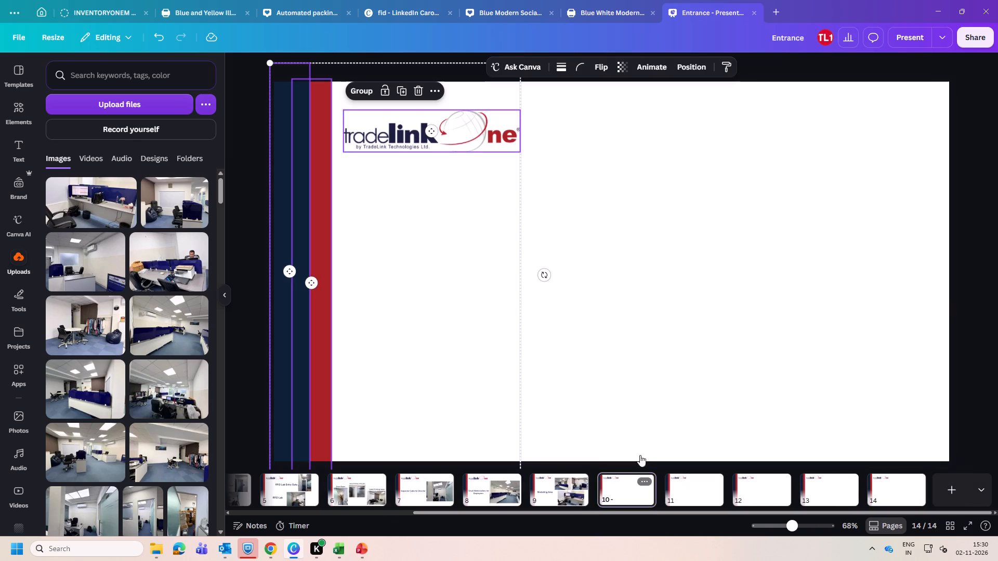
pyautogui.click(707, 274)
pyautogui.click(540, 311)
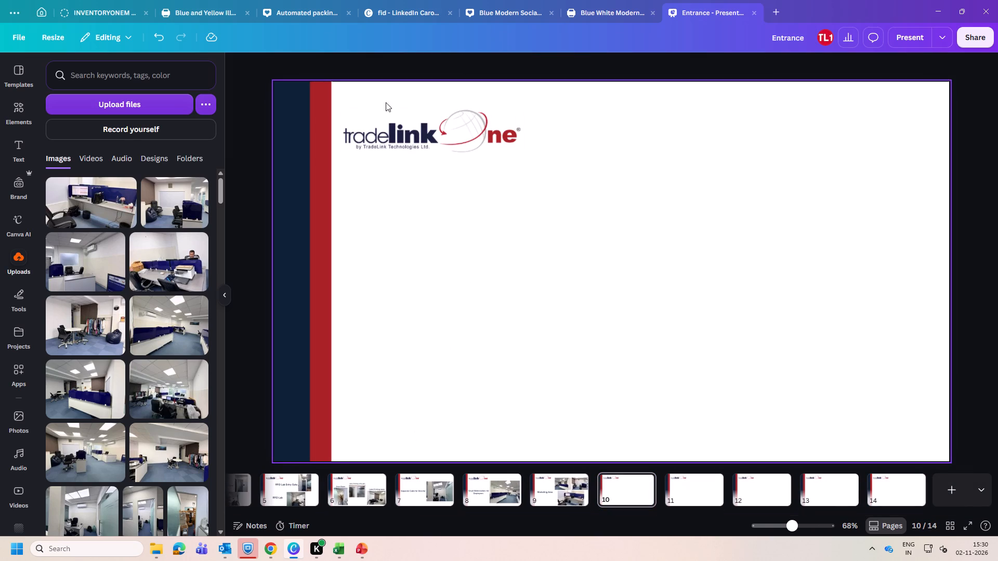
pyautogui.click(419, 136)
pyautogui.moveTo(522, 153); pyautogui.dragTo(554, 182)
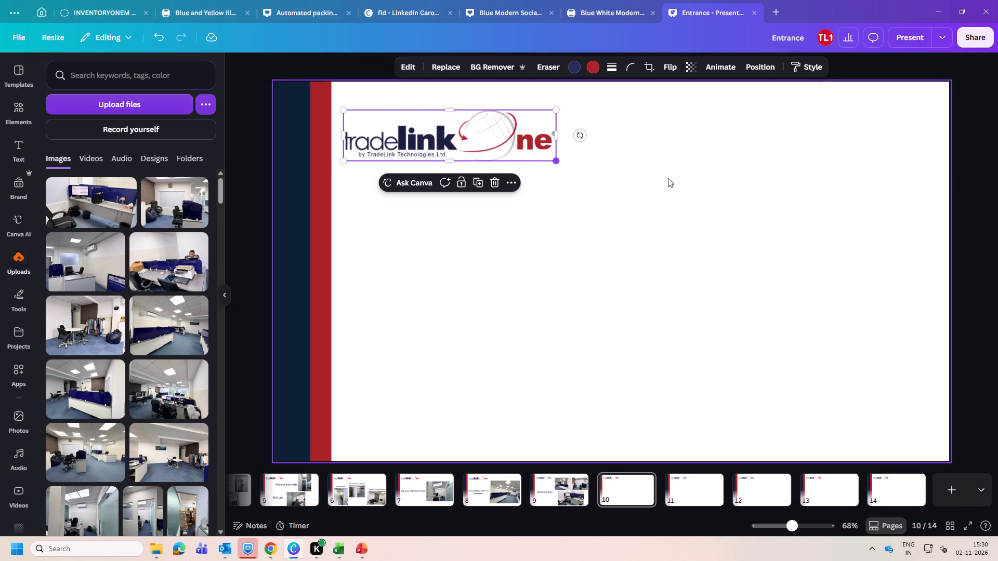
pyautogui.click(772, 165)
pyautogui.moveTo(694, 497); pyautogui.dragTo(686, 478)
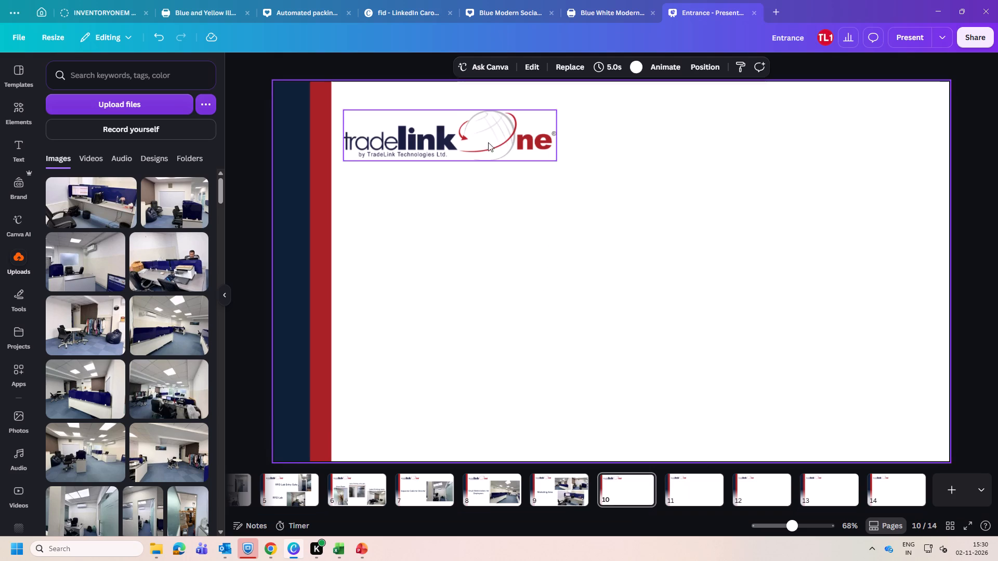
pyautogui.moveTo(485, 134); pyautogui.dragTo(496, 139)
pyautogui.moveTo(509, 150); pyautogui.dragTo(496, 140)
pyautogui.moveTo(553, 156); pyautogui.dragTo(568, 168)
pyautogui.click(662, 190)
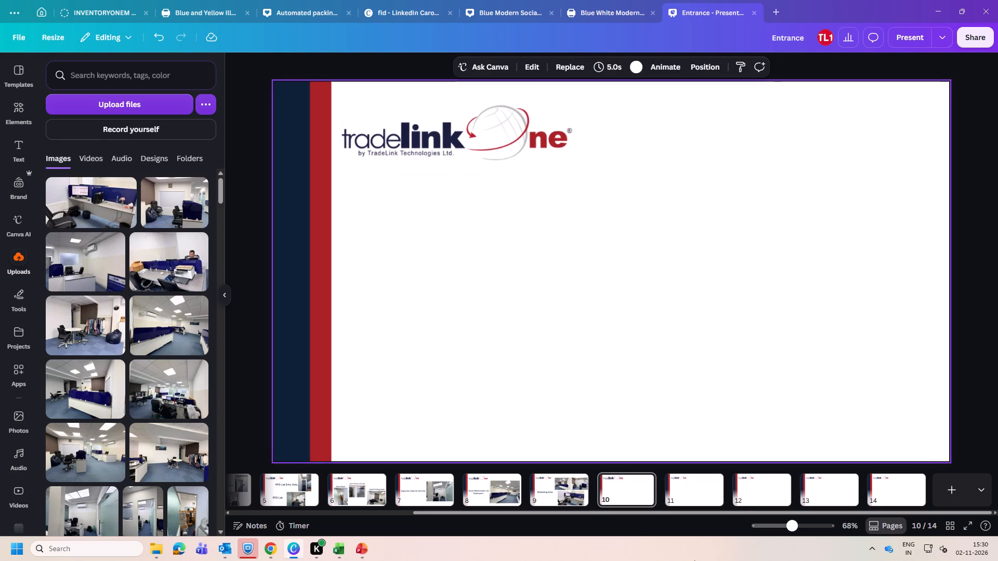
# Enlarge the TradeLink One logo on page 11 and on page 12, keeping its upper-left corner in place.
pyautogui.click(714, 495)
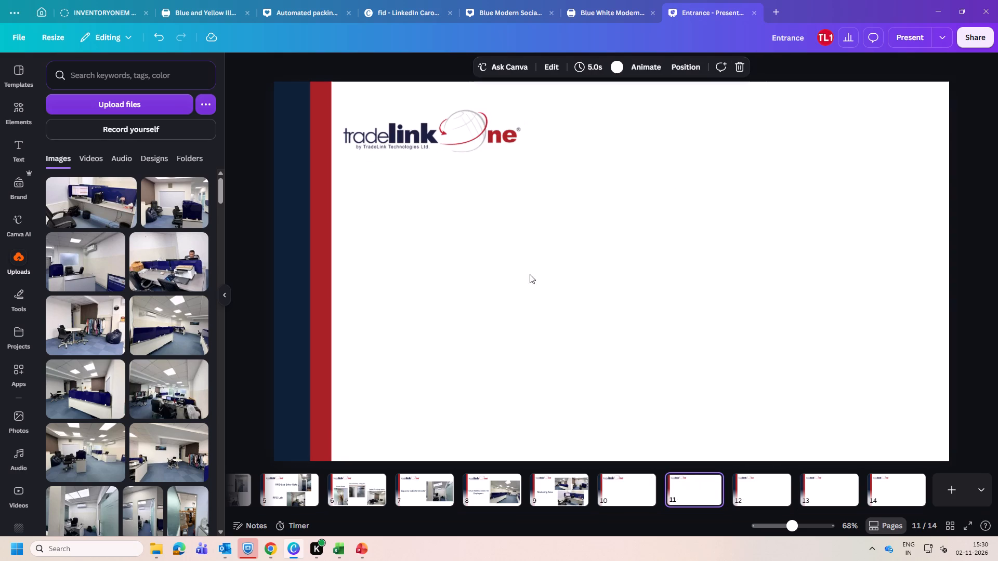
pyautogui.click(476, 132)
pyautogui.moveTo(519, 149); pyautogui.dragTo(541, 166)
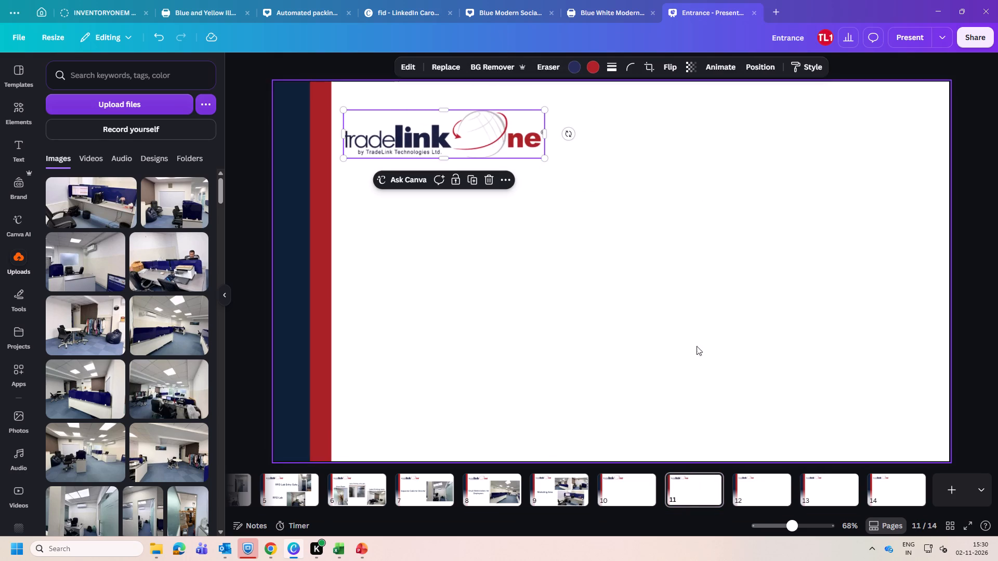
pyautogui.click(756, 486)
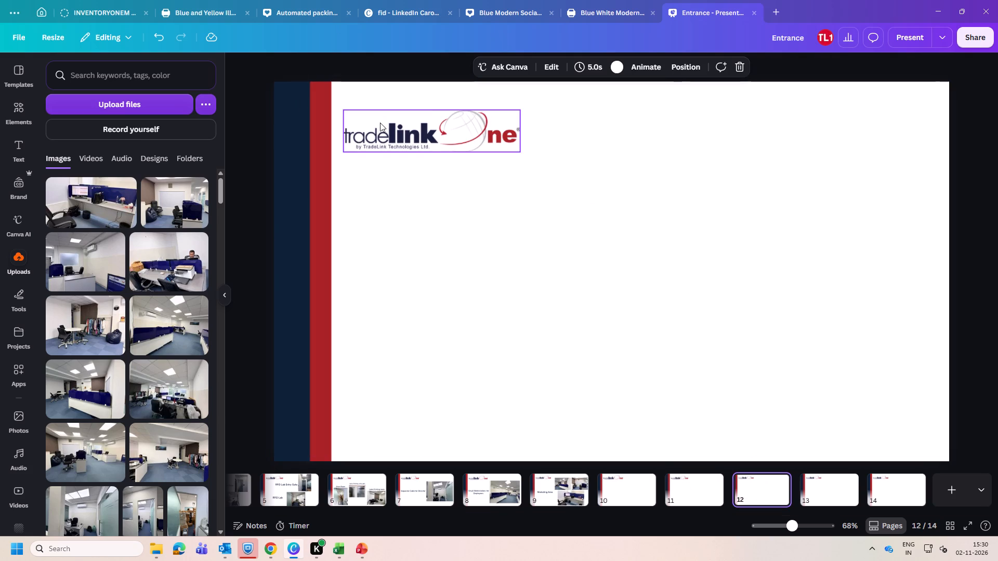
pyautogui.click(388, 130)
pyautogui.moveTo(520, 150); pyautogui.dragTo(542, 164)
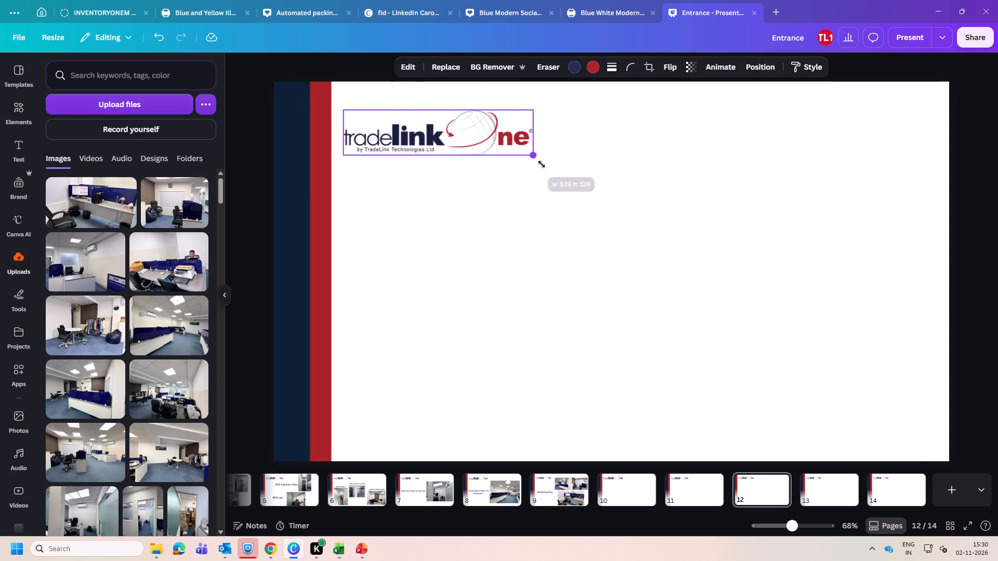
pyautogui.moveTo(542, 164); pyautogui.dragTo(549, 169)
pyautogui.click(701, 187)
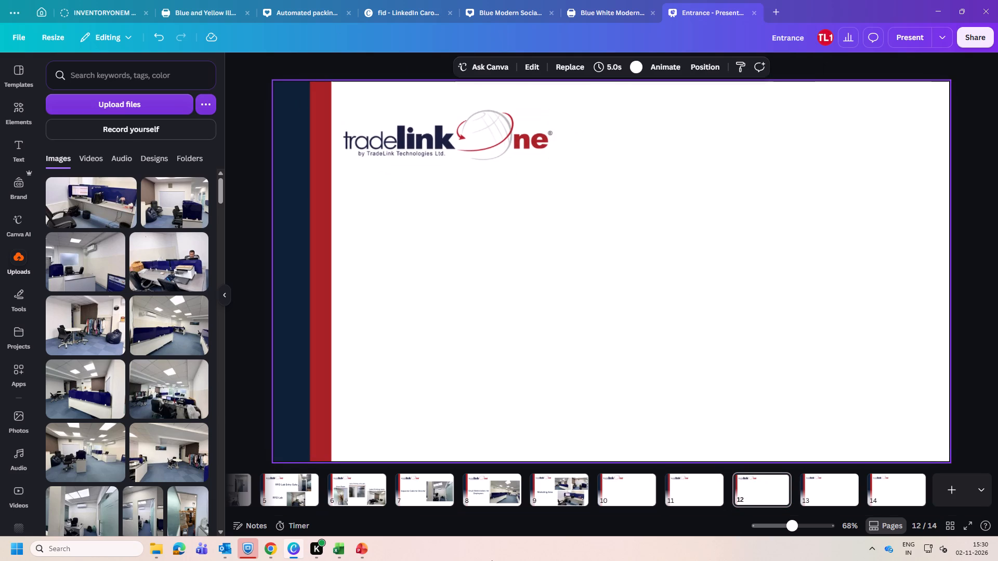
# Add the open-office photo with the long row of blue partitions to page 10, shrink it and place it beside the logo.
pyautogui.click(649, 491)
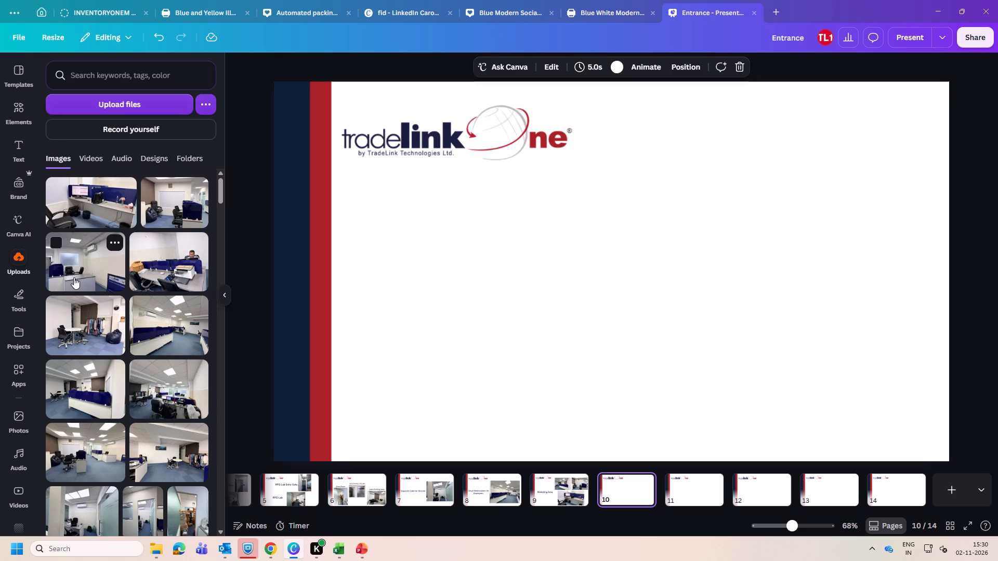
pyautogui.click(167, 342)
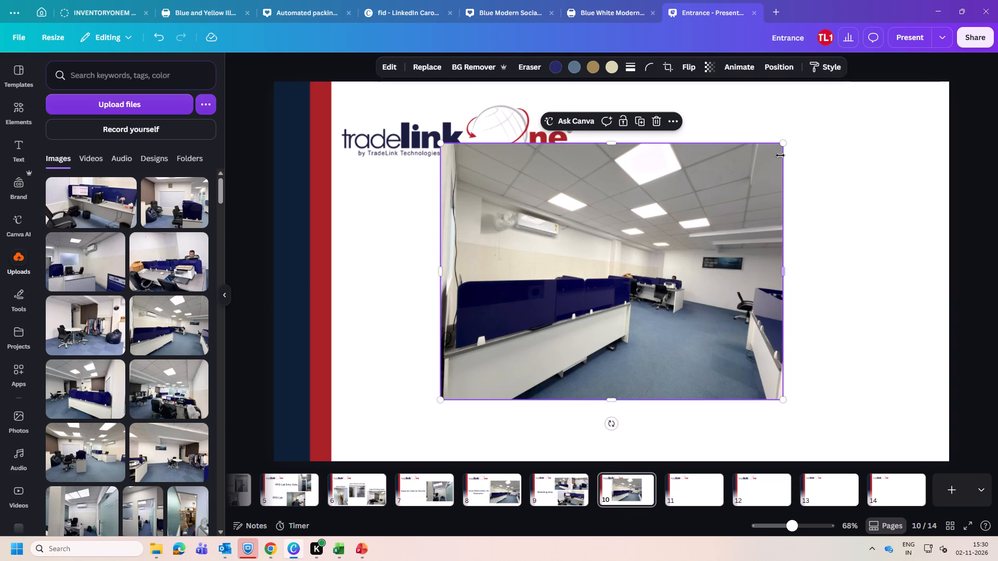
pyautogui.moveTo(786, 142); pyautogui.dragTo(691, 208)
pyautogui.moveTo(568, 316); pyautogui.dragTo(568, 316)
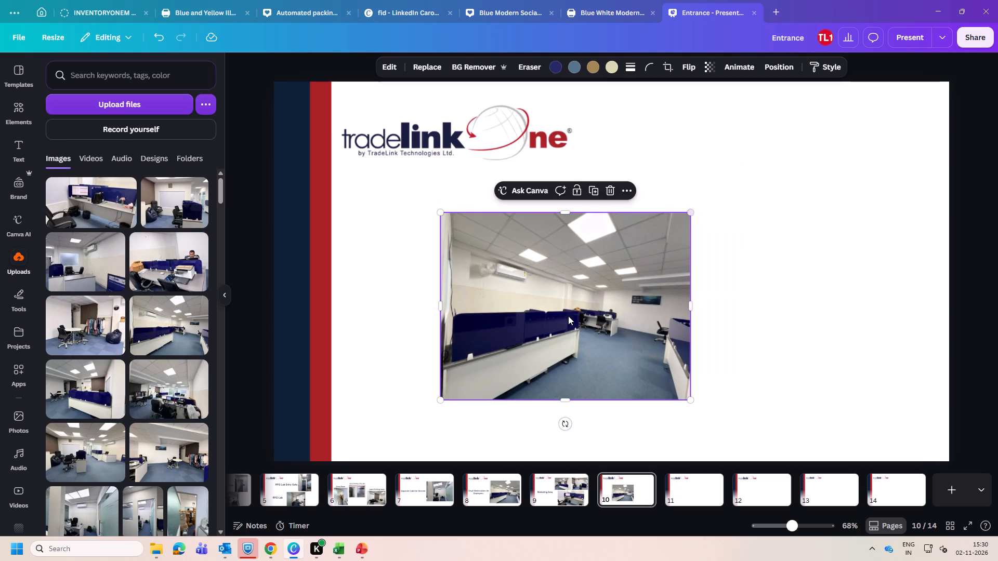
pyautogui.moveTo(568, 316); pyautogui.dragTo(764, 213)
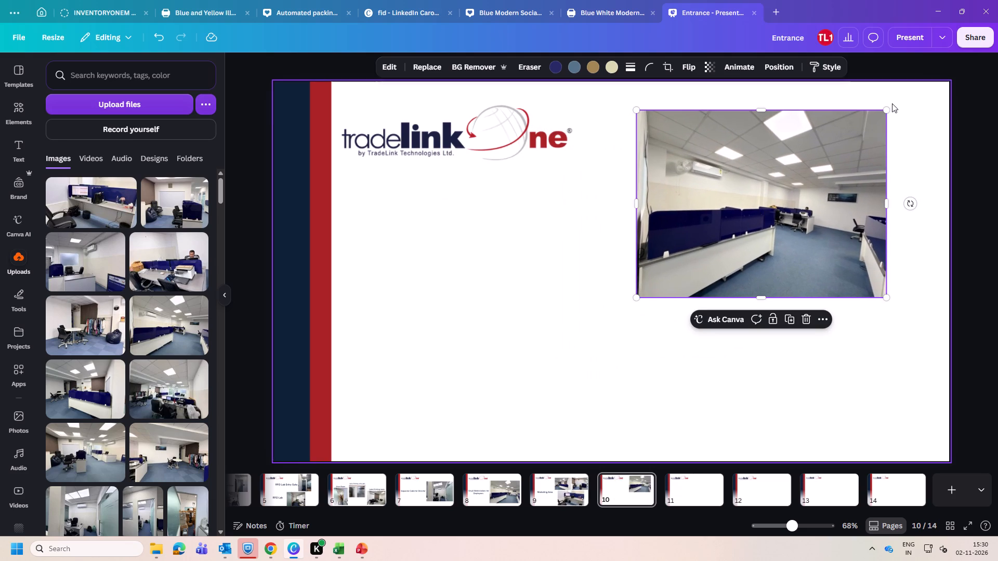
pyautogui.moveTo(886, 109); pyautogui.dragTo(863, 139)
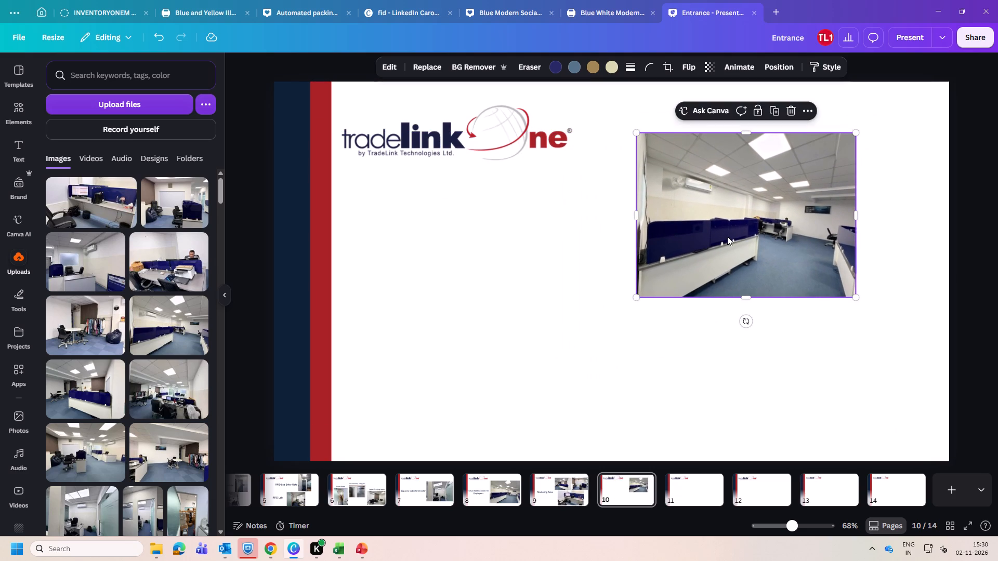
pyautogui.moveTo(727, 236); pyautogui.dragTo(678, 207)
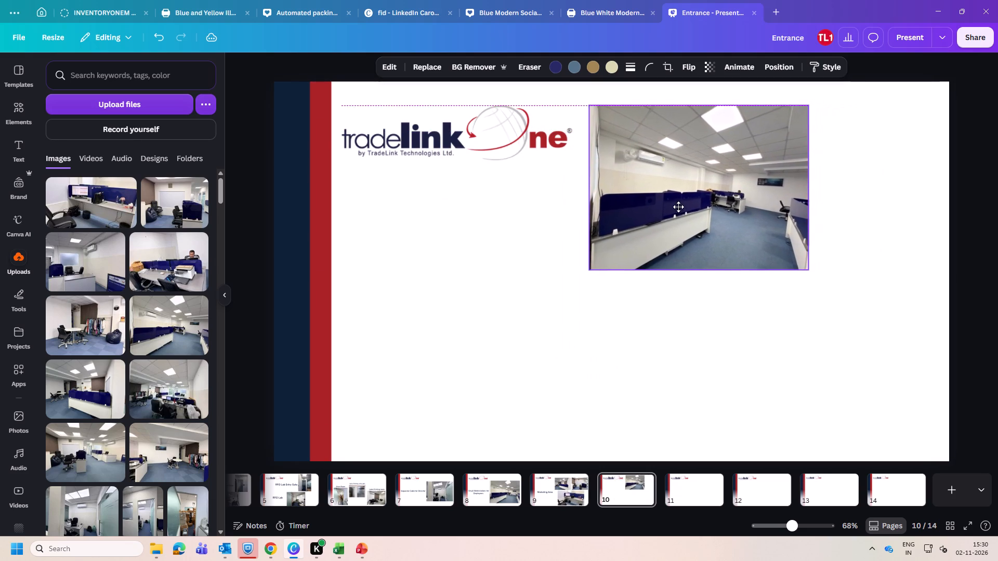
pyautogui.moveTo(678, 207); pyautogui.dragTo(674, 205)
pyautogui.moveTo(802, 101); pyautogui.dragTo(783, 126)
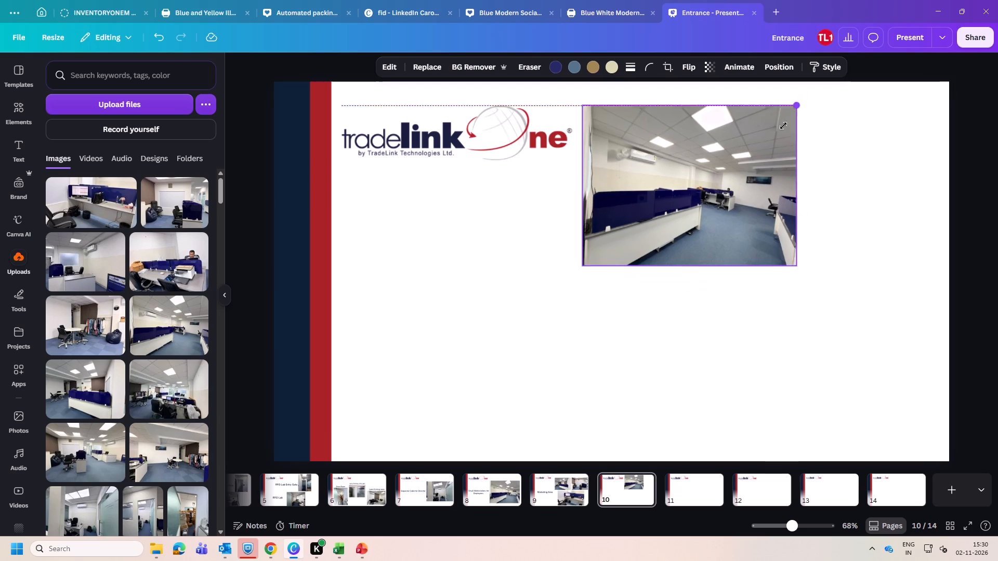
pyautogui.moveTo(783, 126); pyautogui.dragTo(763, 147)
pyautogui.moveTo(667, 228); pyautogui.dragTo(689, 202)
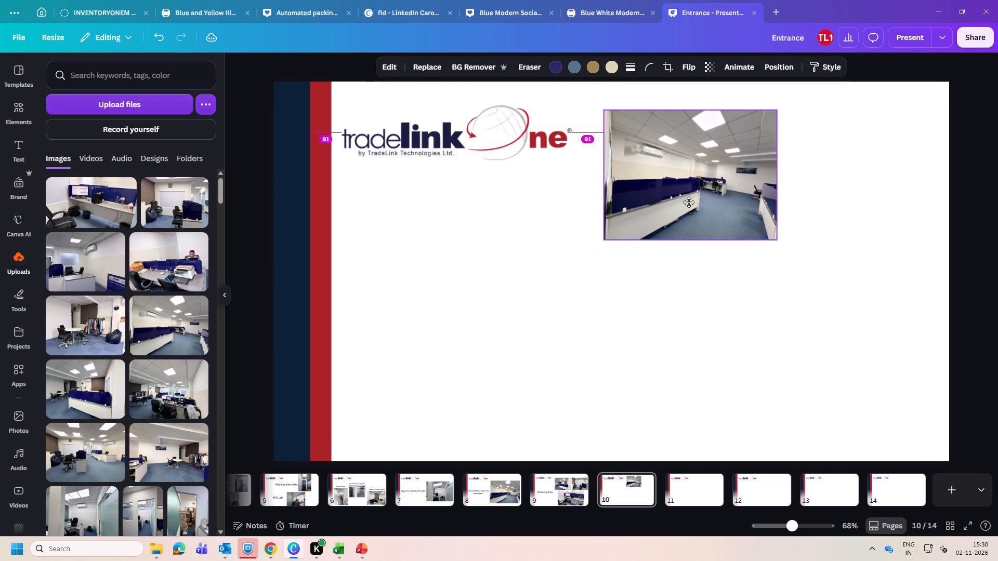
pyautogui.moveTo(689, 202); pyautogui.dragTo(688, 215)
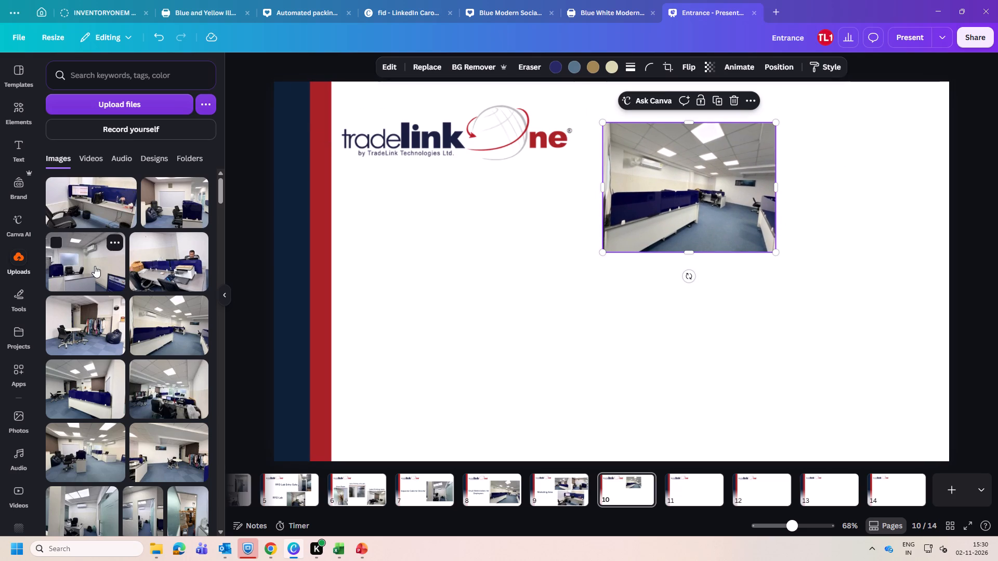
# Add the photo of the white desk and TradeLink sign to page 10, shrink it and place it right of the open-office photo.
pyautogui.click(94, 271)
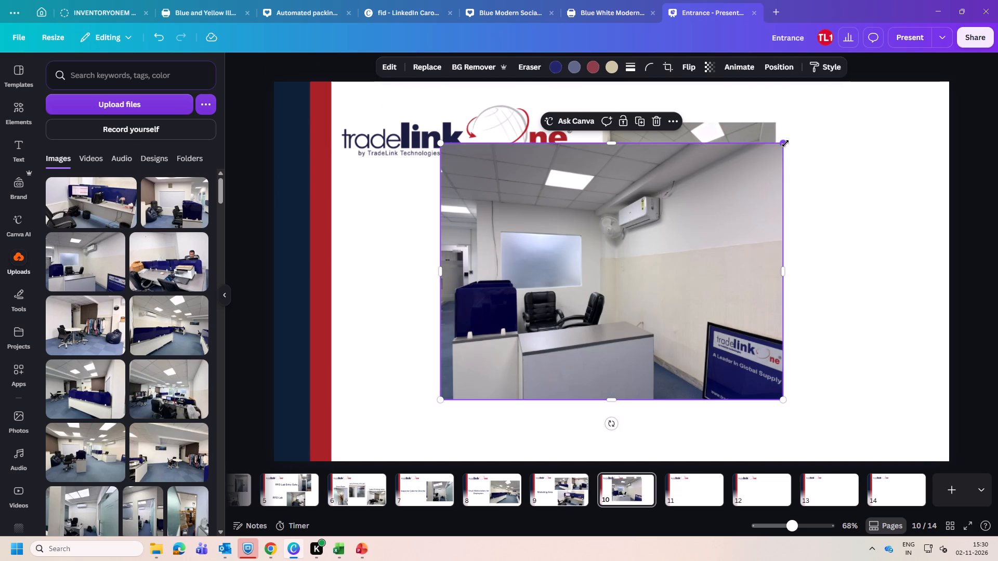
pyautogui.moveTo(785, 143); pyautogui.dragTo(629, 264)
pyautogui.moveTo(527, 311); pyautogui.dragTo(871, 169)
# Lower the open-office photo on page 10, then shrink the desk photo to a similar height and align it alongside with a narrow gap.
pyautogui.moveTo(721, 191); pyautogui.dragTo(699, 210)
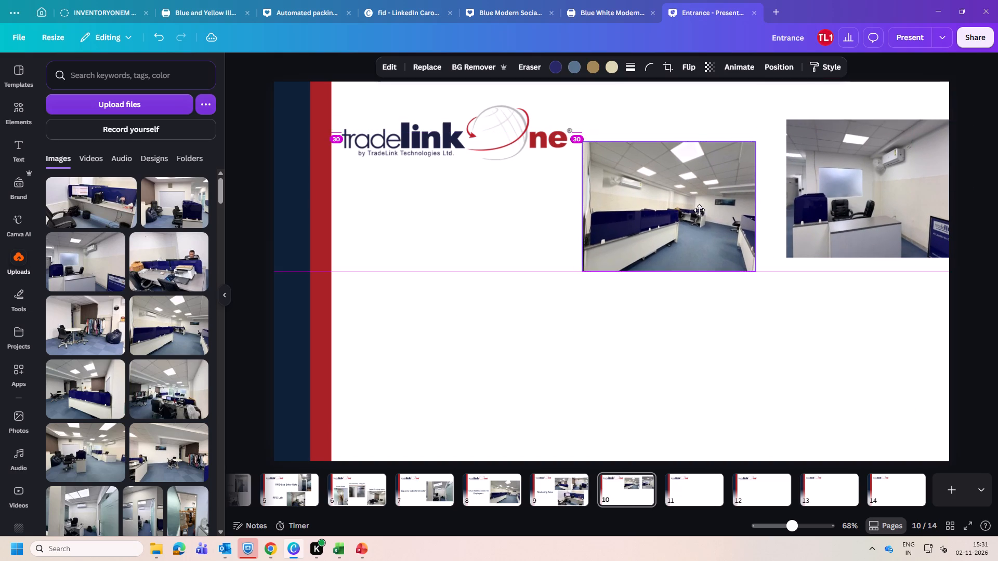
pyautogui.moveTo(699, 210); pyautogui.dragTo(697, 220)
pyautogui.moveTo(825, 204); pyautogui.dragTo(802, 219)
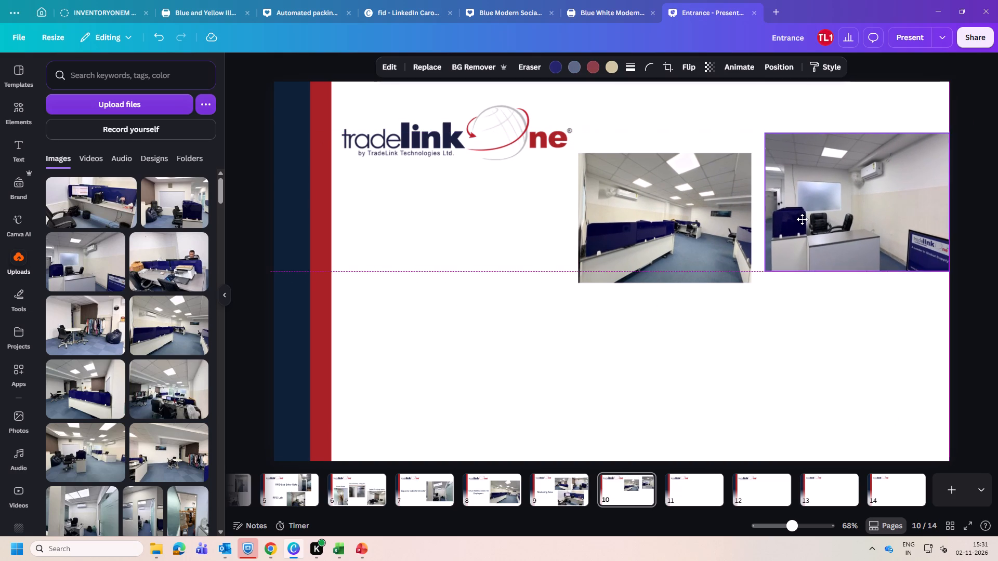
pyautogui.moveTo(802, 219); pyautogui.dragTo(797, 236)
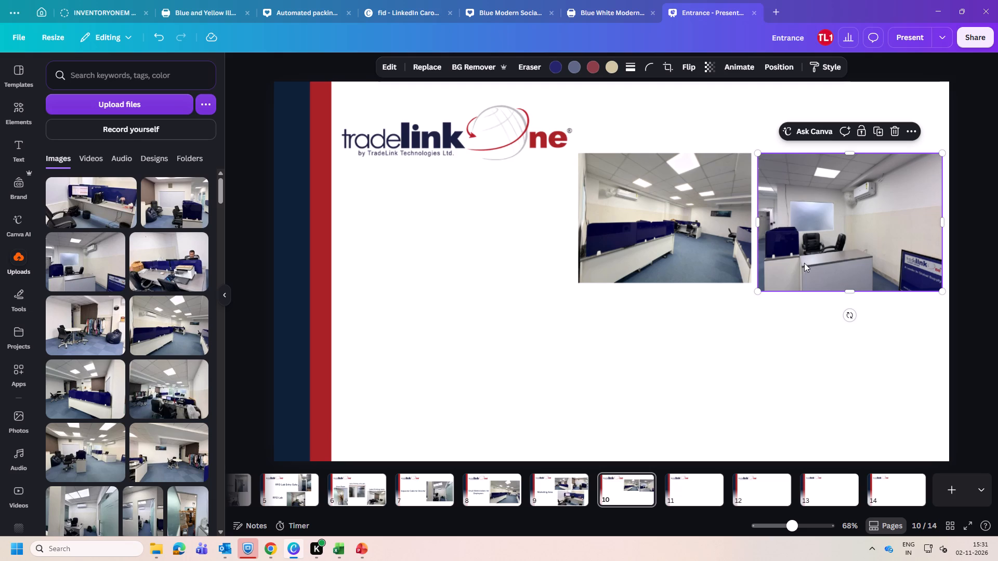
pyautogui.moveTo(780, 276); pyautogui.dragTo(767, 283)
pyautogui.click(787, 274)
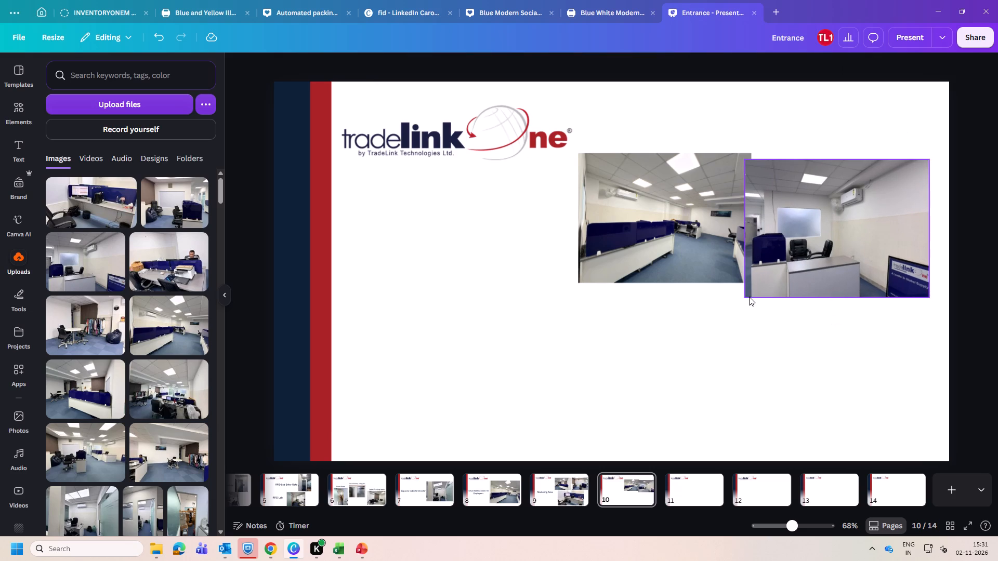
pyautogui.click(755, 277)
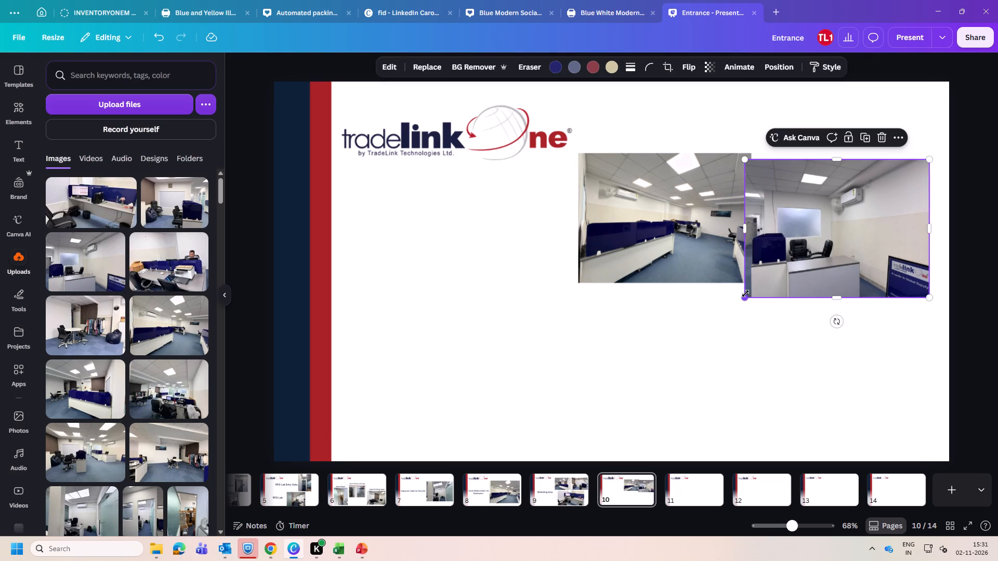
pyautogui.moveTo(745, 293); pyautogui.dragTo(761, 286)
pyautogui.click(759, 315)
pyautogui.moveTo(815, 254); pyautogui.dragTo(816, 250)
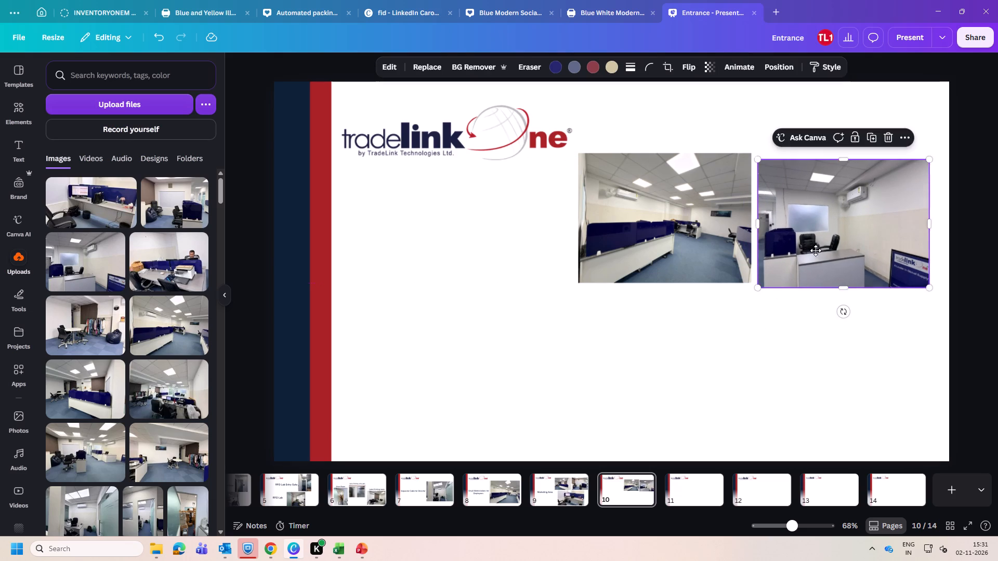
pyautogui.moveTo(816, 250); pyautogui.dragTo(816, 249)
pyautogui.click(757, 328)
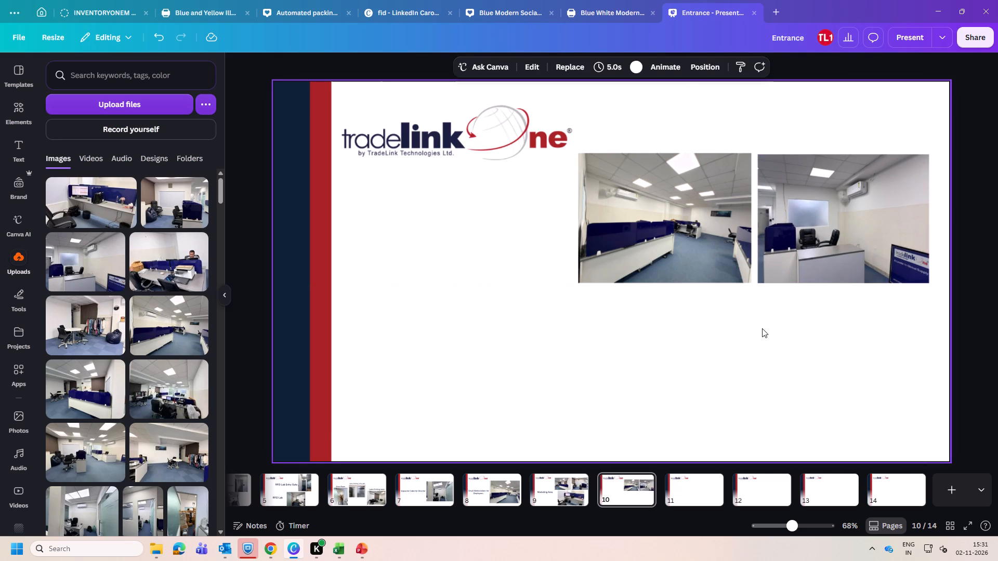
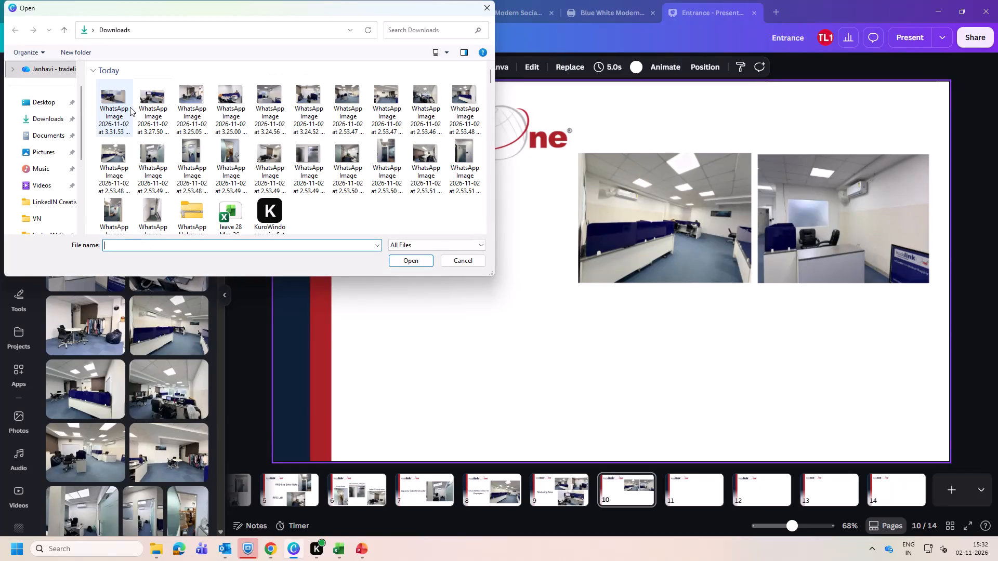
# Upload the image "WhatsApp Image 2026-11-02 at 3.31.53" from the Downloads folder.
pyautogui.click(118, 107)
pyautogui.click(407, 259)
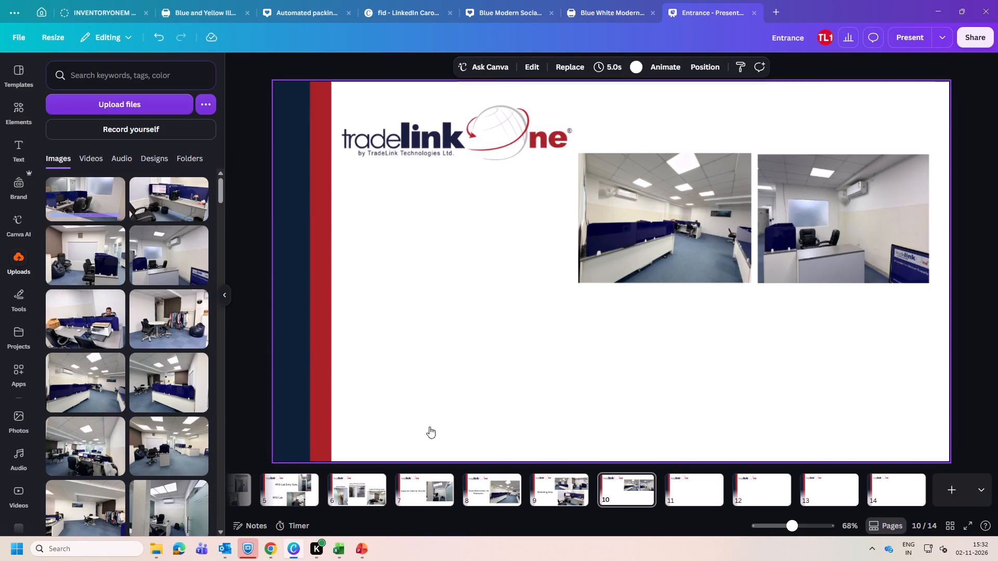
# Add the newly uploaded photo of two black chairs and blue-partitioned desks to page 10, shrink it and centre it beneath the two photos.
pyautogui.click(71, 198)
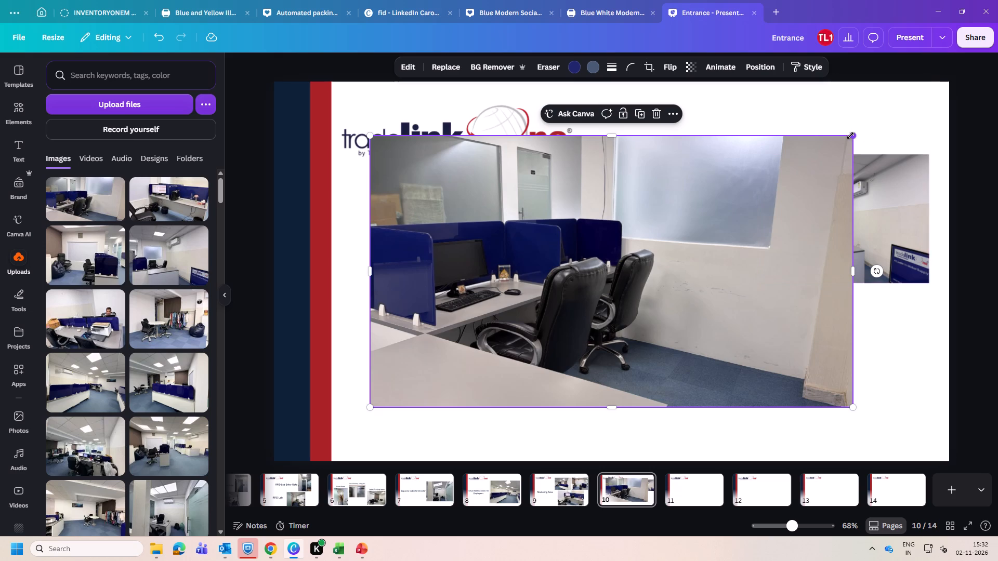
pyautogui.moveTo(850, 136); pyautogui.dragTo(781, 273)
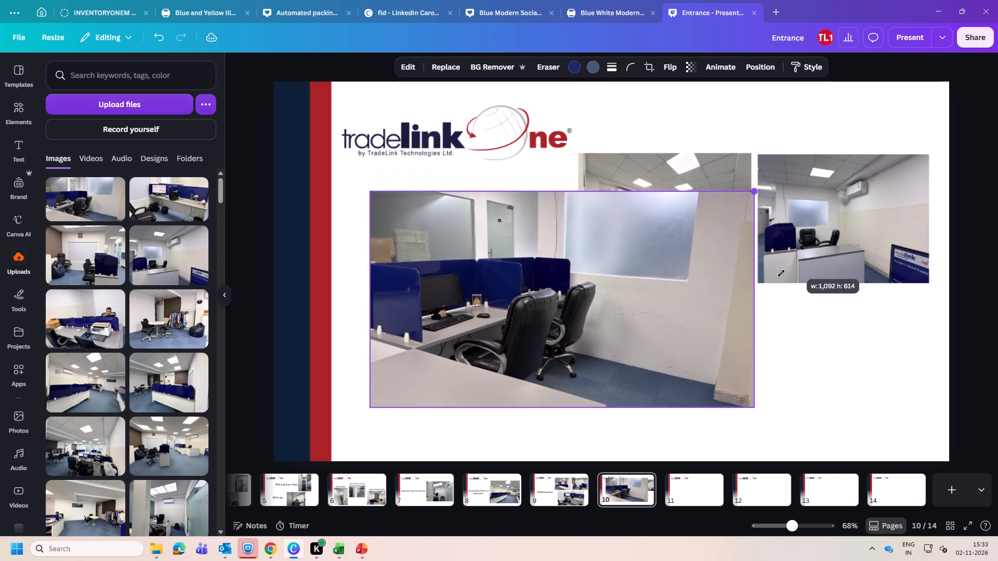
pyautogui.moveTo(781, 273); pyautogui.dragTo(748, 325)
pyautogui.click(787, 348)
pyautogui.moveTo(521, 364); pyautogui.dragTo(710, 432)
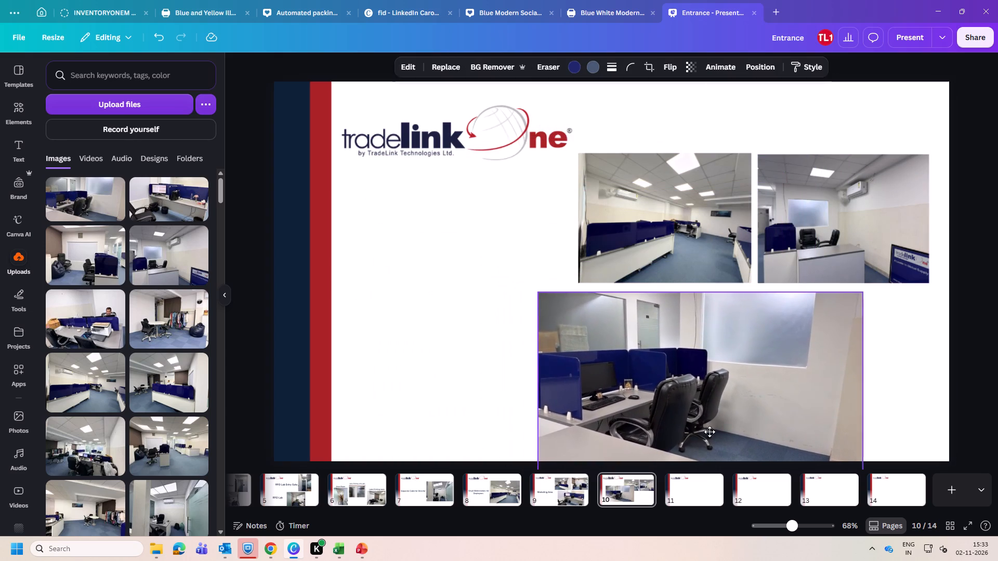
pyautogui.moveTo(710, 432); pyautogui.dragTo(751, 429)
pyautogui.moveTo(927, 290); pyautogui.dragTo(892, 328)
pyautogui.click(474, 367)
pyautogui.moveTo(742, 399); pyautogui.dragTo(751, 390)
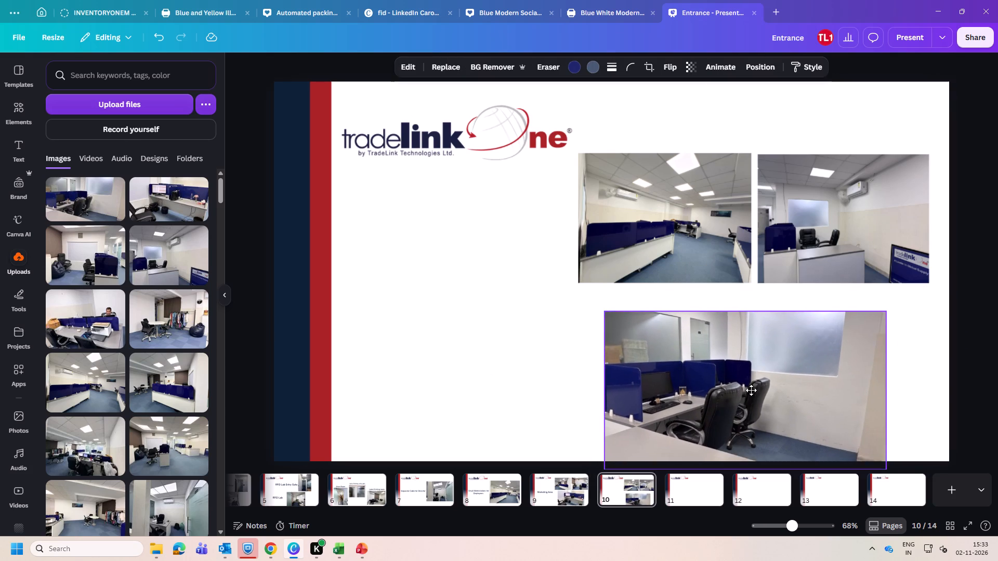
pyautogui.moveTo(751, 390); pyautogui.dragTo(758, 374)
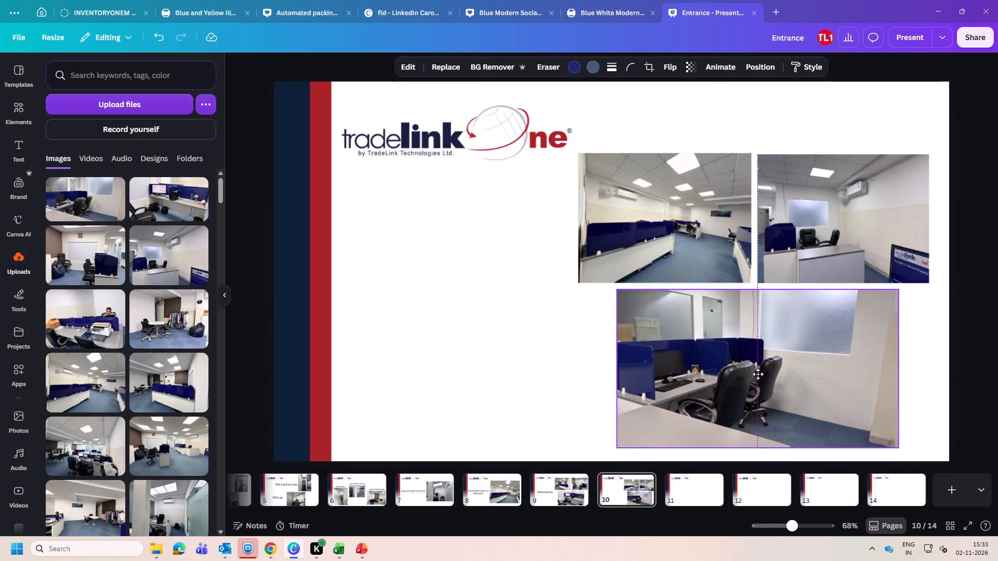
pyautogui.moveTo(758, 374); pyautogui.dragTo(755, 374)
pyautogui.click(515, 390)
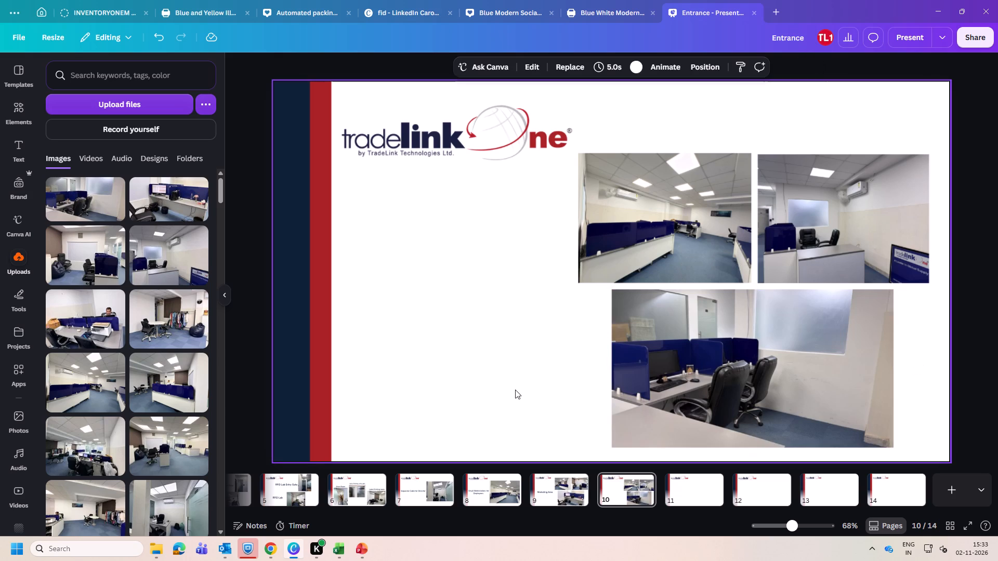
# Copy the "Marketing Area" heading from page 9 onto page 10.
pyautogui.click(619, 495)
pyautogui.click(588, 482)
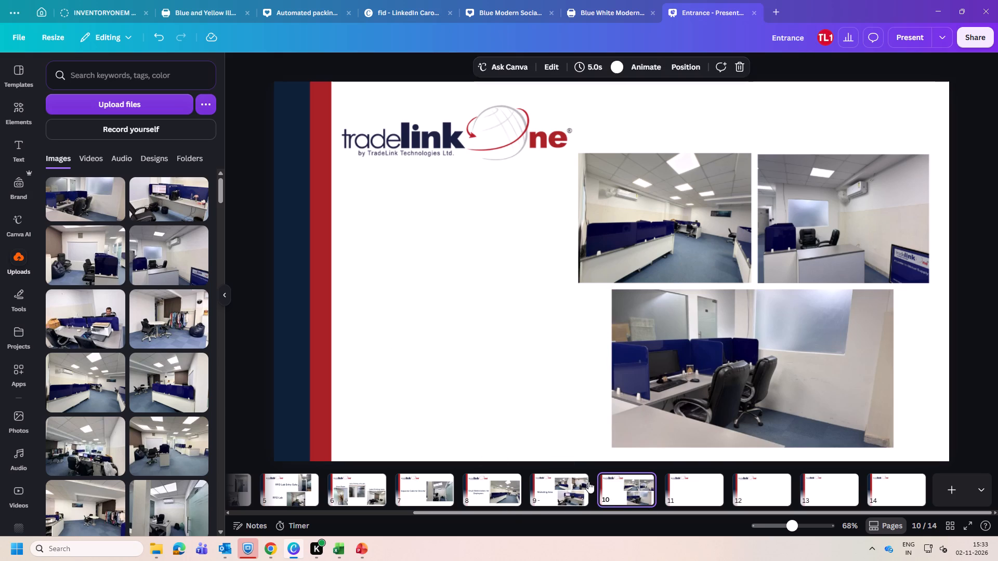
pyautogui.click(433, 296)
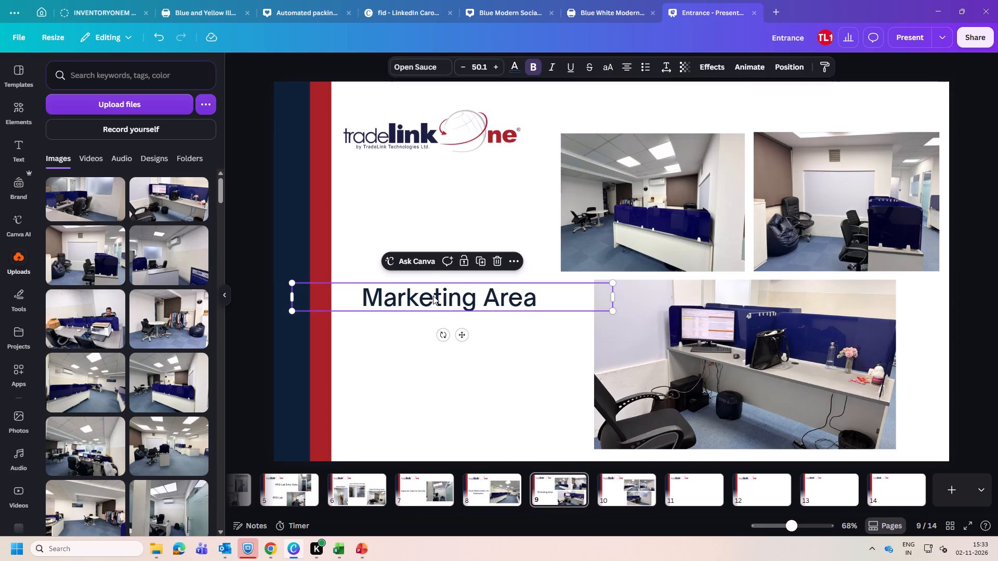
pyautogui.hotkey('ctrl', 'c')
pyautogui.click(611, 494)
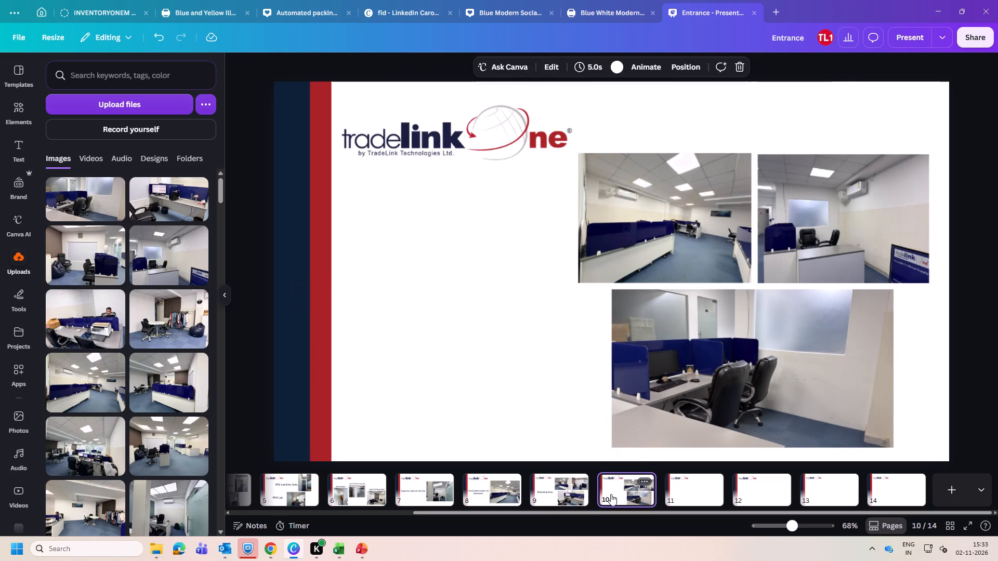
pyautogui.hotkey('ctrl', 'v')
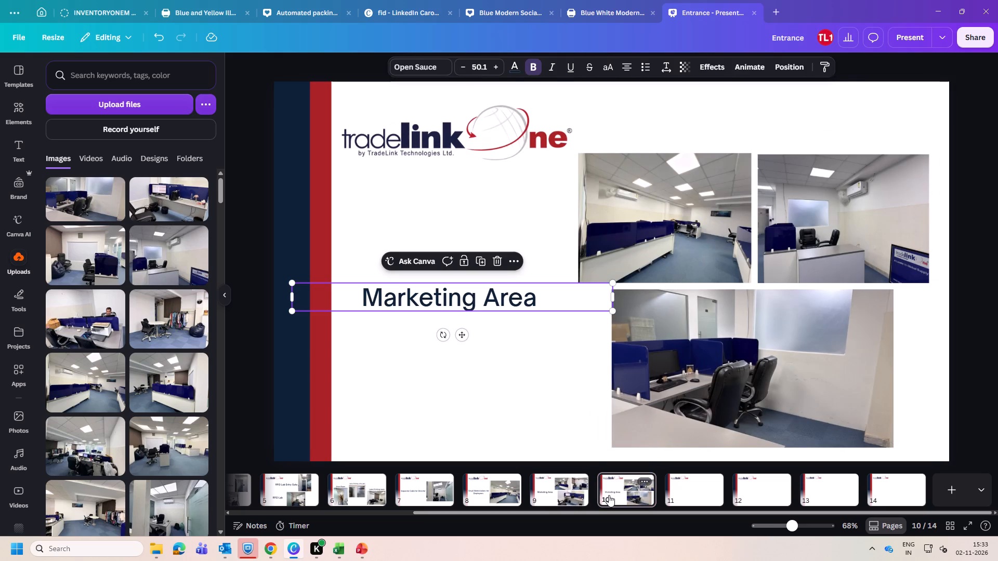
# Change the pasted heading on page 10 to read "Technical Support Area".
pyautogui.click(546, 282)
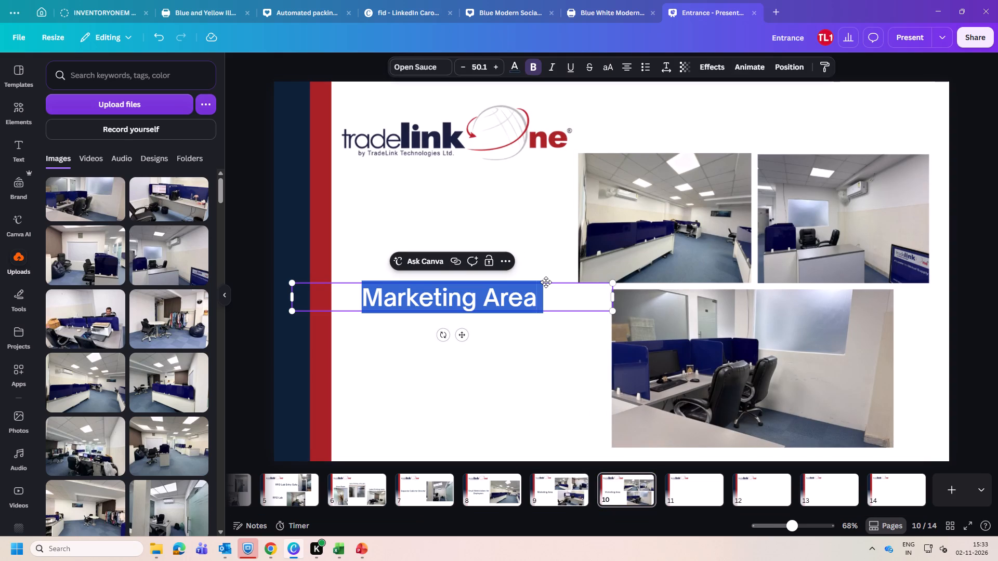
pyautogui.click(481, 307)
pyautogui.moveTo(481, 307); pyautogui.dragTo(412, 308)
pyautogui.click(488, 310)
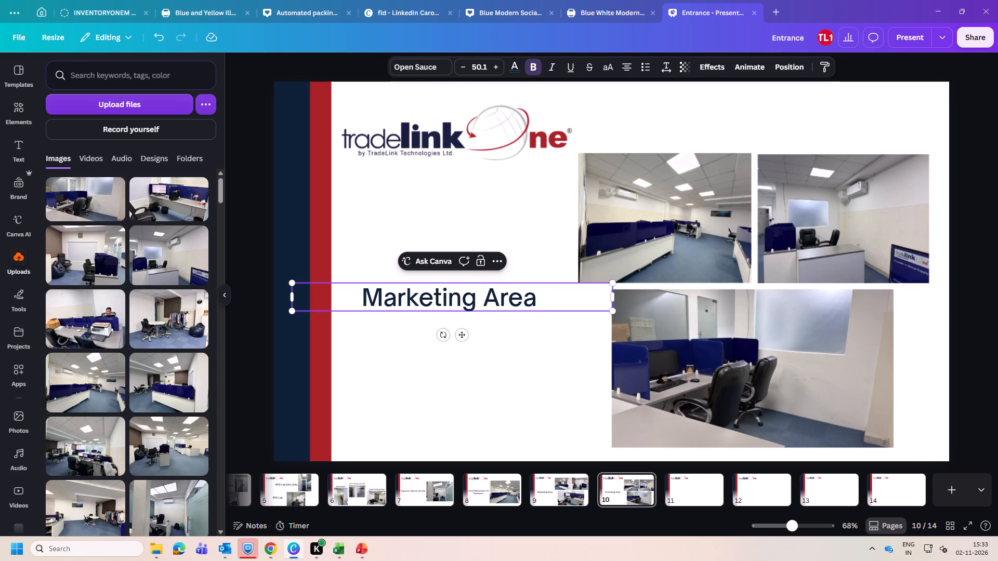
pyautogui.moveTo(474, 298); pyautogui.dragTo(361, 305)
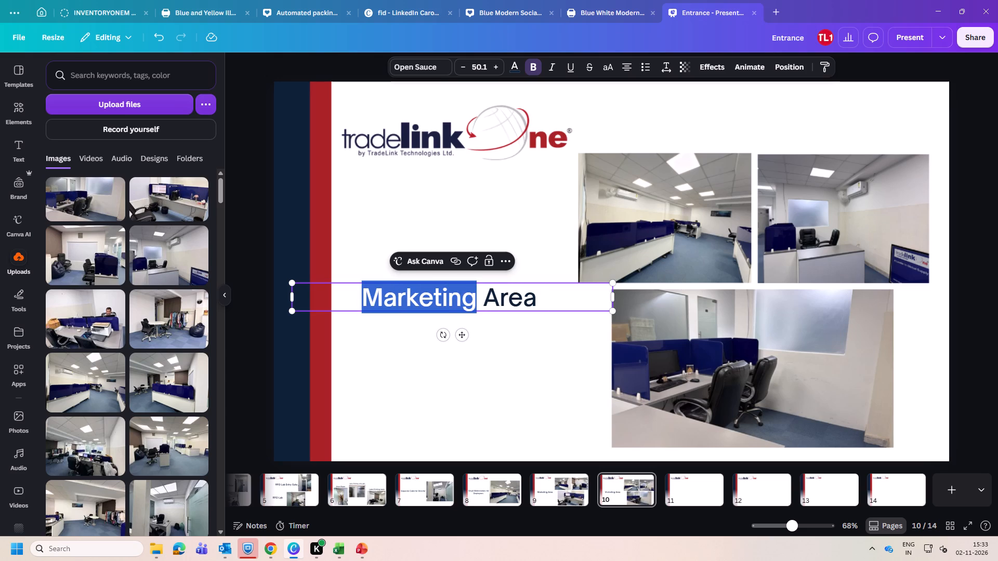
pyautogui.press('BackSpace')
pyautogui.write('Technical')
pyautogui.press('space')
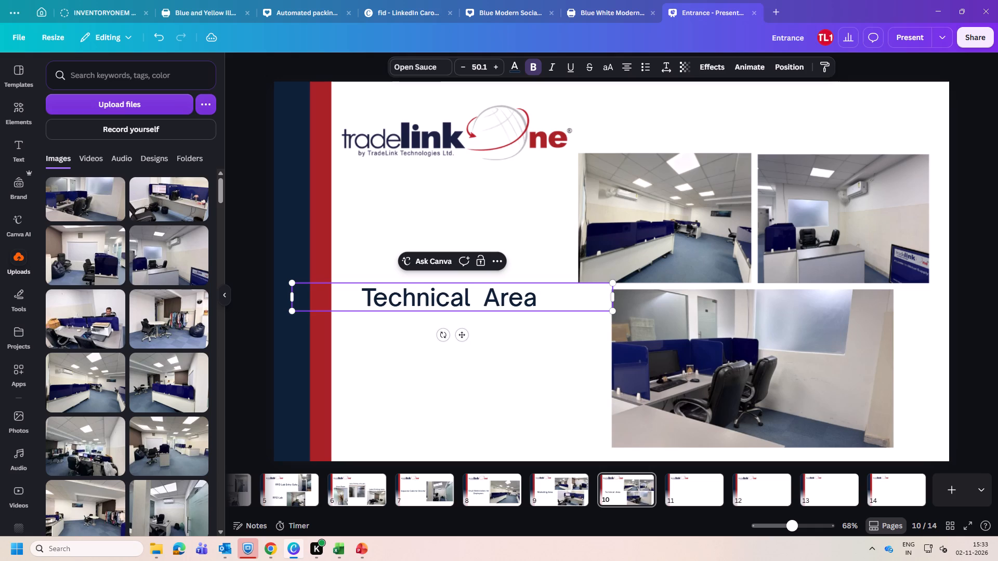
pyautogui.press('BackSpace')
pyautogui.press('space')
pyautogui.write('Su')
pyautogui.write('pport')
pyautogui.press('space')
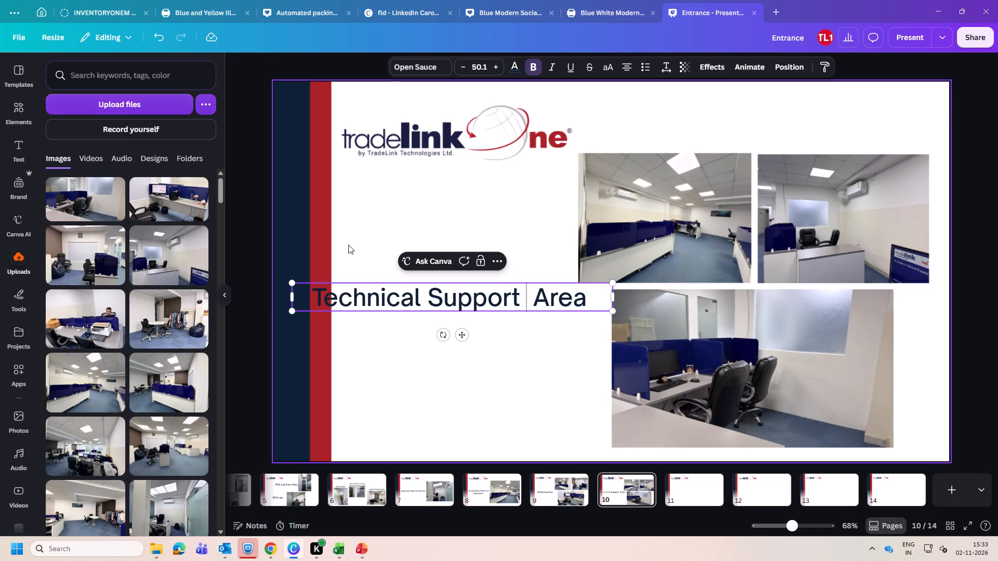
pyautogui.press('BackSpace')
pyautogui.click(524, 399)
# Reduce the "Technical Support Area" heading to size 44.1 and move it clear of the red bar, beside the lower photo.
pyautogui.click(531, 304)
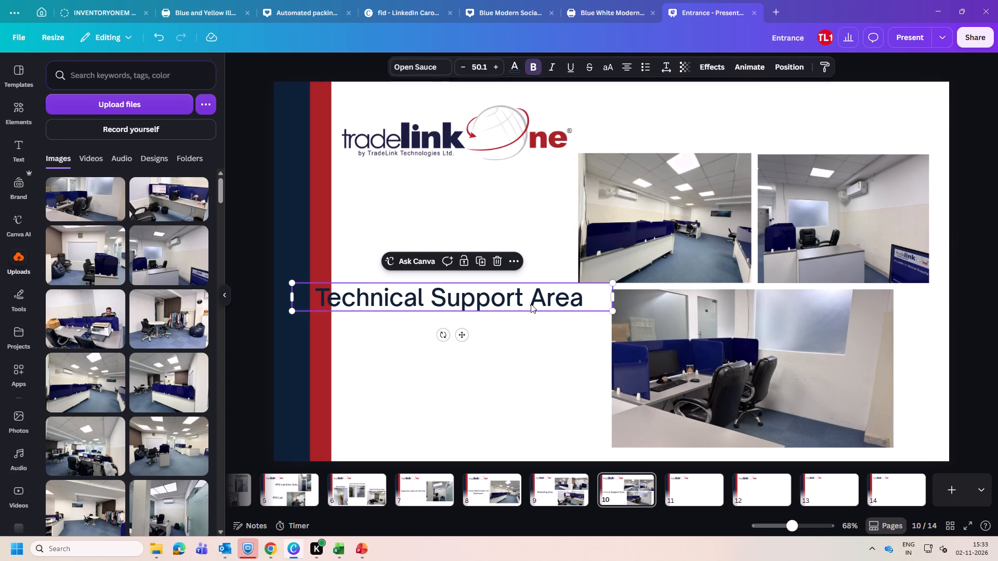
pyautogui.tripleClick(462, 62)
pyautogui.tripleClick(462, 62)
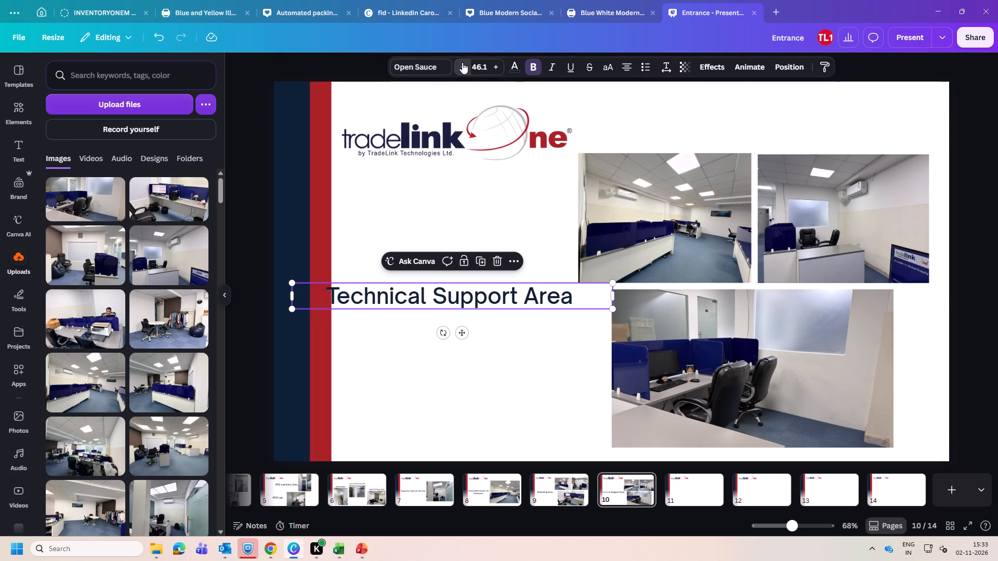
pyautogui.click(511, 370)
pyautogui.moveTo(517, 294); pyautogui.dragTo(544, 301)
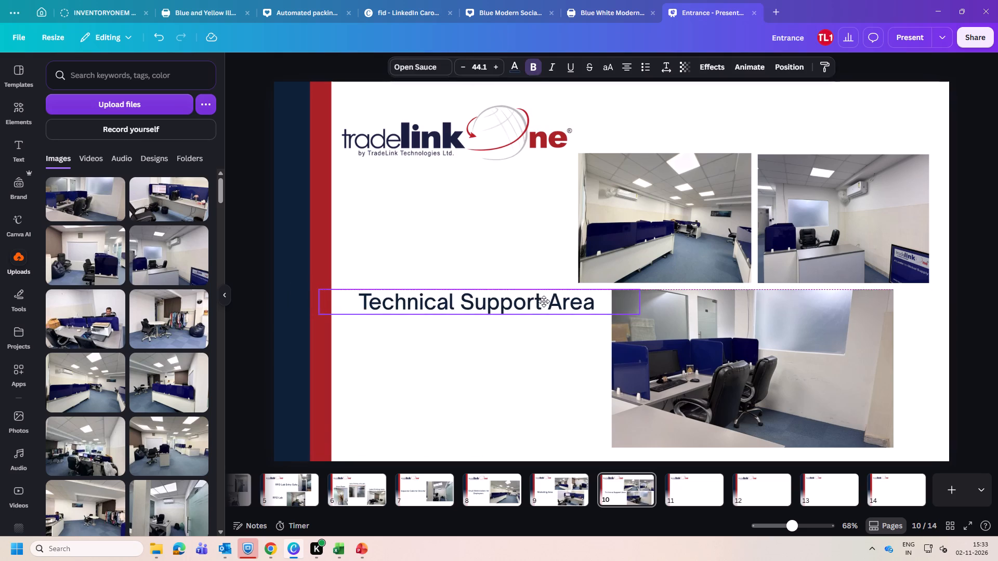
pyautogui.moveTo(544, 301); pyautogui.dragTo(539, 309)
pyautogui.click(552, 390)
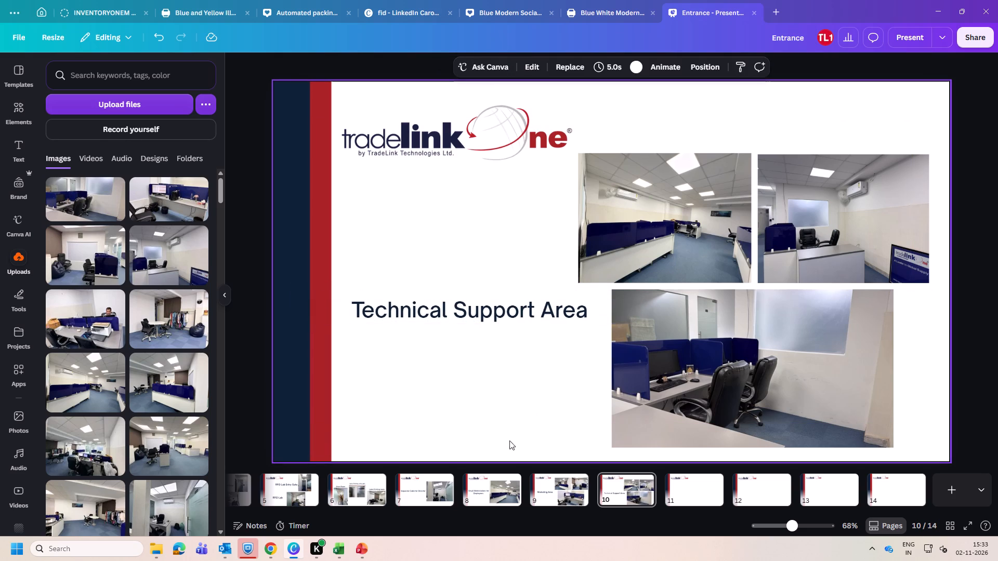
# Add the photo of the man at a desk with a printer to page 11, shrink it and place it in the upper-right area.
pyautogui.click(697, 494)
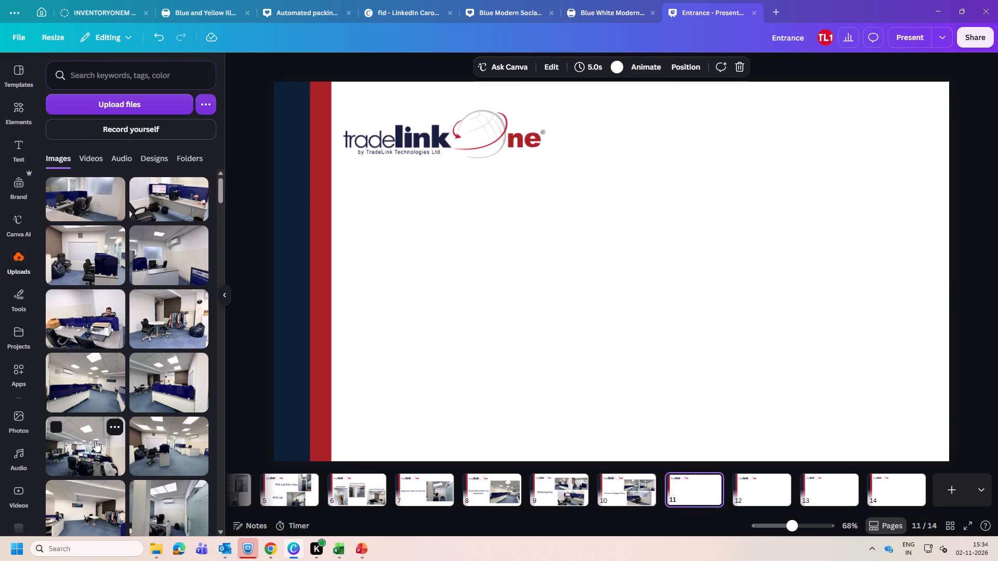
pyautogui.click(92, 327)
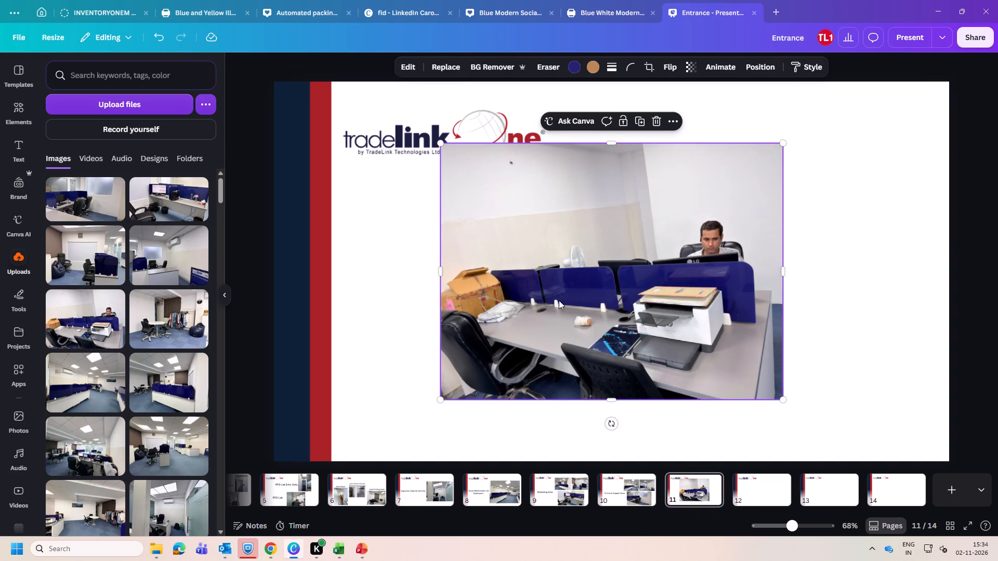
pyautogui.moveTo(567, 304); pyautogui.dragTo(696, 260)
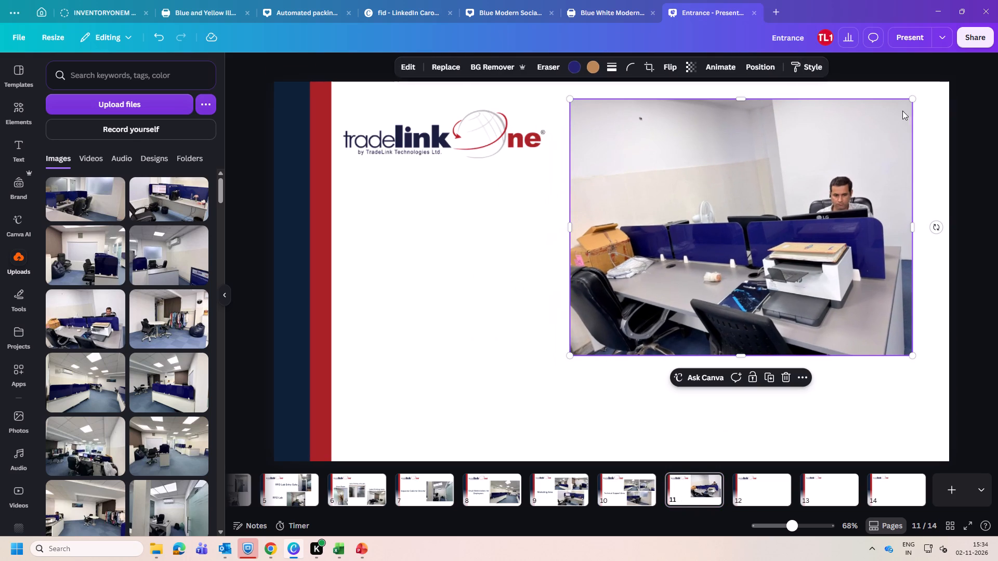
pyautogui.moveTo(914, 99); pyautogui.dragTo(829, 214)
pyautogui.moveTo(717, 291); pyautogui.dragTo(805, 222)
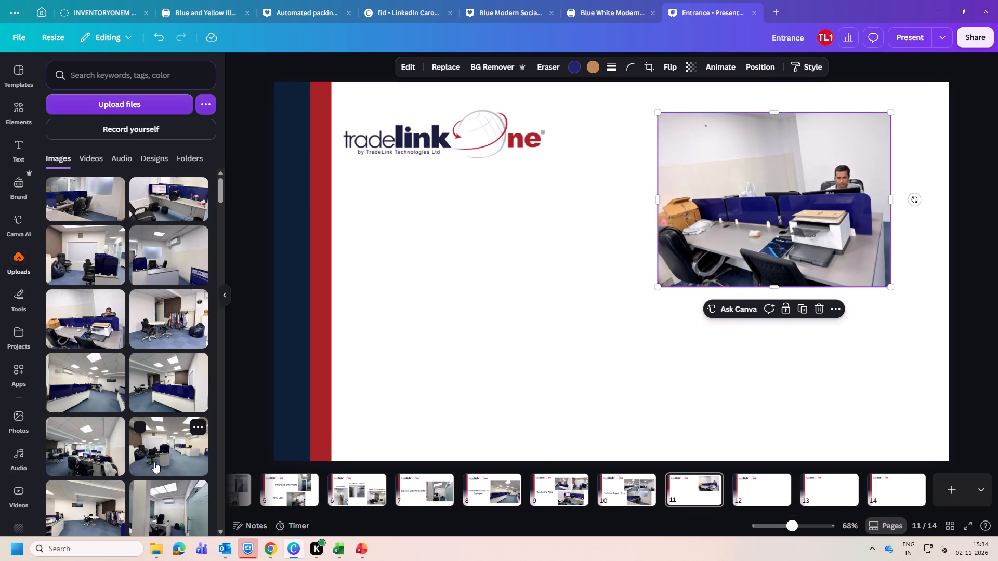
# Add the wide office photo with the clothes rack and white fan to page 11, shrink it and place it below the printer photo.
pyautogui.click(90, 462)
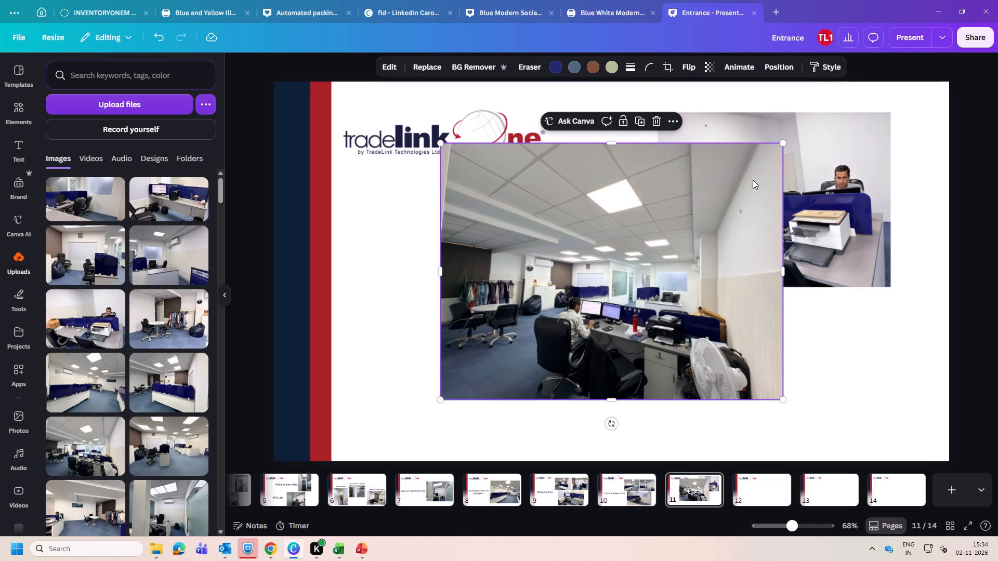
pyautogui.moveTo(781, 143); pyautogui.dragTo(711, 225)
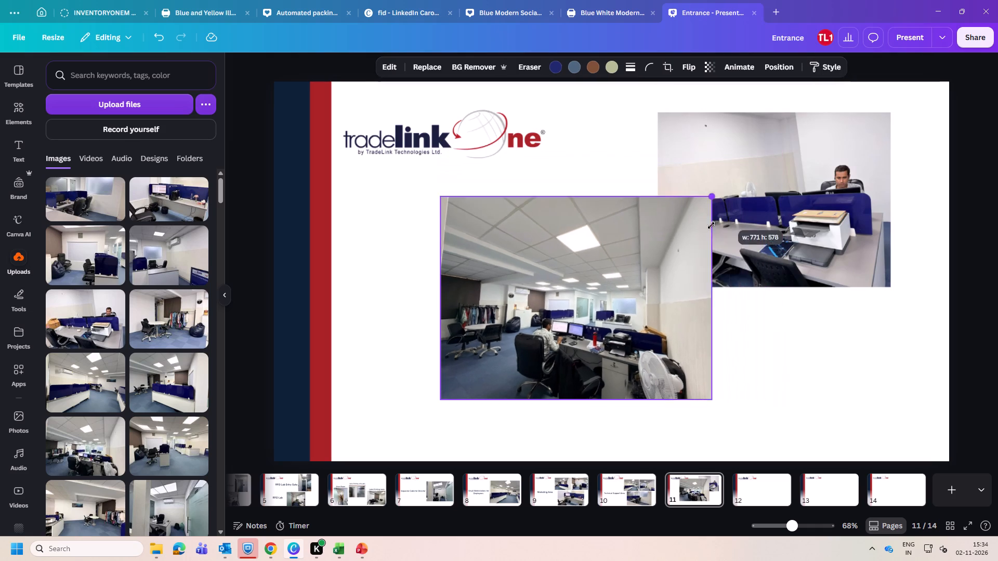
pyautogui.moveTo(711, 225); pyautogui.dragTo(673, 261)
pyautogui.moveTo(568, 300); pyautogui.dragTo(784, 357)
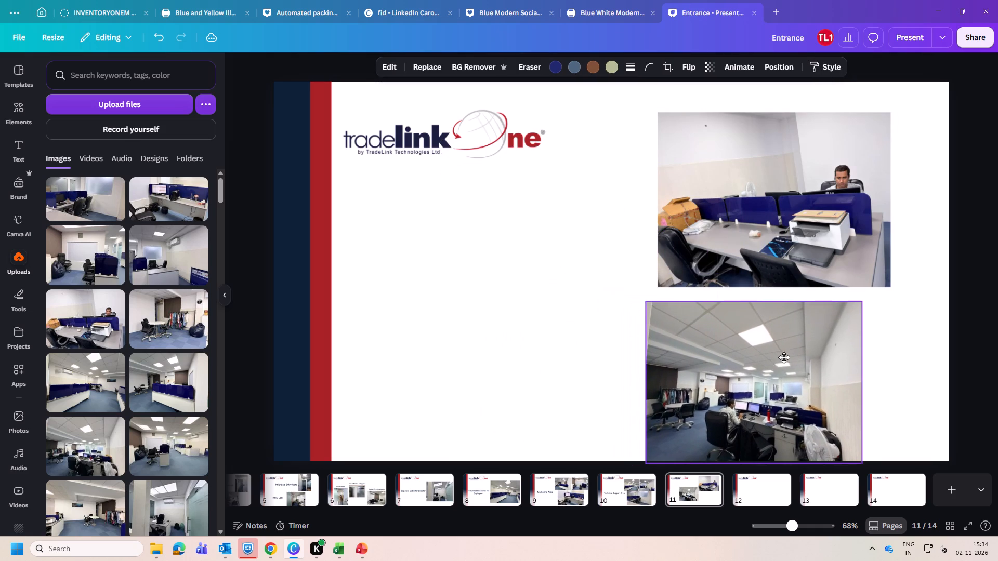
pyautogui.moveTo(784, 357); pyautogui.dragTo(794, 352)
pyautogui.click(619, 321)
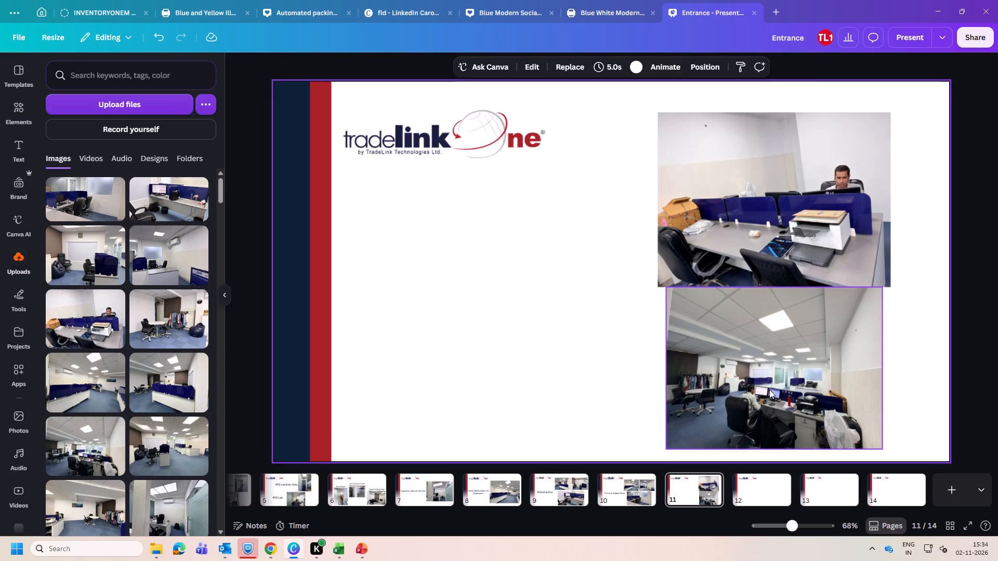
# Raise the printer photo on page 11 to leave a gap, and line up the lower office photo with its right edge.
pyautogui.click(769, 390)
pyautogui.moveTo(825, 162); pyautogui.dragTo(821, 149)
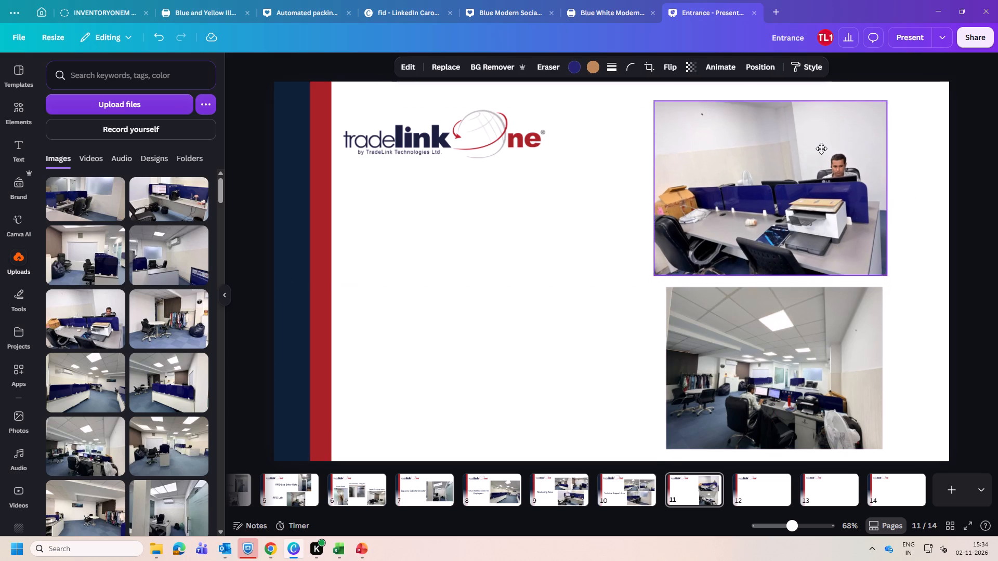
pyautogui.moveTo(821, 149); pyautogui.dragTo(821, 146)
pyautogui.click(544, 333)
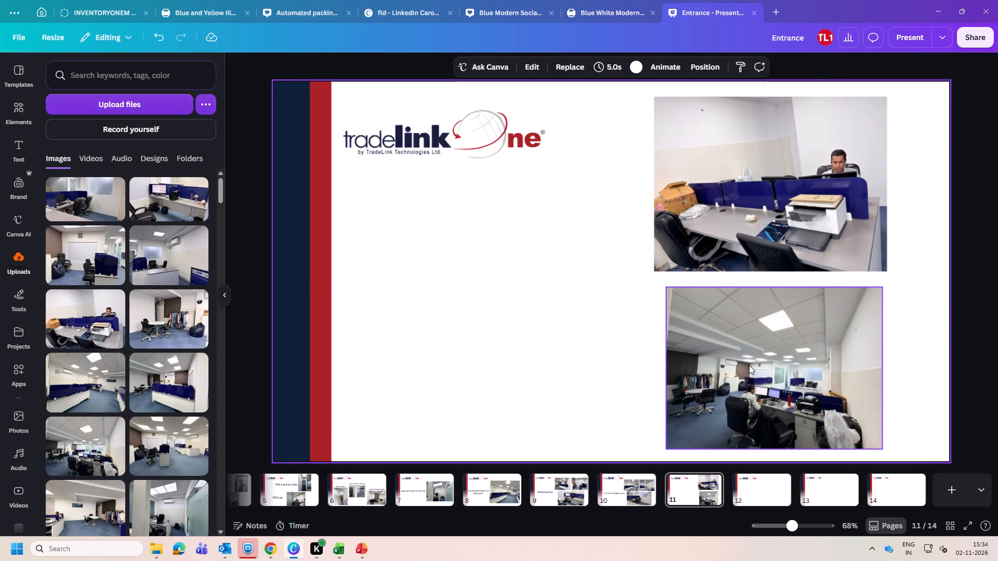
pyautogui.click(749, 365)
pyautogui.click(503, 385)
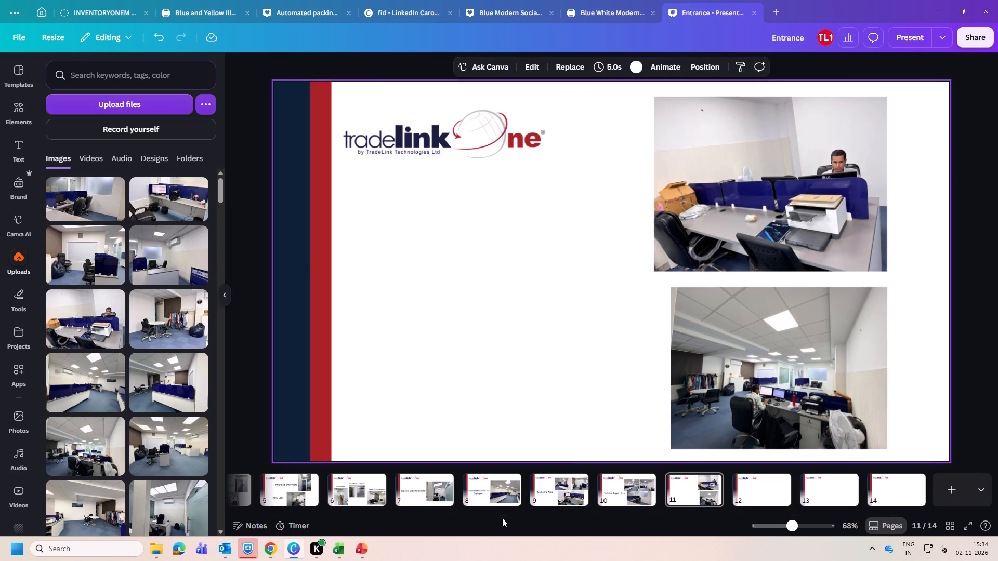
# Copy the "Technical Support Area" heading from page 10 onto page 11.
pyautogui.click(619, 494)
pyautogui.click(521, 291)
pyautogui.click(521, 310)
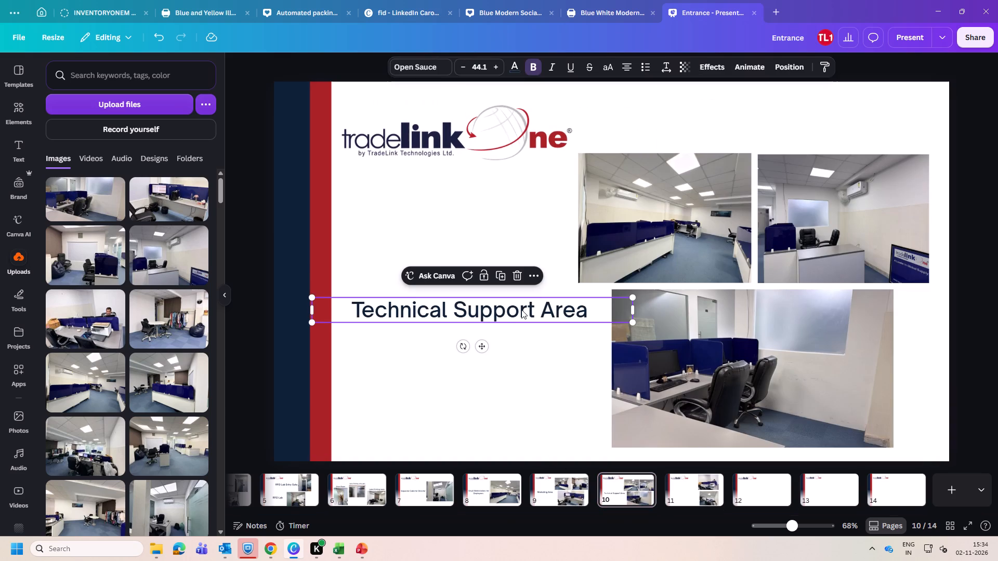
pyautogui.hotkey('ctrl', 'c')
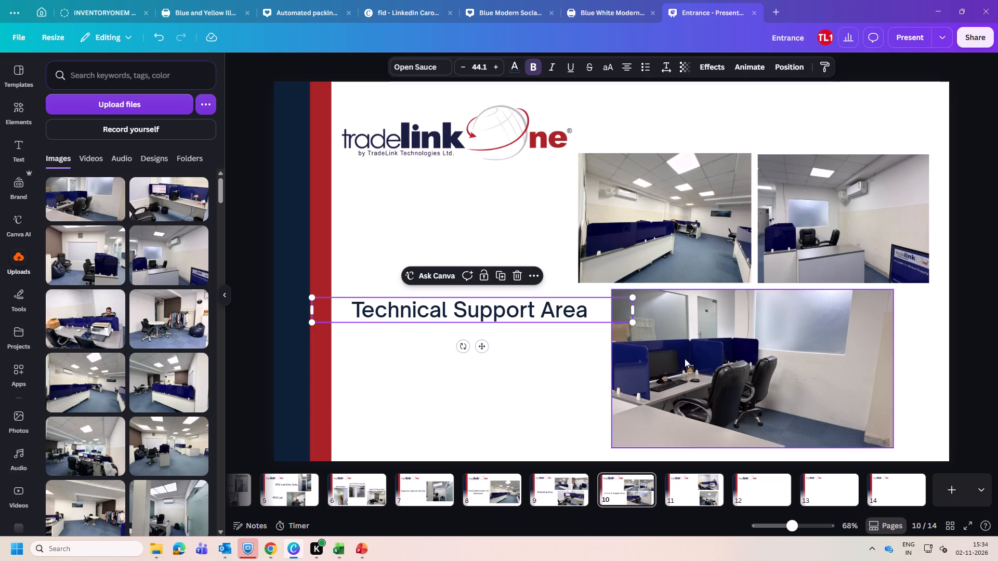
pyautogui.click(706, 493)
pyautogui.hotkey('ctrl', 'v')
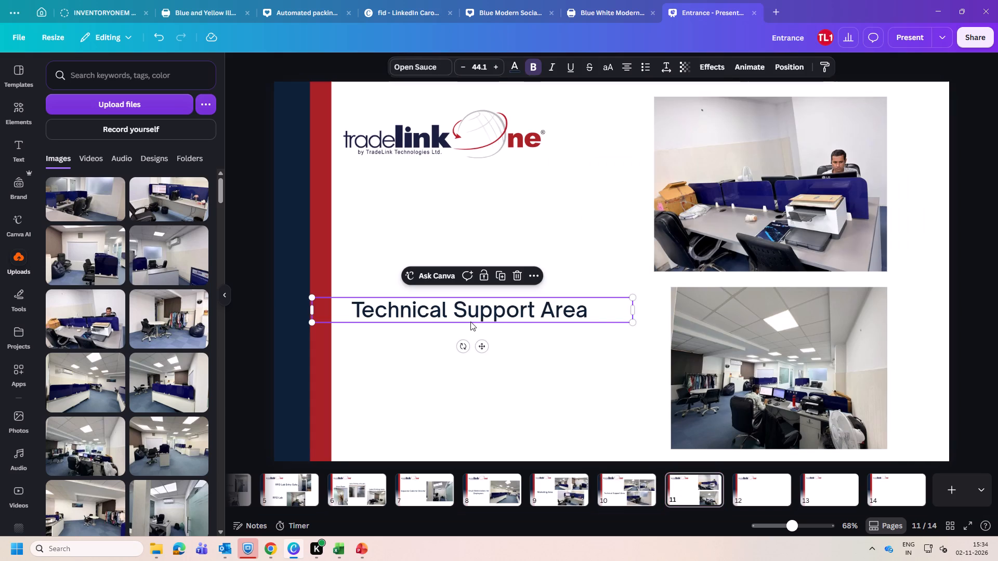
# Change the copied heading on page 11 to read "Accounts Area".
pyautogui.click(533, 309)
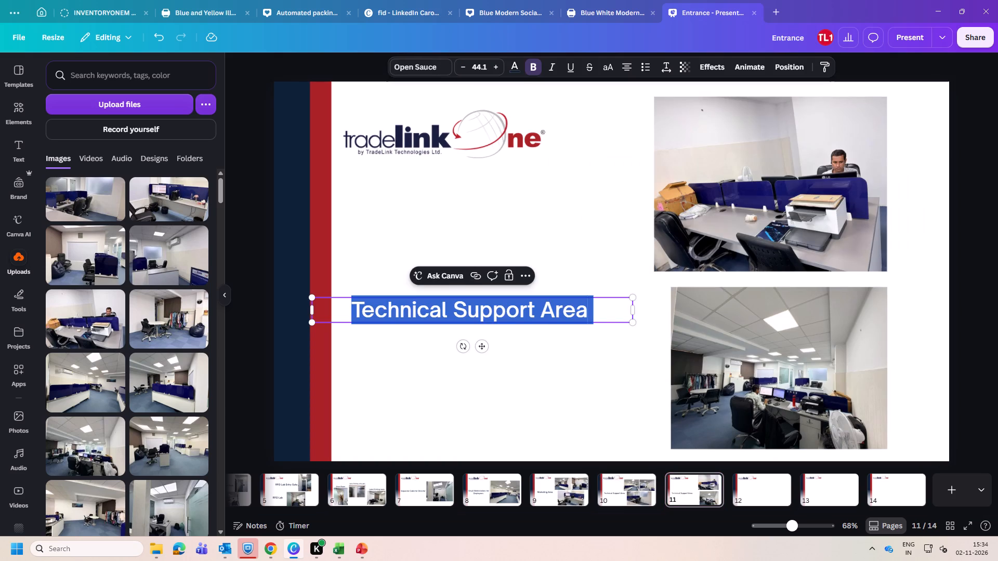
pyautogui.click(533, 309)
pyautogui.moveTo(533, 309); pyautogui.dragTo(428, 313)
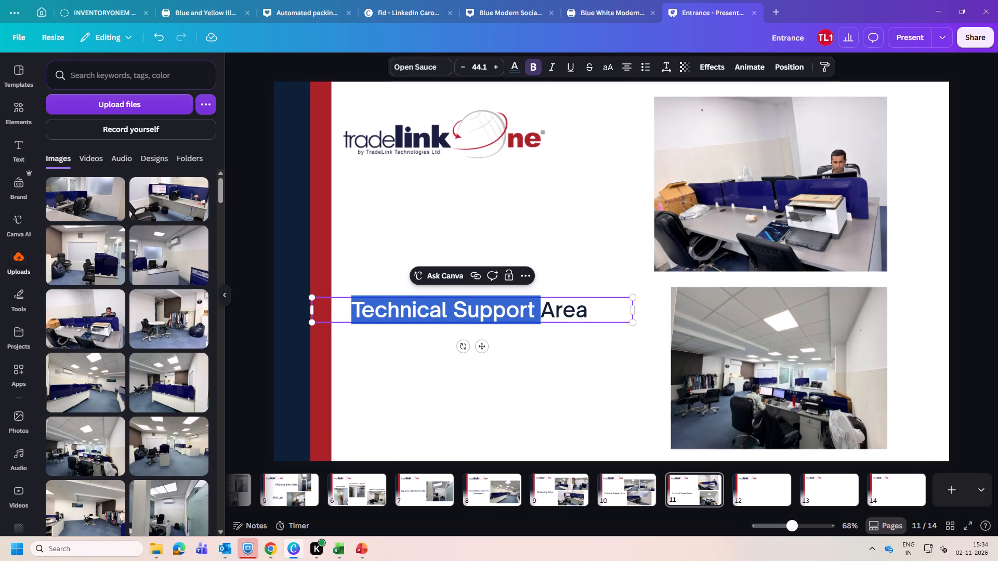
pyautogui.press('BackSpace')
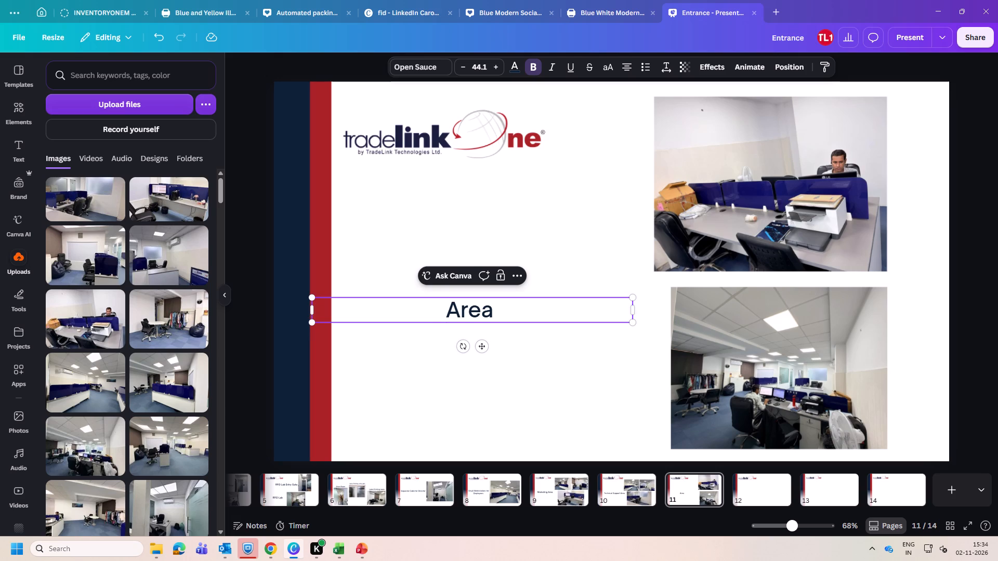
pyautogui.write('Accounts')
pyautogui.press('space')
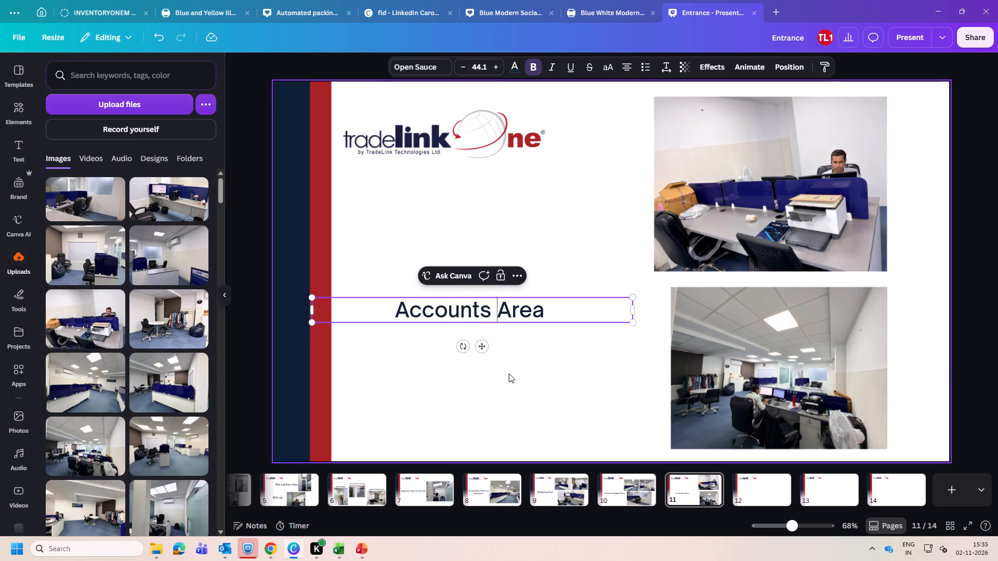
pyautogui.click(509, 373)
# Shift both page 11 photos slightly left with their right edges aligned, lowering the printer photo a little towards the office photo.
pyautogui.moveTo(730, 253); pyautogui.dragTo(719, 259)
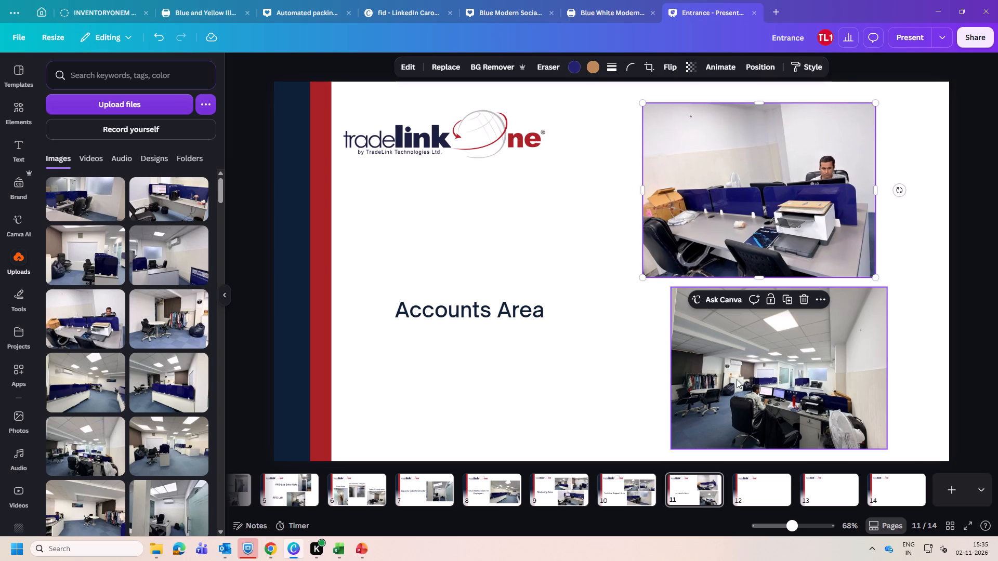
pyautogui.moveTo(737, 379); pyautogui.dragTo(725, 379)
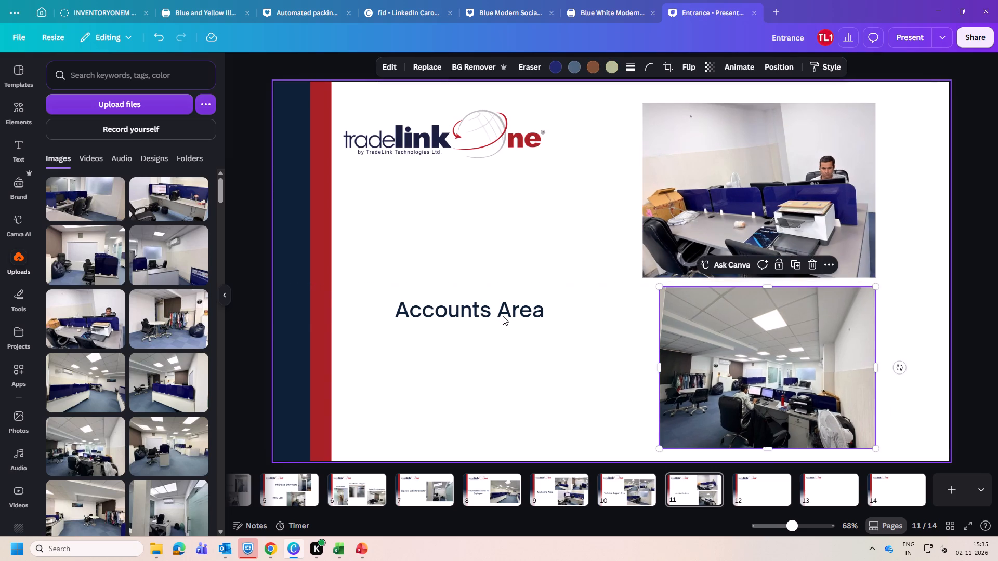
# Raise the "Accounts Area" heading to about the page's mid-height and enlarge its text to size 59.1.
pyautogui.moveTo(503, 316); pyautogui.dragTo(507, 292)
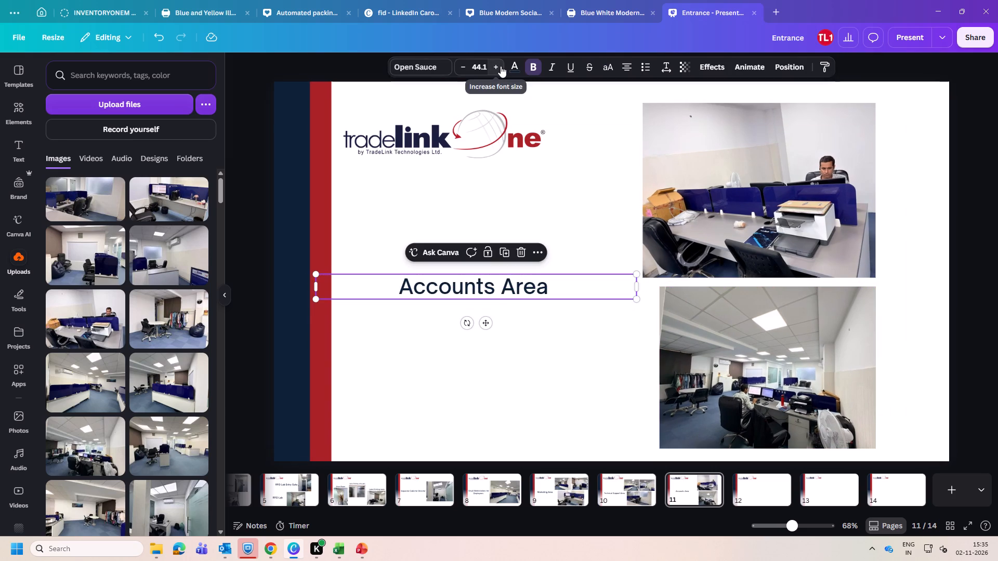
pyautogui.tripleClick(501, 66)
pyautogui.tripleClick(500, 66)
pyautogui.tripleClick(500, 66)
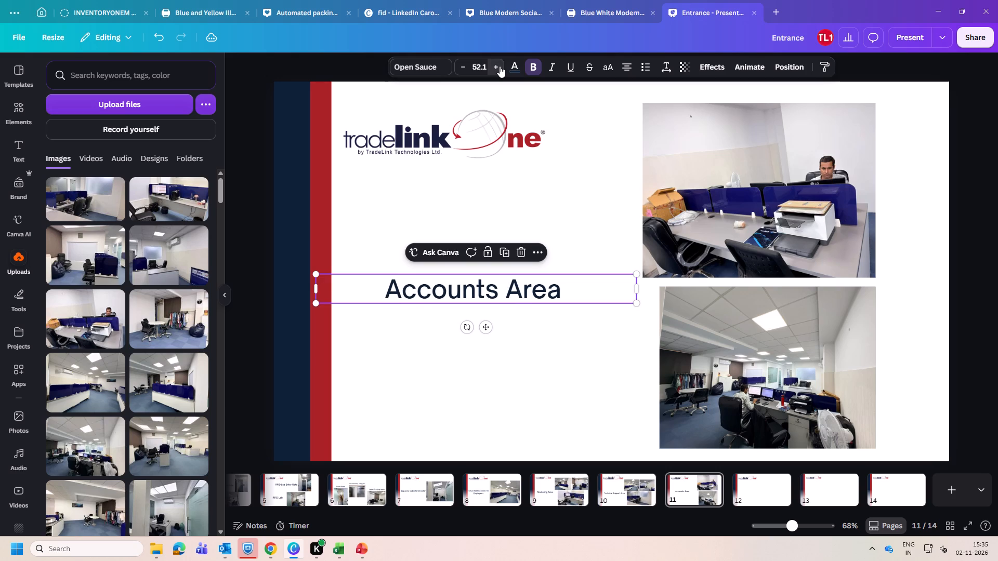
pyautogui.tripleClick(500, 66)
pyautogui.tripleClick(500, 66)
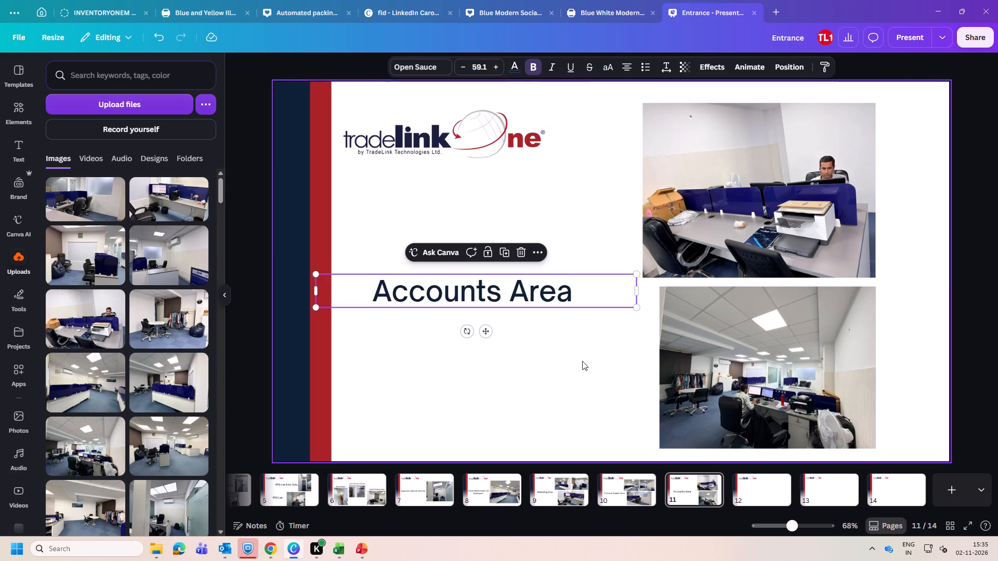
pyautogui.click(582, 367)
# Nudge the lower office photo on page 11 up slightly to narrow the gap below the printer photo.
pyautogui.click(701, 344)
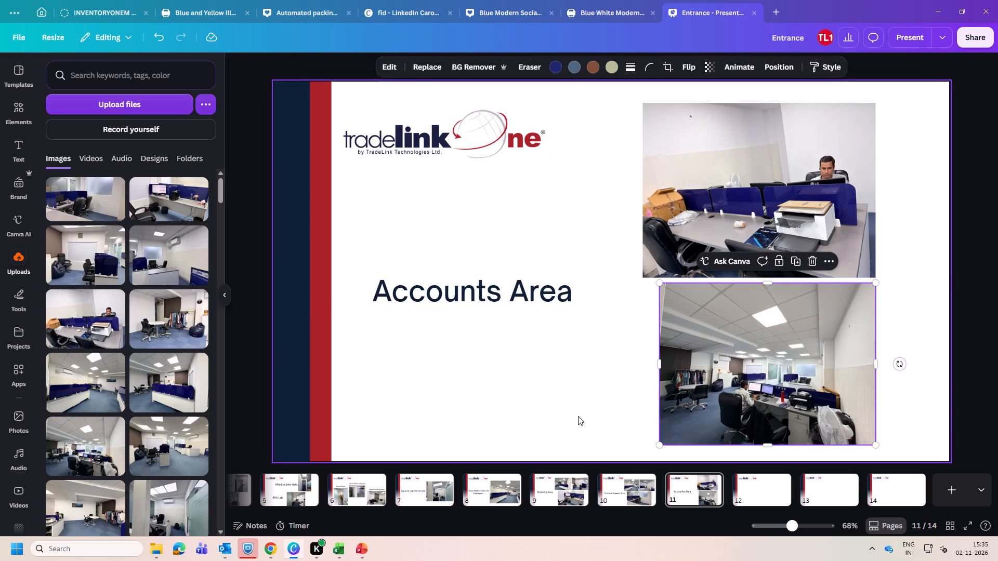
pyautogui.click(578, 416)
# Review the uploaded office photos and the earlier area pages to see which pictures are still available for page 12.
pyautogui.click(751, 492)
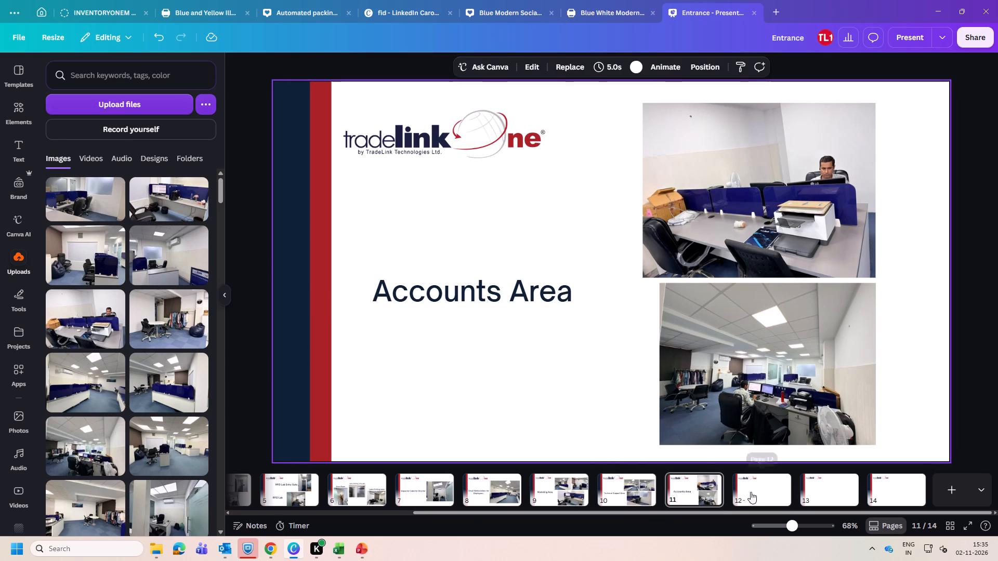
pyautogui.scroll(-1, 137, 360)
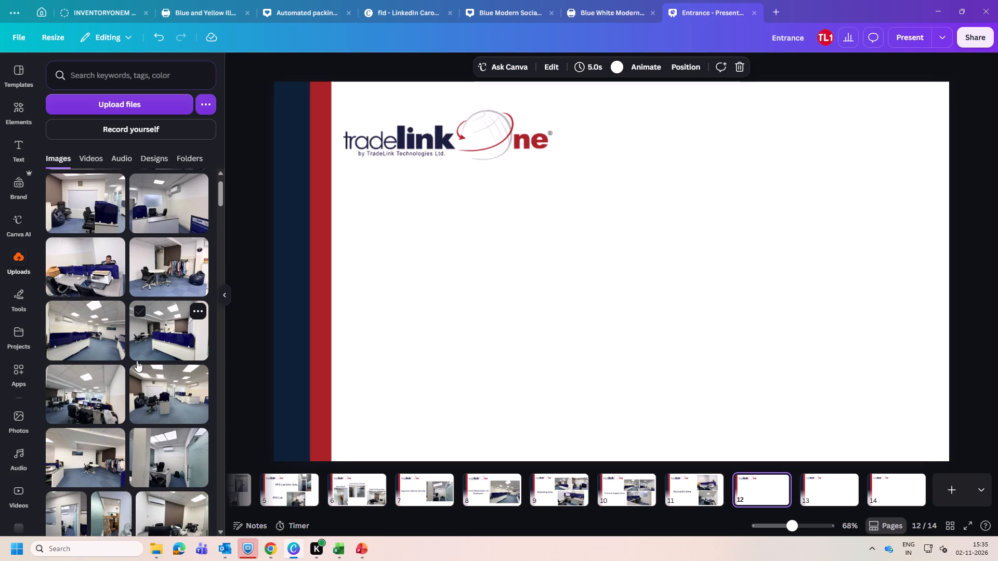
pyautogui.scroll(-3, 137, 360)
pyautogui.scroll(4, 137, 360)
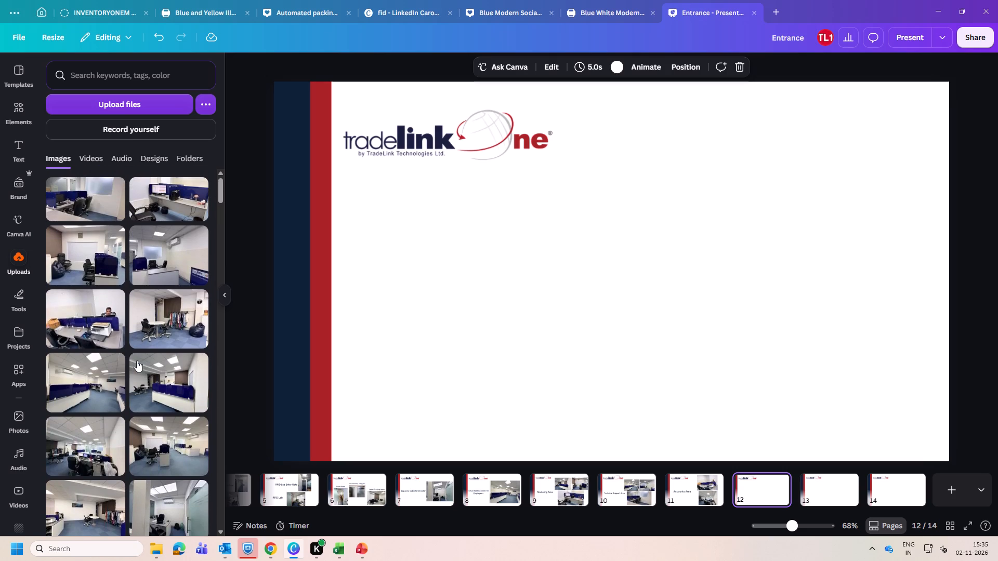
pyautogui.scroll(4, 137, 360)
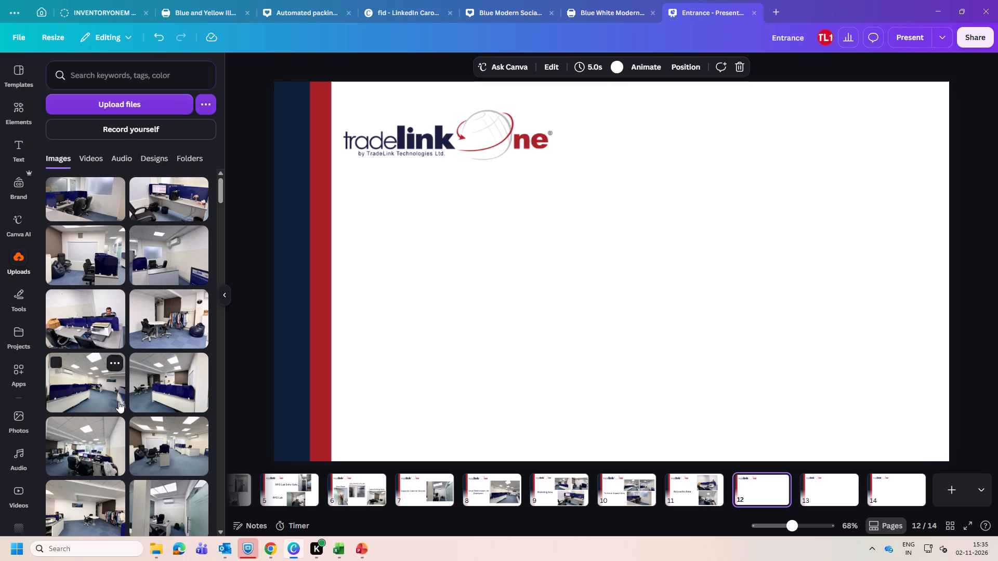
pyautogui.click(500, 493)
pyautogui.click(561, 493)
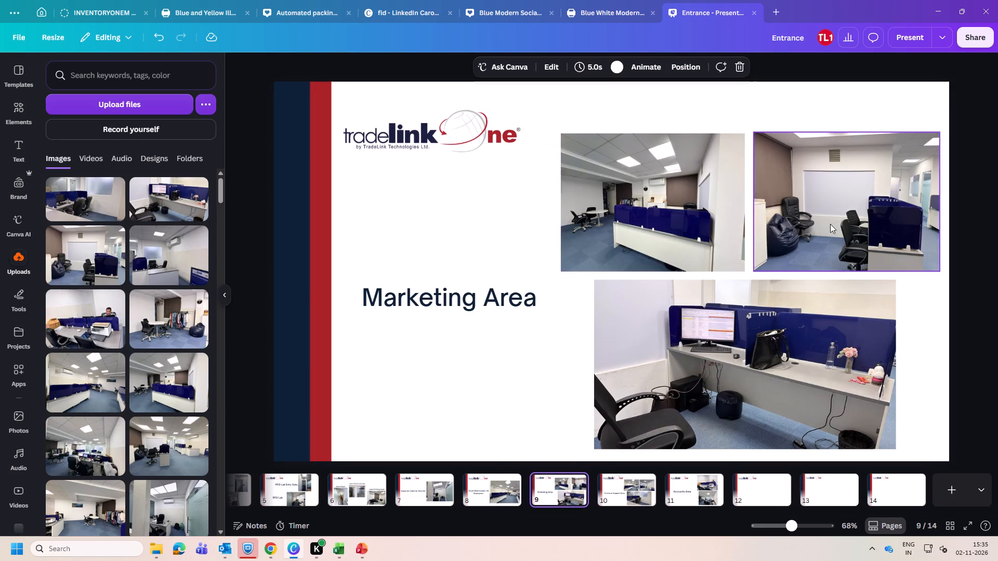
pyautogui.click(410, 494)
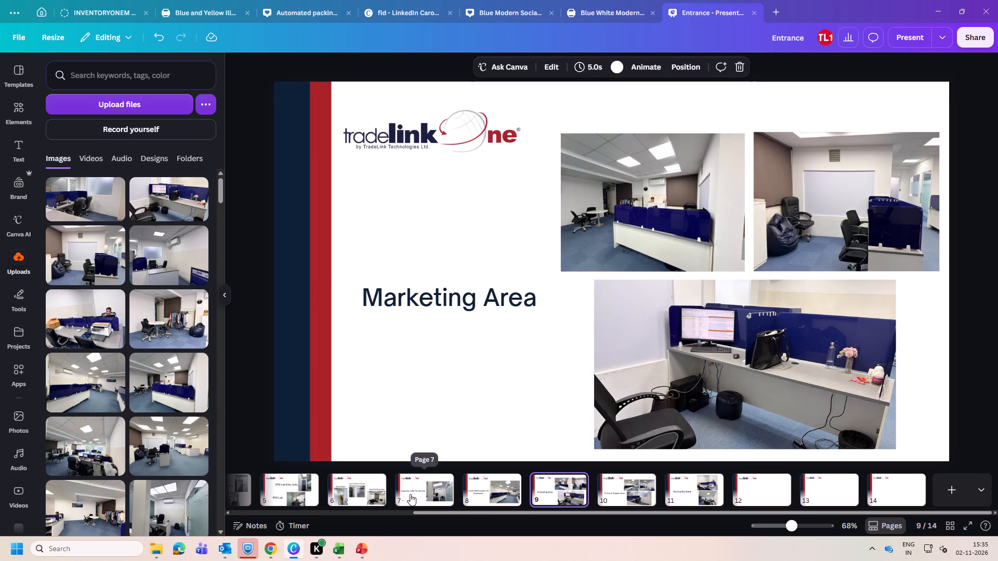
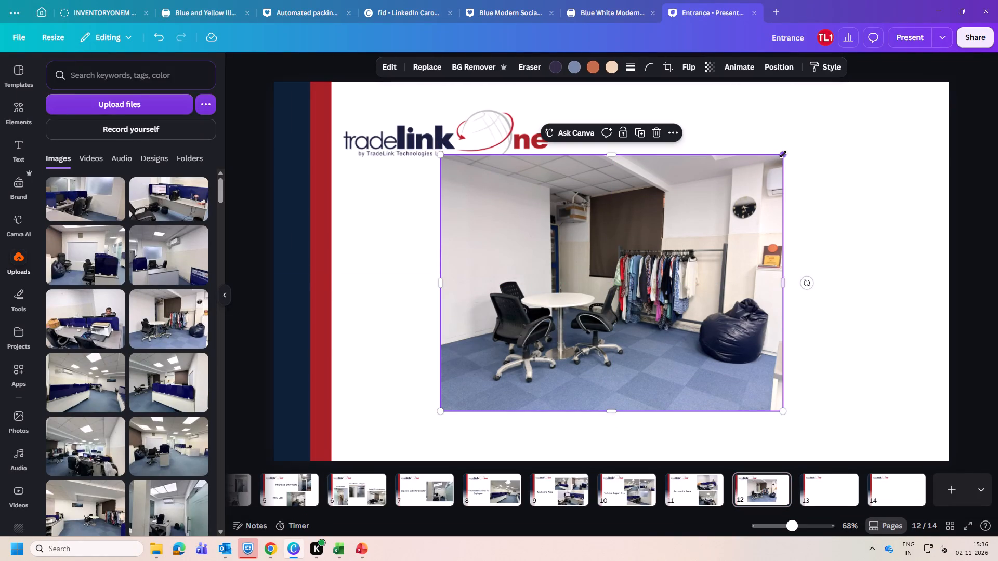
# Shrink the round-table and clothes-rack photo on page 12 to about two-thirds size and place it in the page's lower-right area.
pyautogui.moveTo(784, 154); pyautogui.dragTo(693, 291)
pyautogui.moveTo(557, 349); pyautogui.dragTo(760, 375)
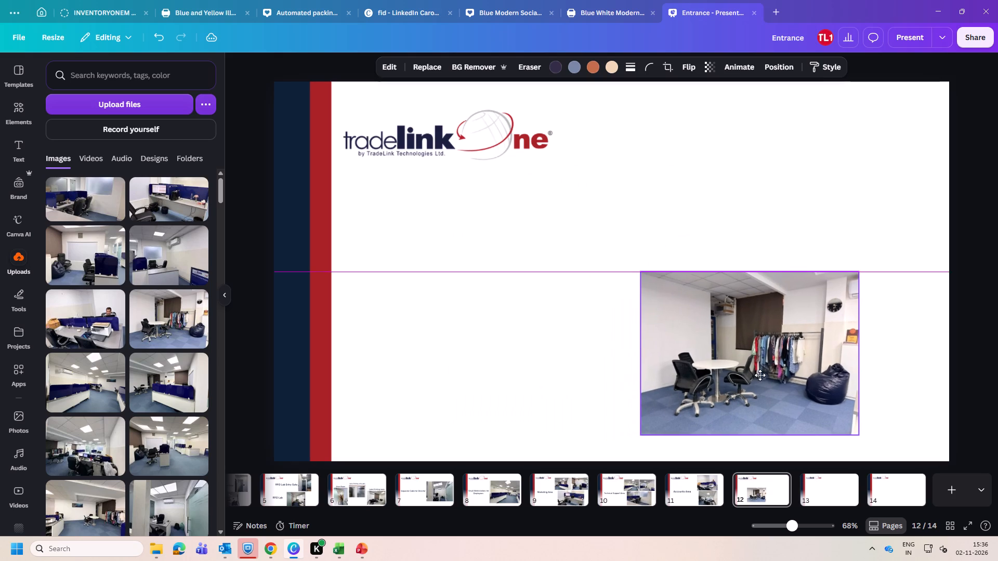
pyautogui.moveTo(760, 375); pyautogui.dragTo(795, 383)
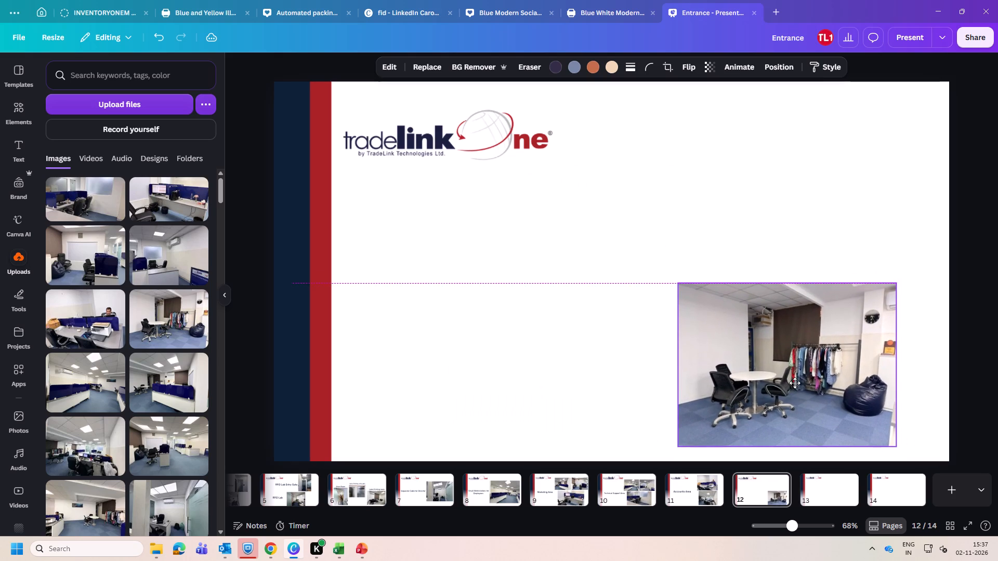
pyautogui.moveTo(795, 383); pyautogui.dragTo(784, 379)
pyautogui.click(645, 377)
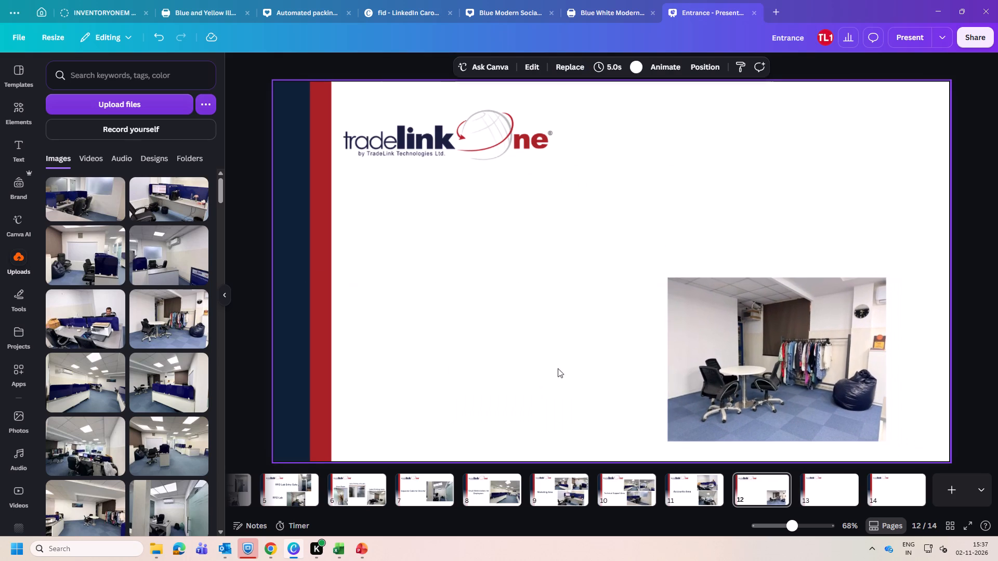
# Upload the first three WhatsApp office images, taken 2026-11-02 at 2.53.47, from the Downloads folder.
pyautogui.click(108, 104)
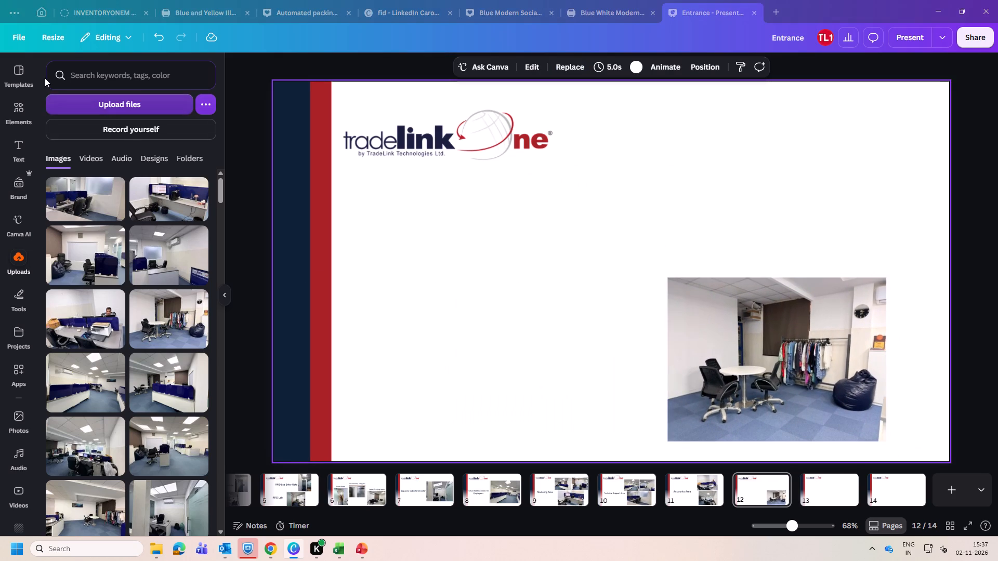
pyautogui.moveTo(98, 124); pyautogui.dragTo(137, 128)
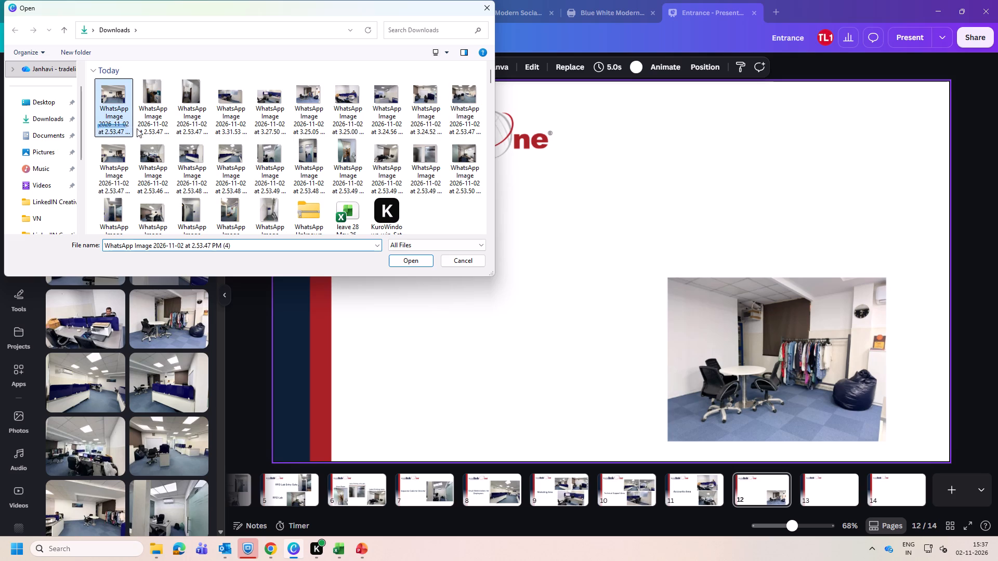
pyautogui.moveTo(137, 128); pyautogui.dragTo(241, 132)
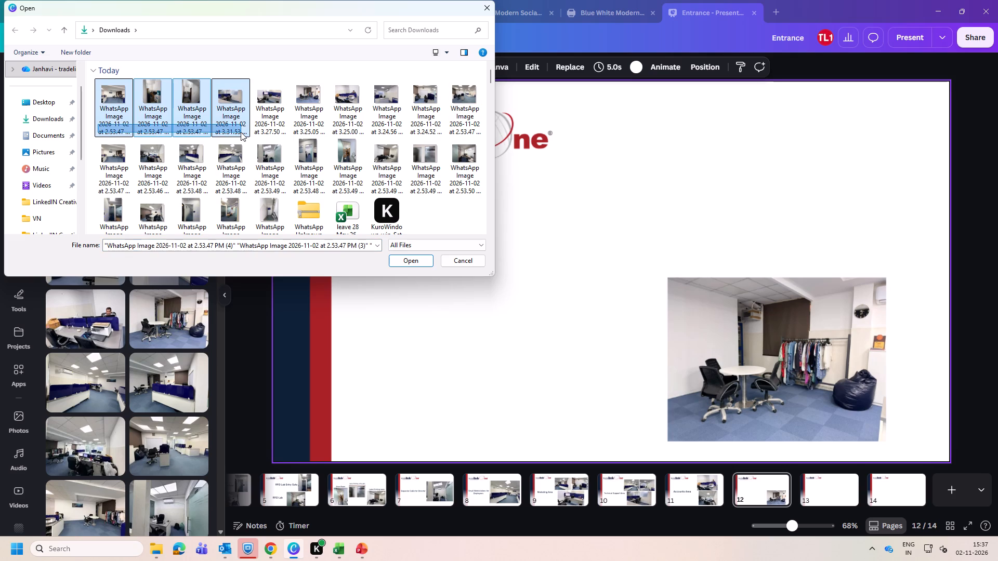
pyautogui.moveTo(241, 132); pyautogui.dragTo(206, 129)
pyautogui.click(401, 265)
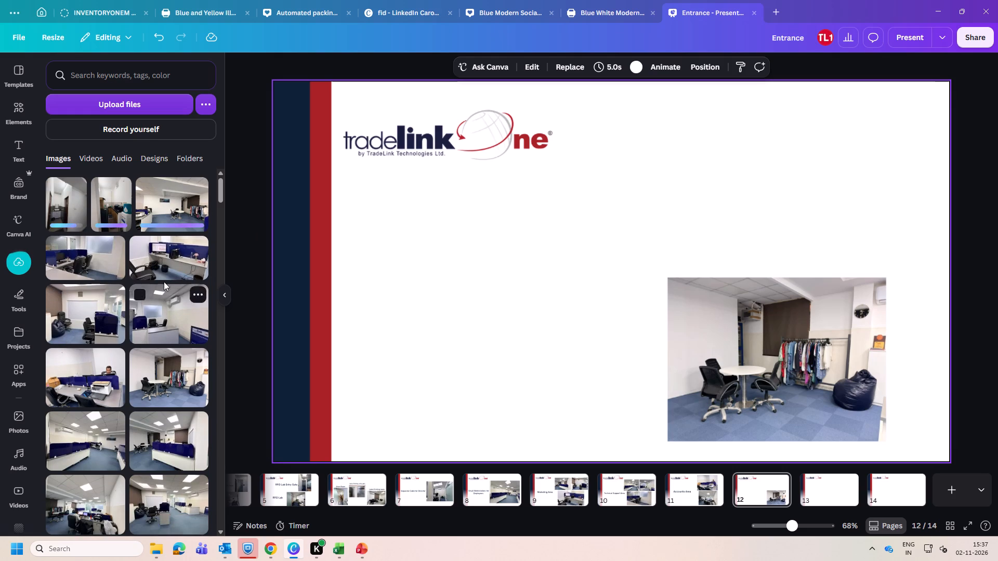
# Add the newly uploaded wide office photo with the desk and round table to page 12 and shrink it to about two-thirds size.
pyautogui.click(160, 194)
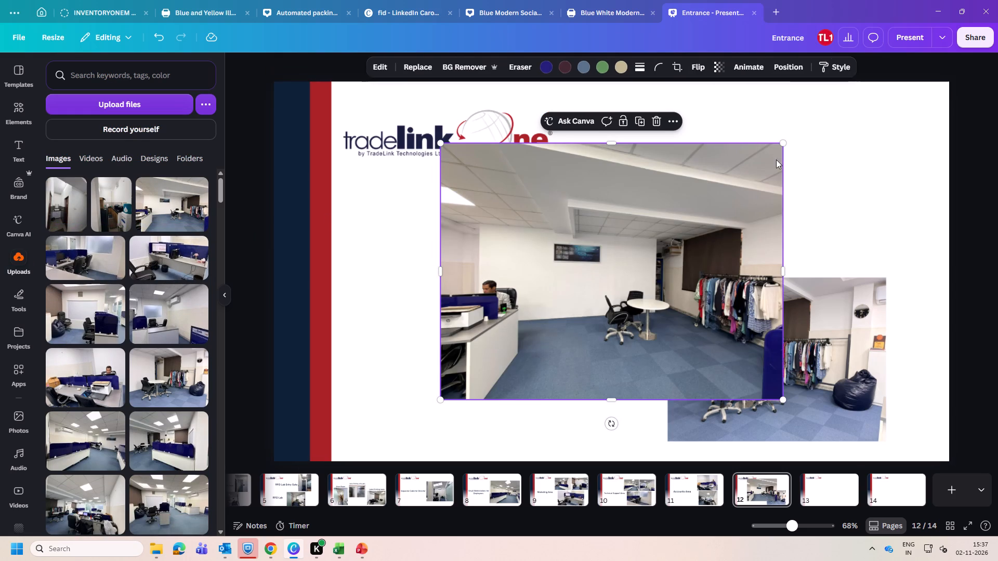
pyautogui.moveTo(782, 142); pyautogui.dragTo(666, 233)
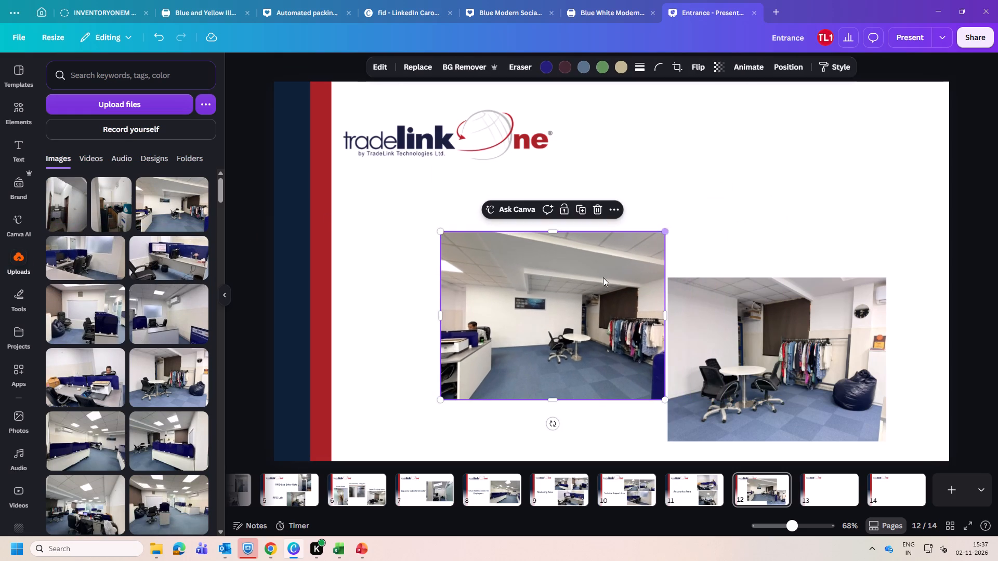
# Move the wide room photo on page 12 directly above the photo of the round table and bean bag.
pyautogui.moveTo(590, 297); pyautogui.dragTo(806, 163)
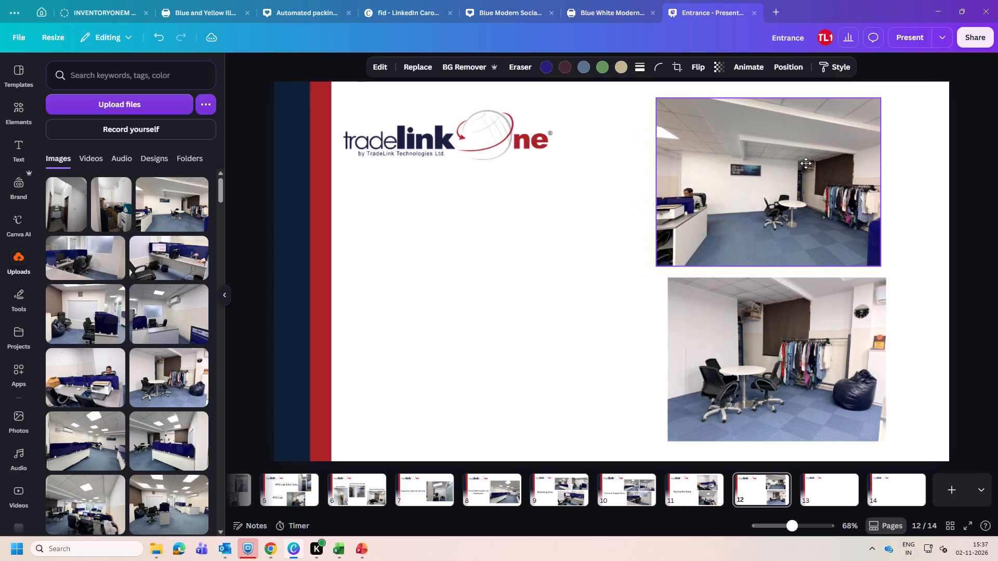
pyautogui.moveTo(806, 163); pyautogui.dragTo(814, 166)
pyautogui.click(493, 370)
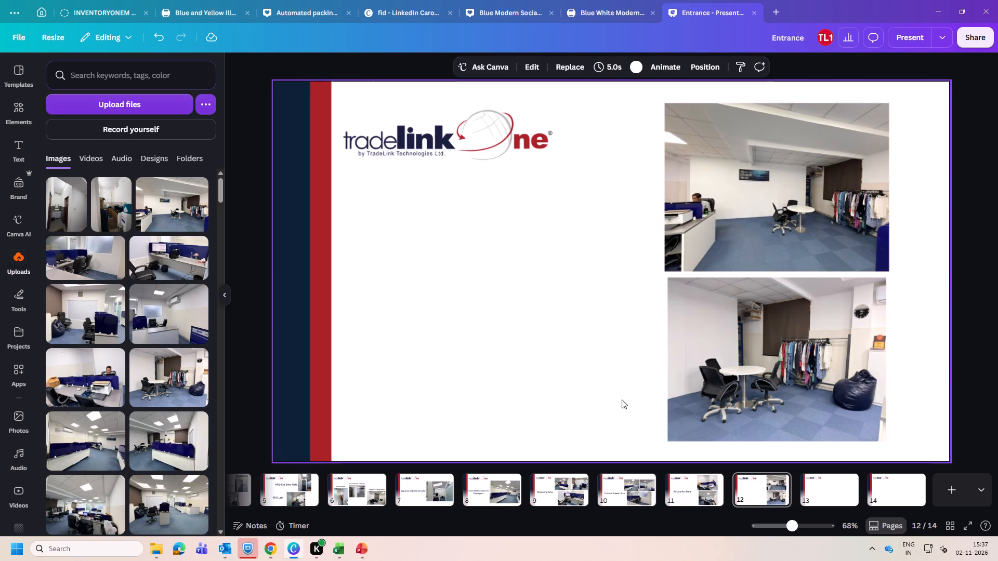
# Copy the "Accounts Area" heading text from page 11 onto page 12 and place it between the logo and the photos at about mid-height.
pyautogui.click(689, 492)
pyautogui.click(547, 290)
pyautogui.click(556, 295)
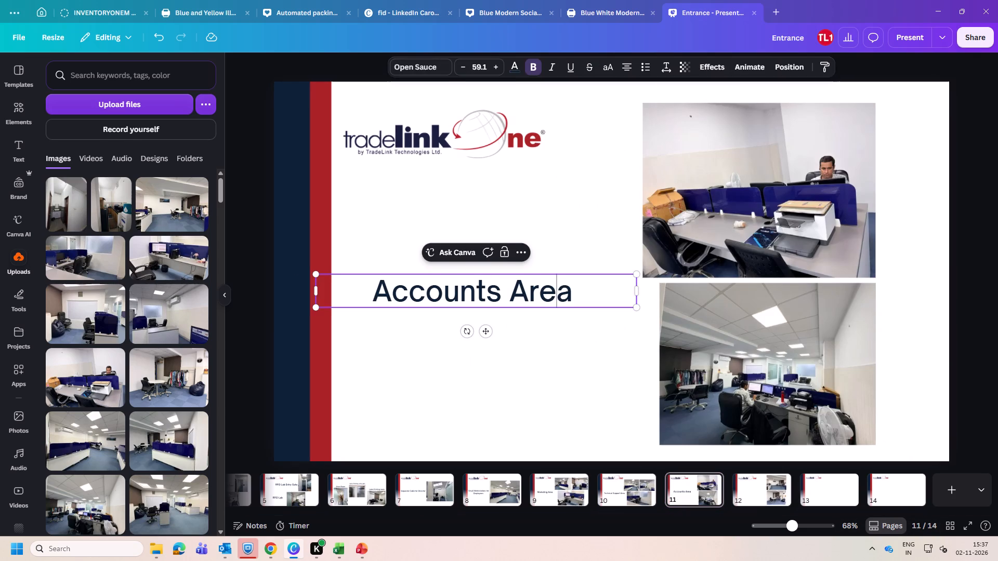
pyautogui.hotkey('ctrl', 'a')
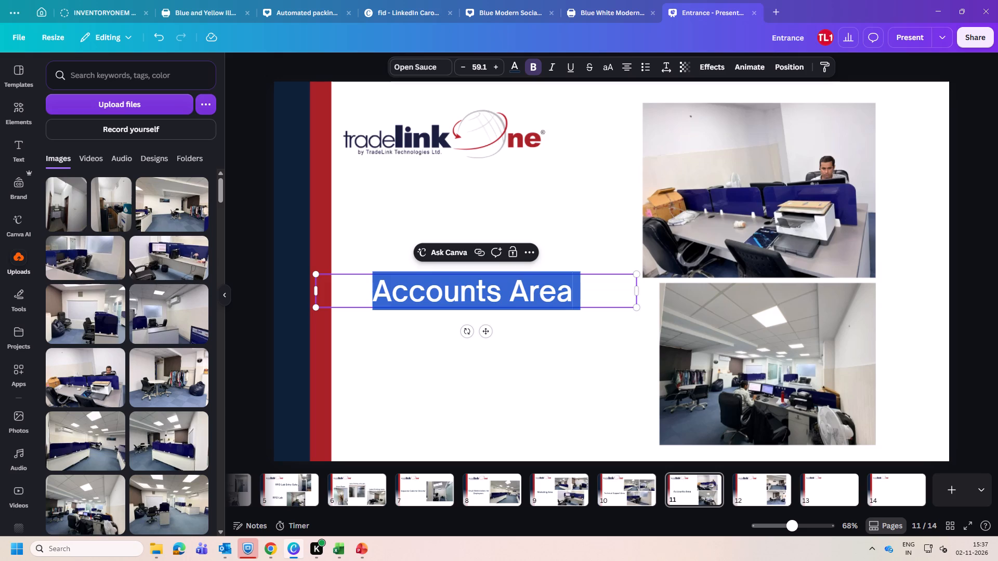
pyautogui.hotkey('ctrl', 'c')
pyautogui.click(764, 493)
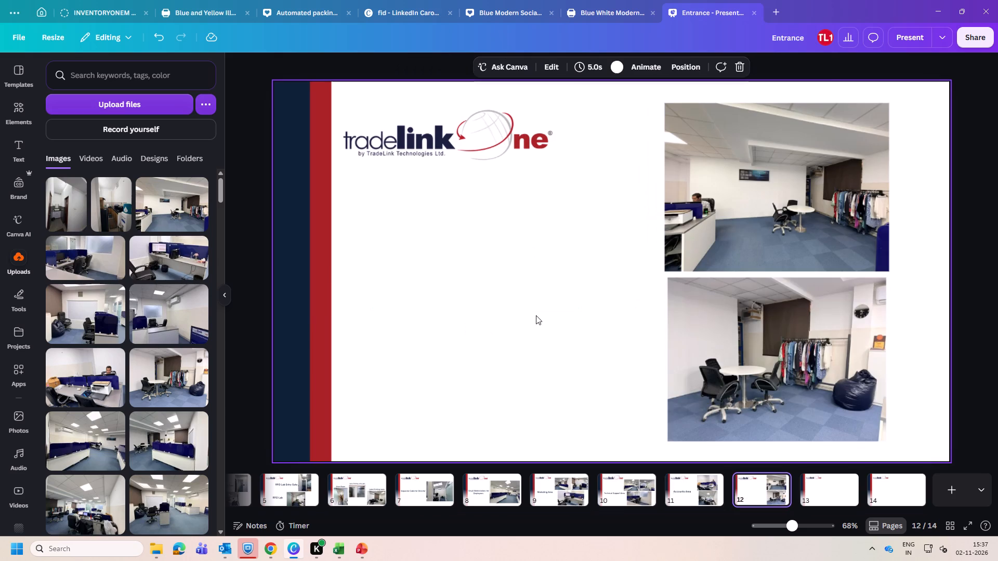
pyautogui.hotkey('ctrl', 'v')
pyautogui.moveTo(635, 278); pyautogui.dragTo(569, 296)
pyautogui.click(553, 338)
pyautogui.moveTo(645, 287); pyautogui.dragTo(580, 294)
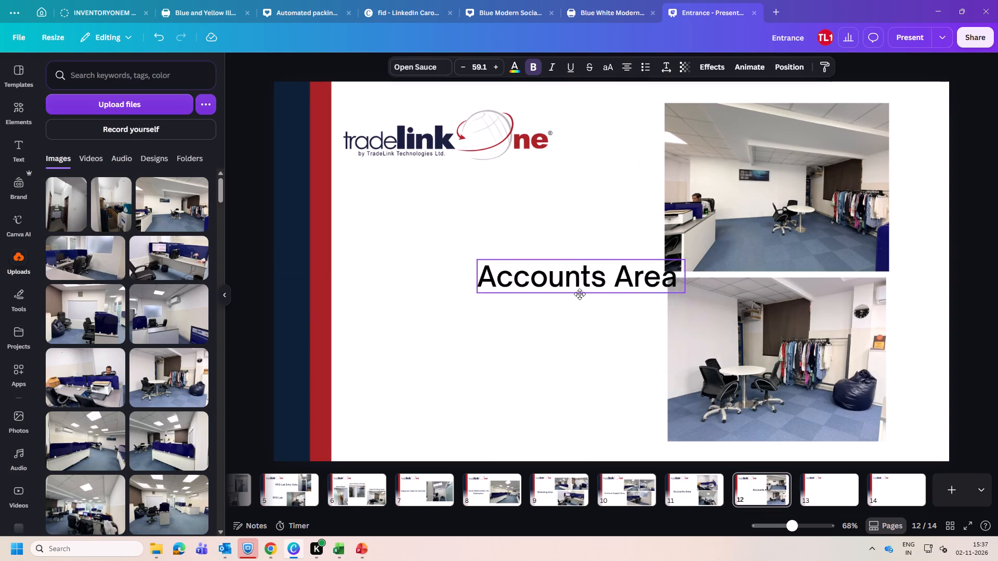
pyautogui.moveTo(580, 294); pyautogui.dragTo(543, 287)
# Change the page 12 heading text to "Small Discussion Area".
pyautogui.click(536, 277)
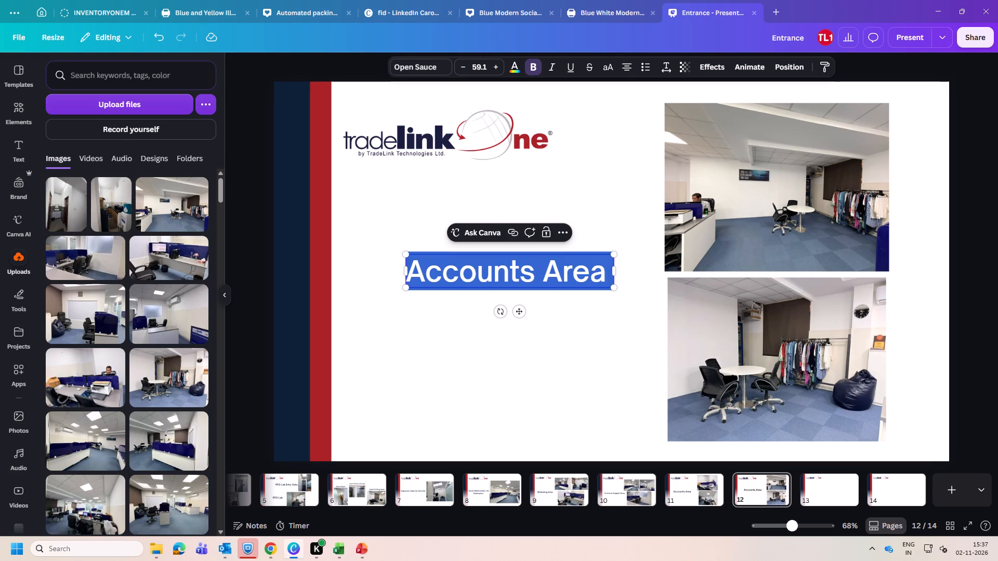
pyautogui.click(536, 277)
pyautogui.press('BackSpace')
pyautogui.press('BackSpace')
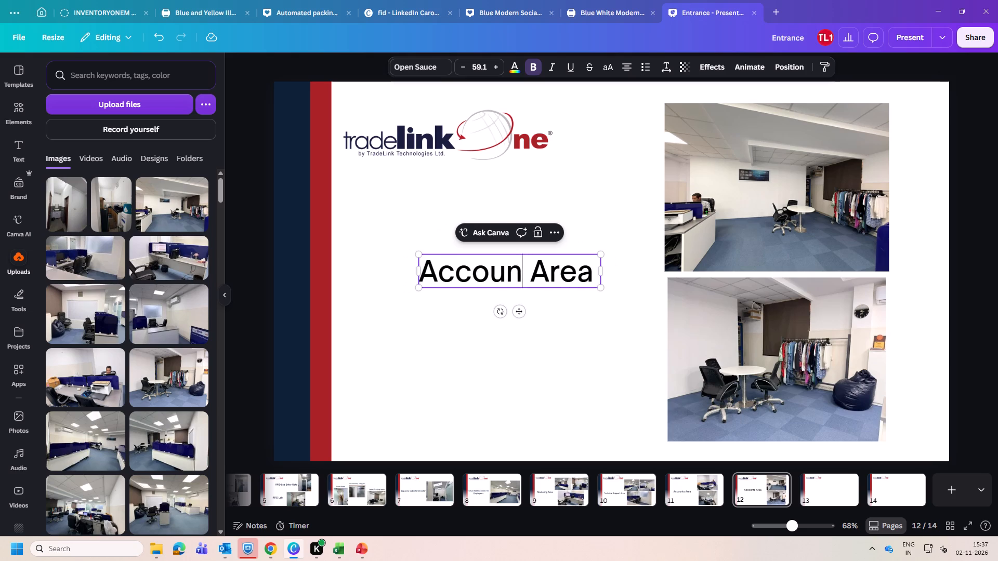
pyautogui.press('BackSpace')
pyautogui.press('BackSpace')
pyautogui.press('BackSpace')
pyautogui.press('BackSpace')
pyautogui.press('BackSpace')
pyautogui.press('BackSpace')
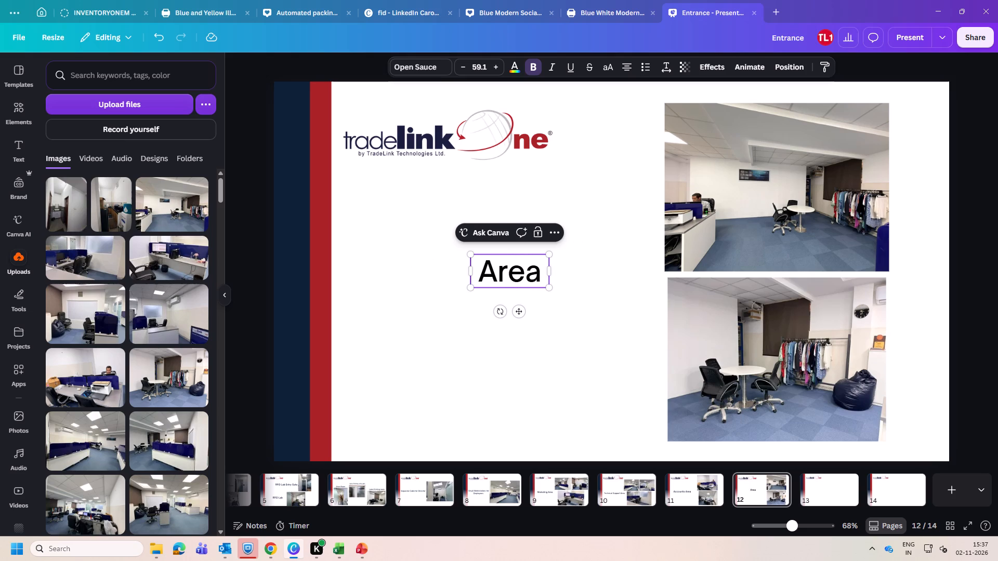
pyautogui.write('Sm')
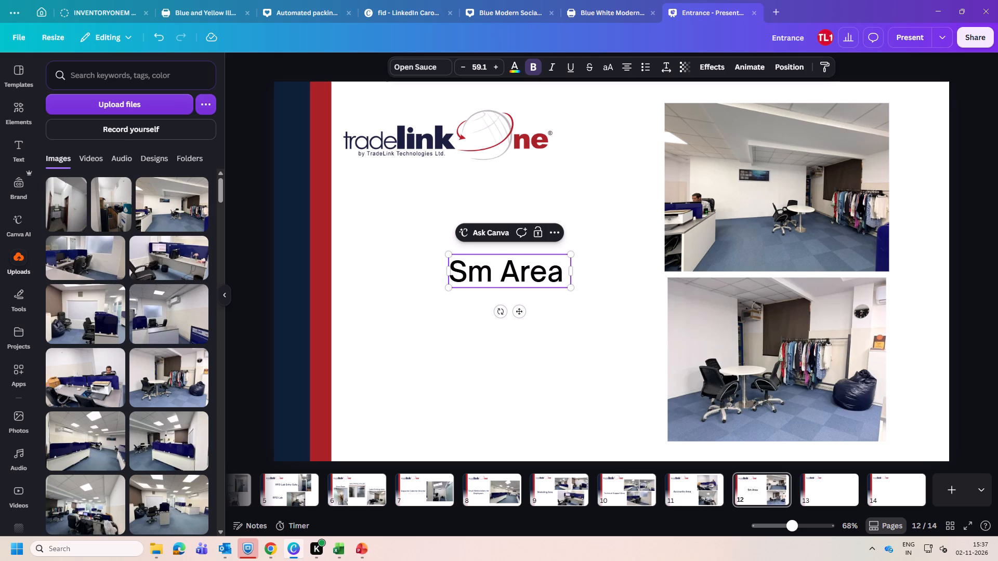
pyautogui.write('all')
pyautogui.press('space')
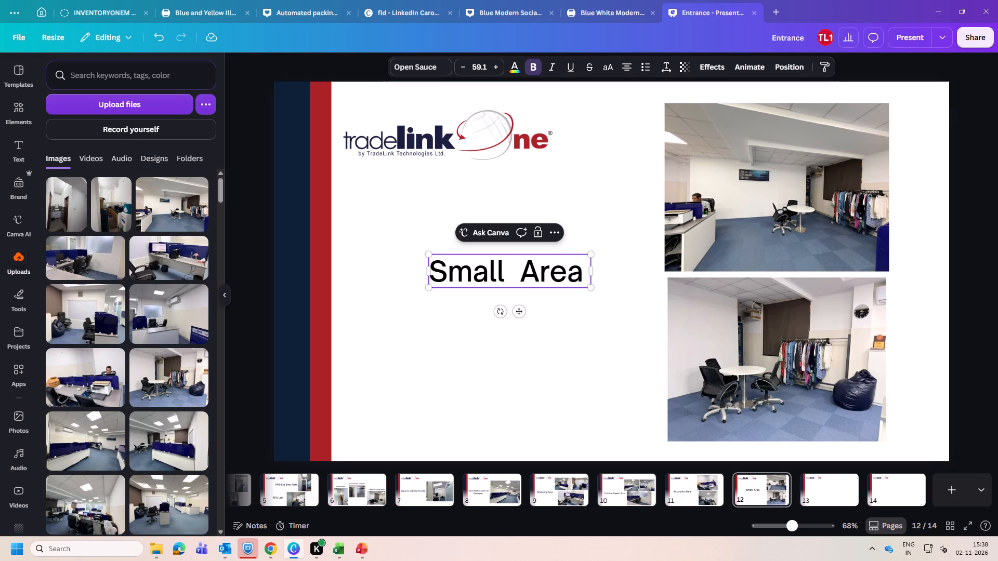
pyautogui.write('Dis')
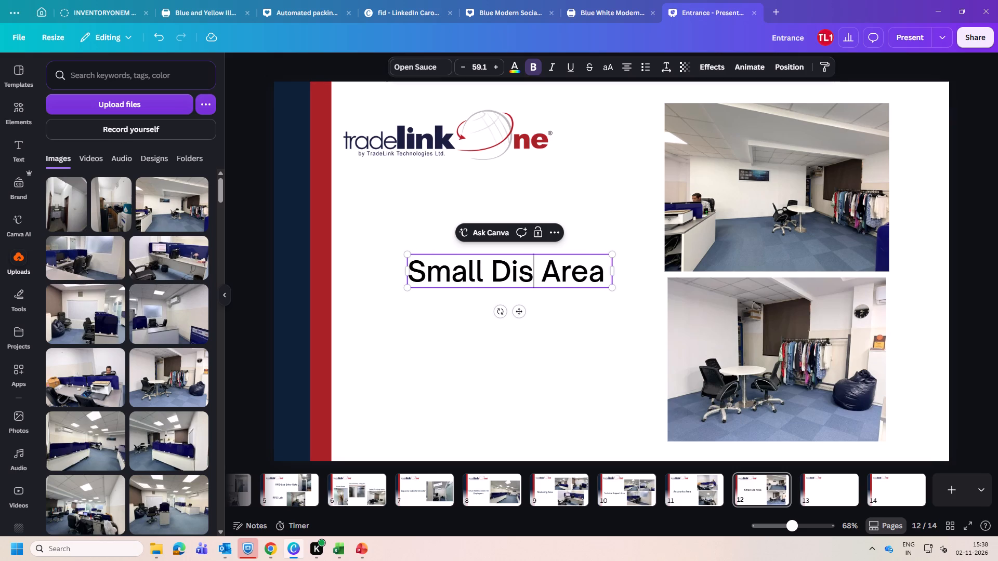
pyautogui.write('cussion')
pyautogui.press('space')
pyautogui.press('BackSpace')
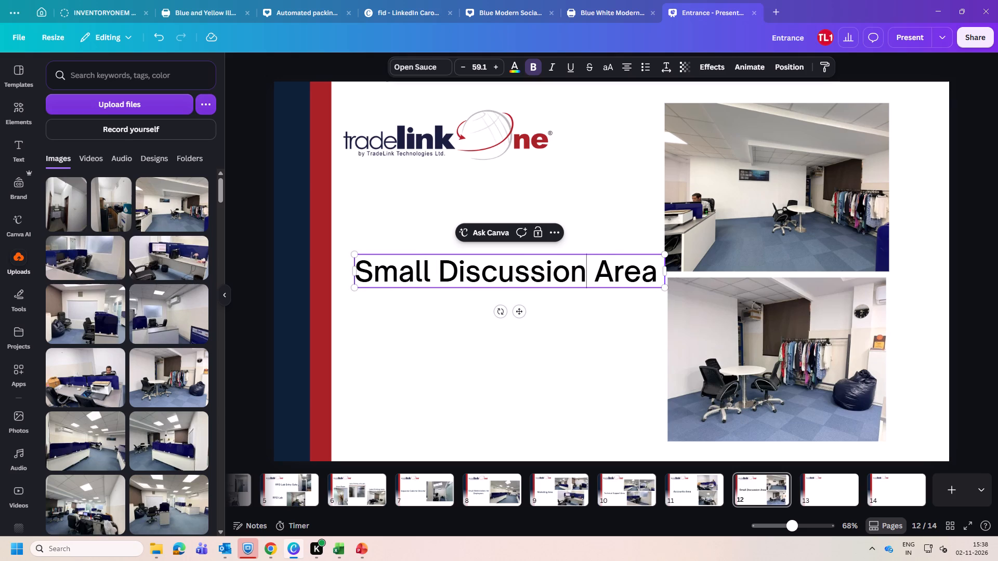
pyautogui.click(546, 396)
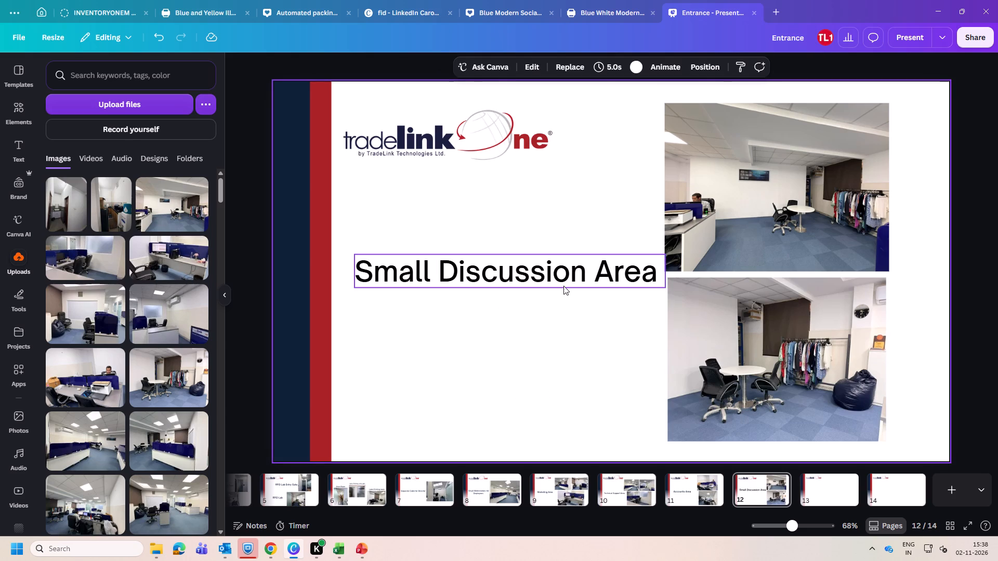
# Recolour the "Small Discussion Area" heading in the design's dark navy.
pyautogui.click(563, 286)
pyautogui.click(519, 65)
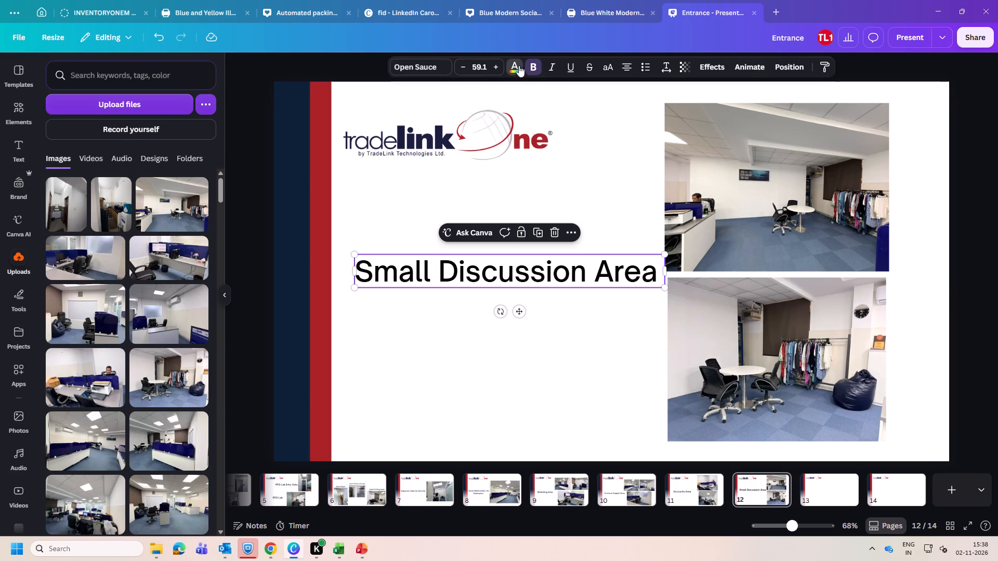
pyautogui.click(106, 146)
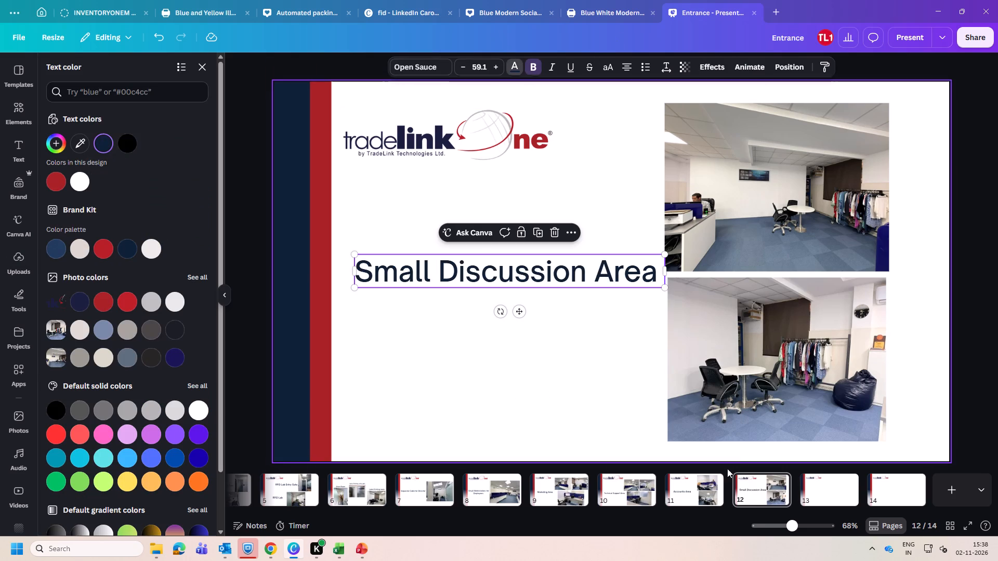
pyautogui.click(760, 494)
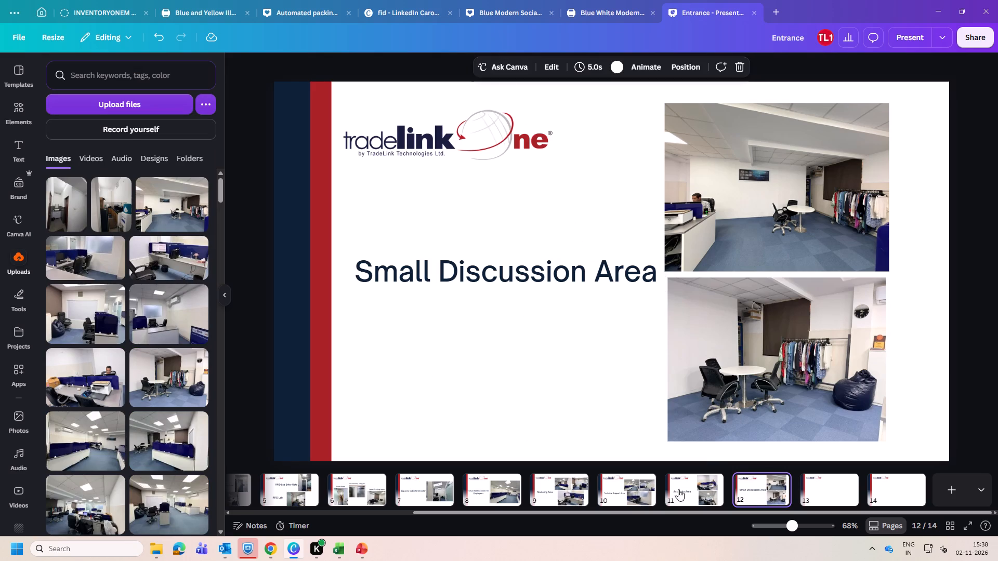
# Compare with page 11, and nudge the "Small Discussion Area" heading slightly left, away from the photos.
pyautogui.click(687, 485)
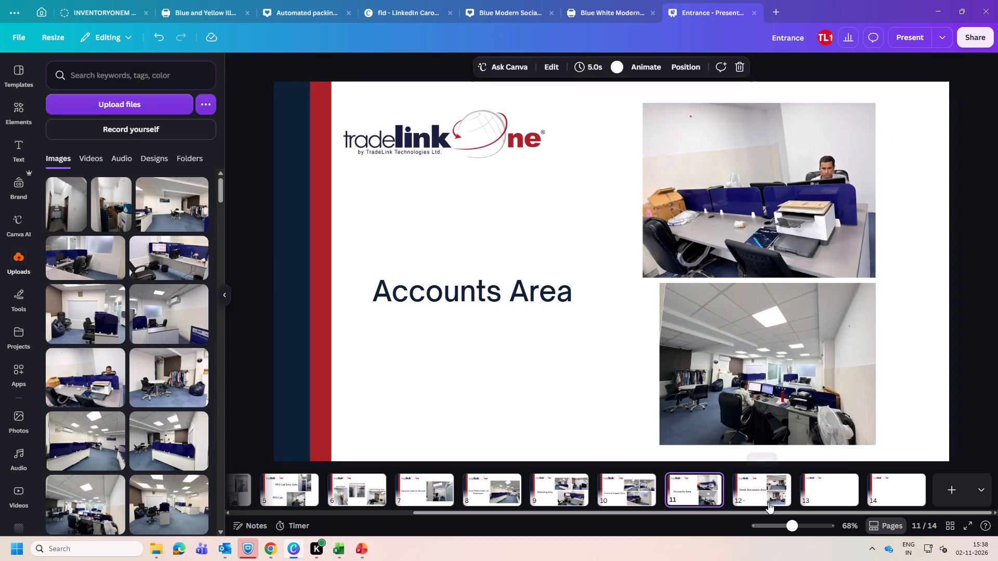
pyautogui.click(768, 502)
pyautogui.click(540, 281)
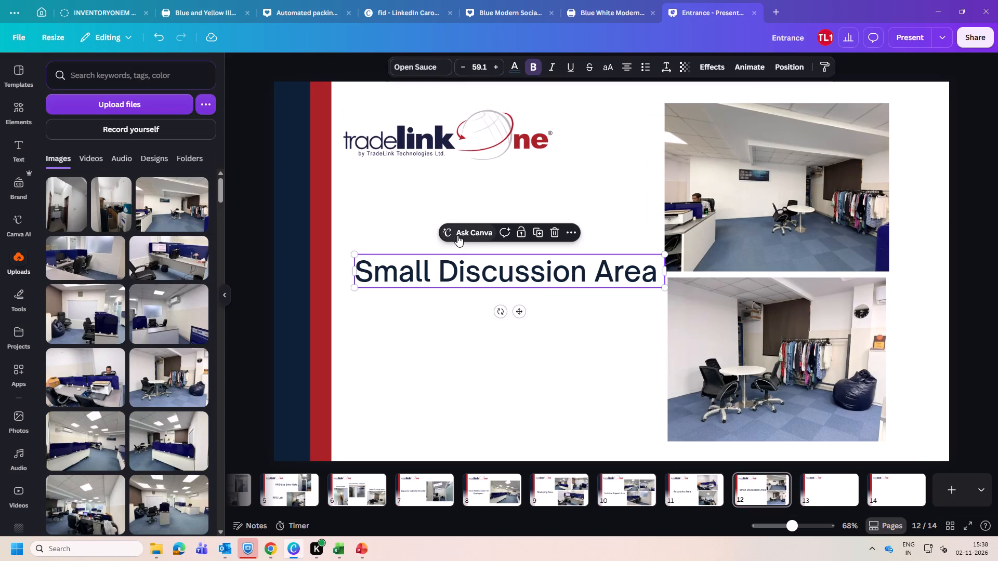
pyautogui.press('Left')
pyautogui.press('Left')
pyautogui.press('Left')
pyautogui.press('Left')
pyautogui.press('Left')
pyautogui.press('Left')
pyautogui.press('Left')
pyautogui.press('Left')
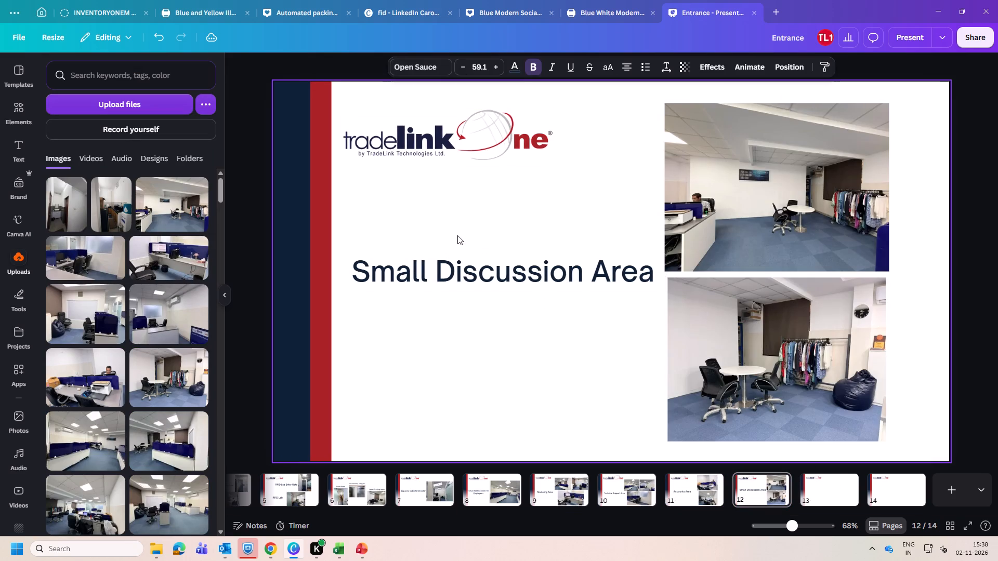
pyautogui.press('Left')
pyautogui.press('Left')
pyautogui.press('Left')
pyautogui.press('Left')
pyautogui.press('Left')
pyautogui.press('Left')
pyautogui.press('Left')
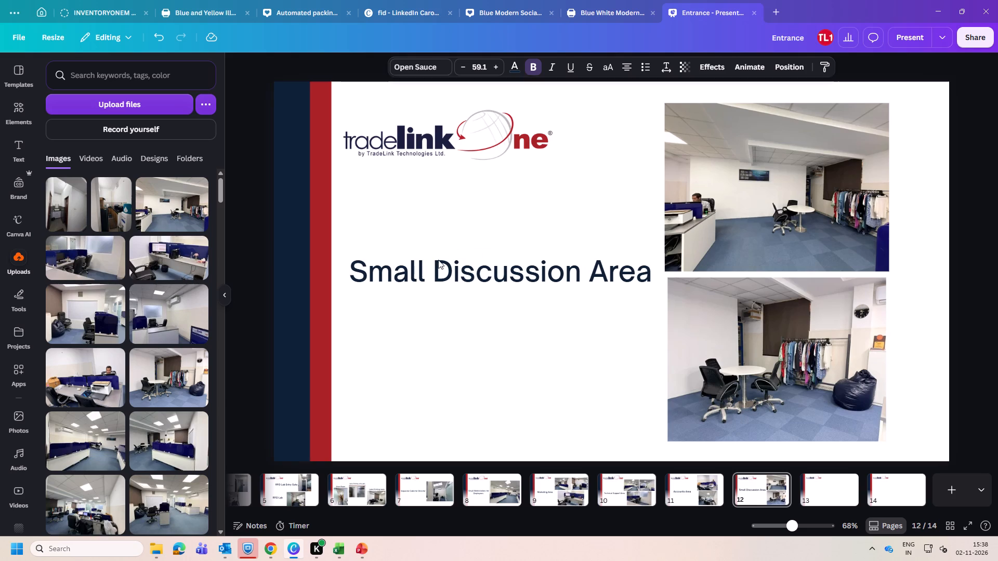
# Add the uploaded kitchen photo with the water dispenser to page 13 and place it on the page's right side.
pyautogui.click(825, 491)
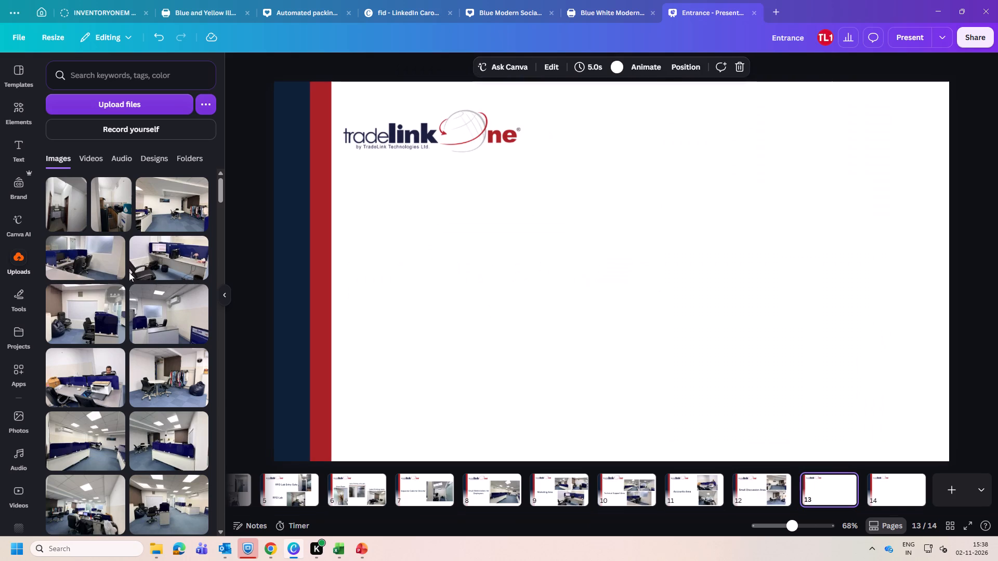
pyautogui.click(111, 215)
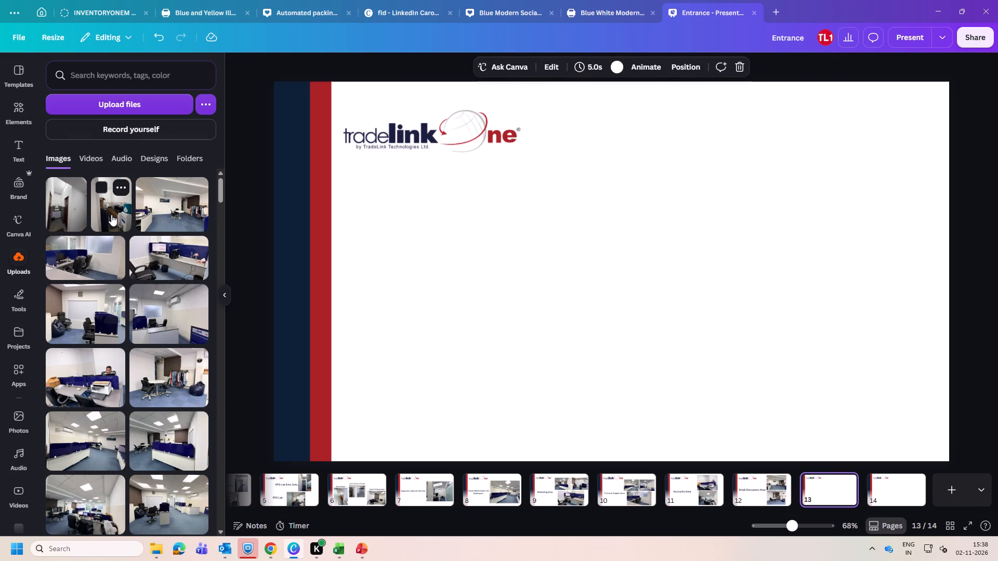
pyautogui.moveTo(617, 298); pyautogui.dragTo(754, 296)
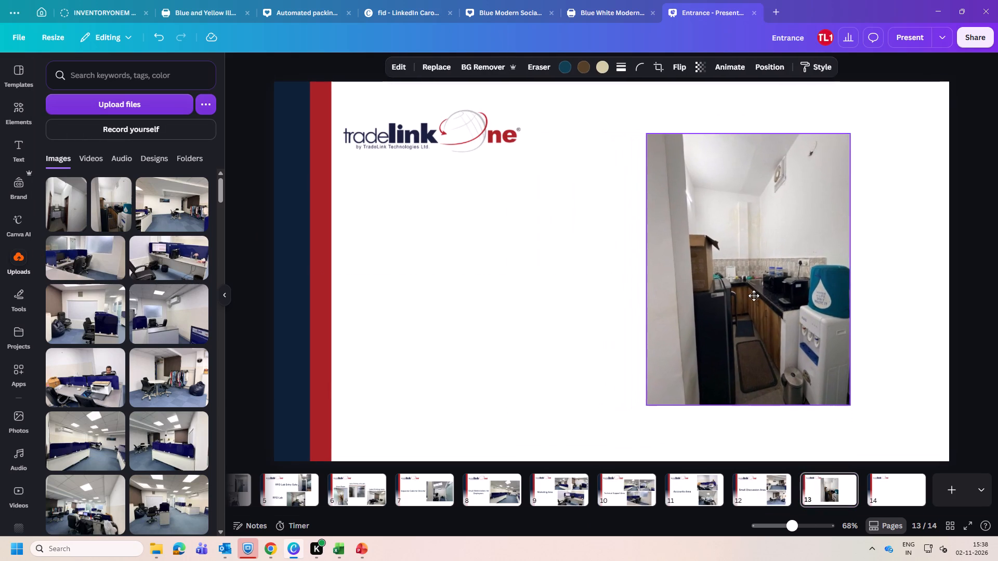
pyautogui.moveTo(754, 296); pyautogui.dragTo(784, 296)
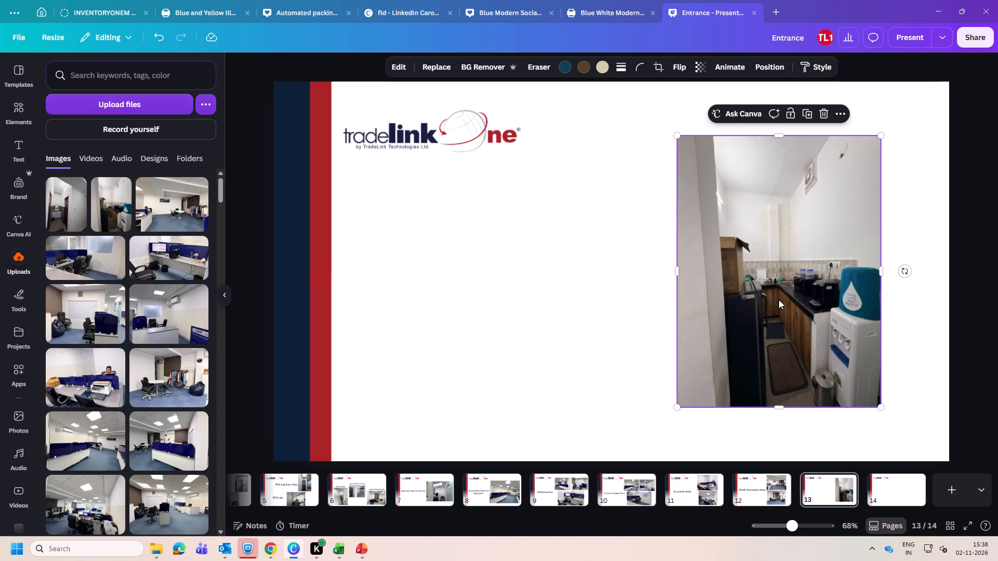
# Add the uploaded washroom corridor photo to page 14 and place it on the page's right side.
pyautogui.click(819, 491)
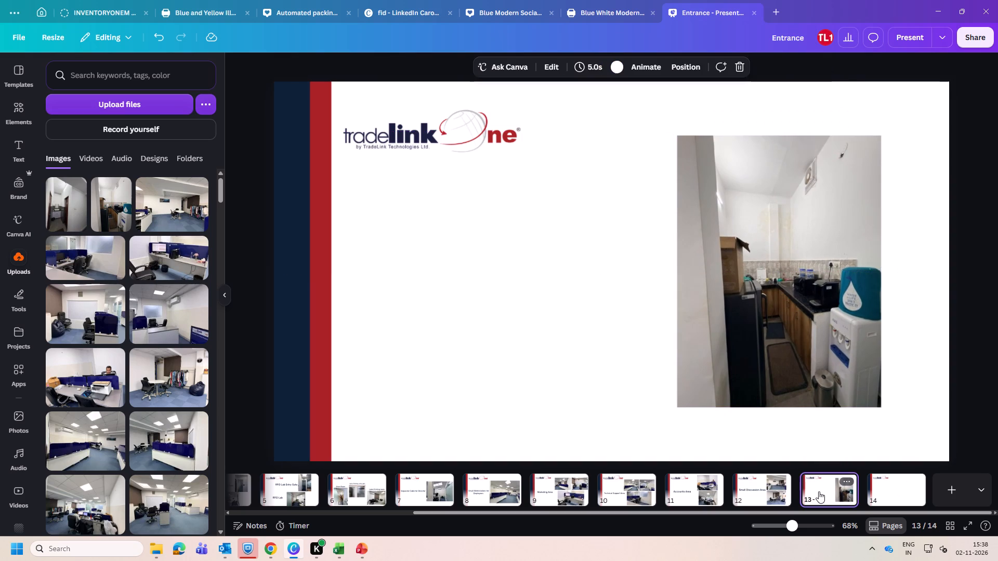
pyautogui.click(888, 493)
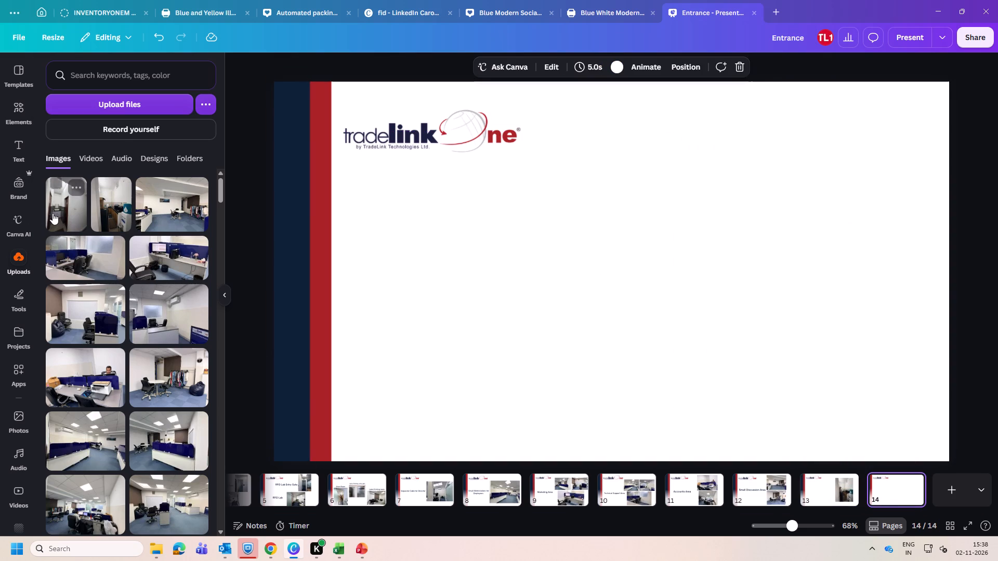
pyautogui.click(52, 213)
pyautogui.moveTo(603, 300); pyautogui.dragTo(727, 307)
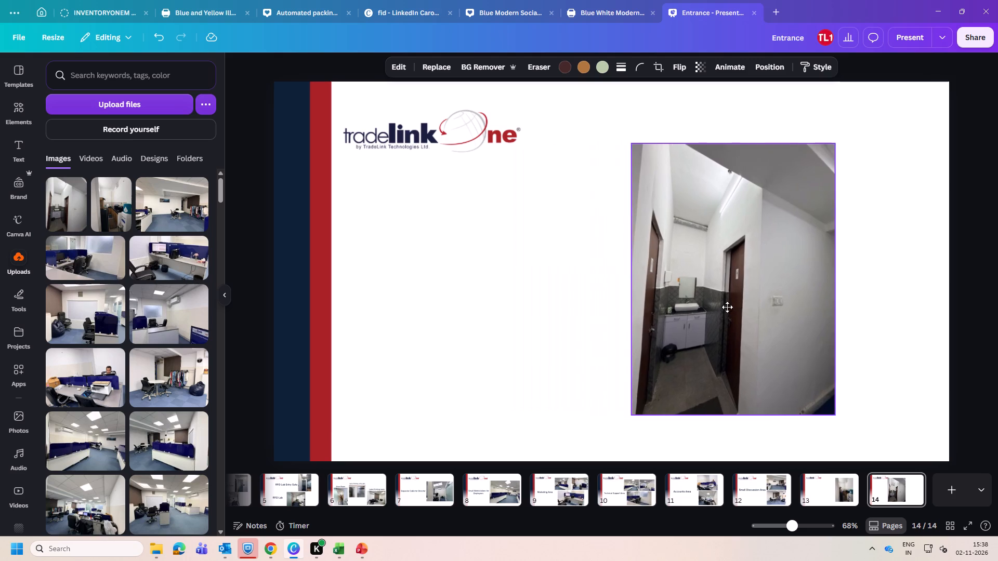
pyautogui.moveTo(727, 307); pyautogui.dragTo(763, 304)
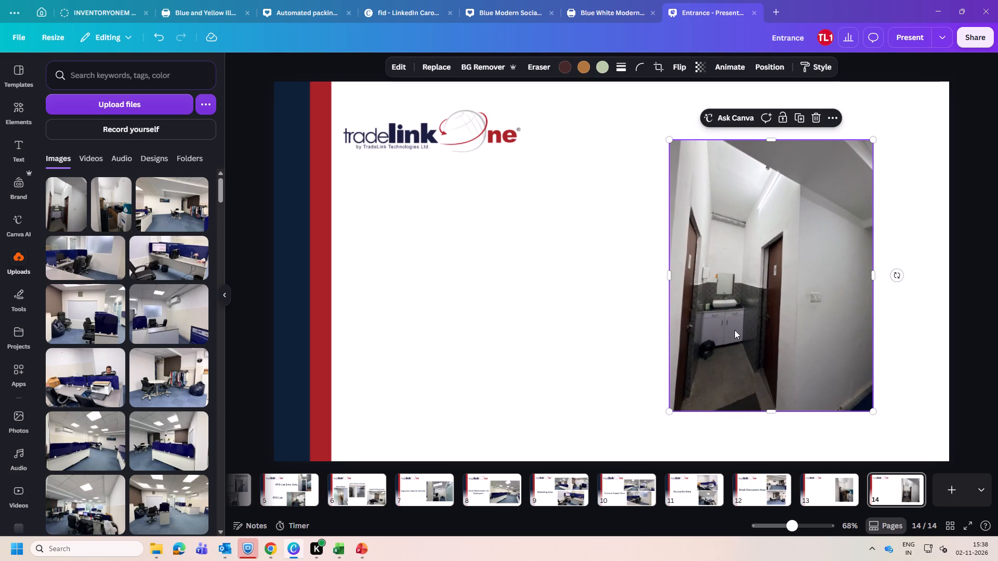
# Paste the copied "Accounts Area" heading onto page 13 and place it left of the kitchen photo at about mid-height.
pyautogui.click(828, 485)
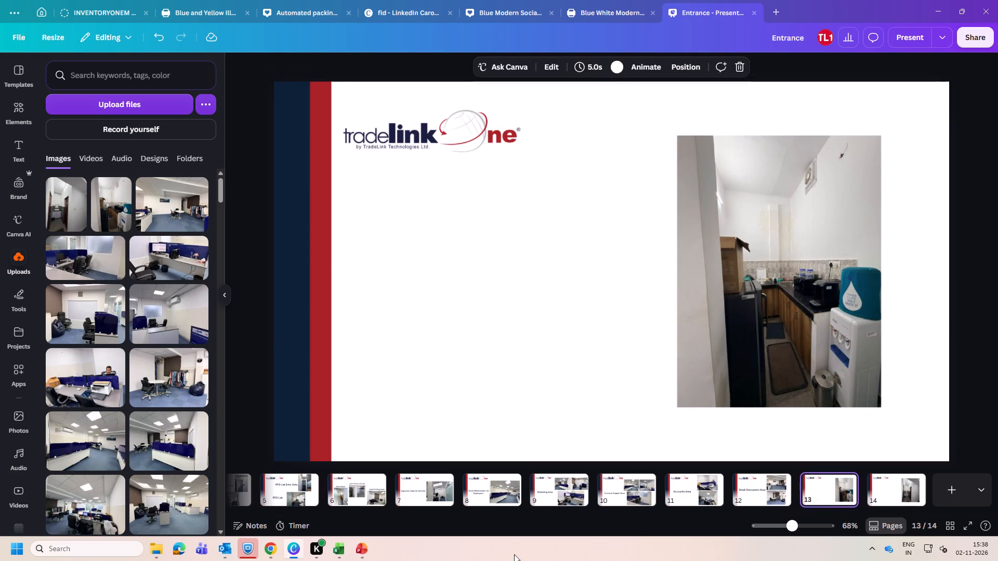
pyautogui.click(605, 265)
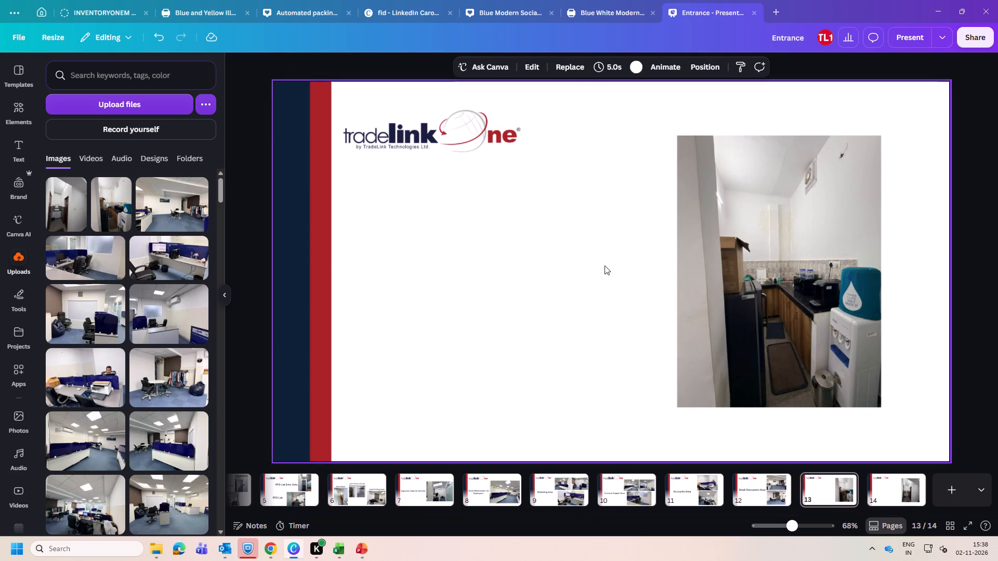
pyautogui.hotkey('ctrl', 'v')
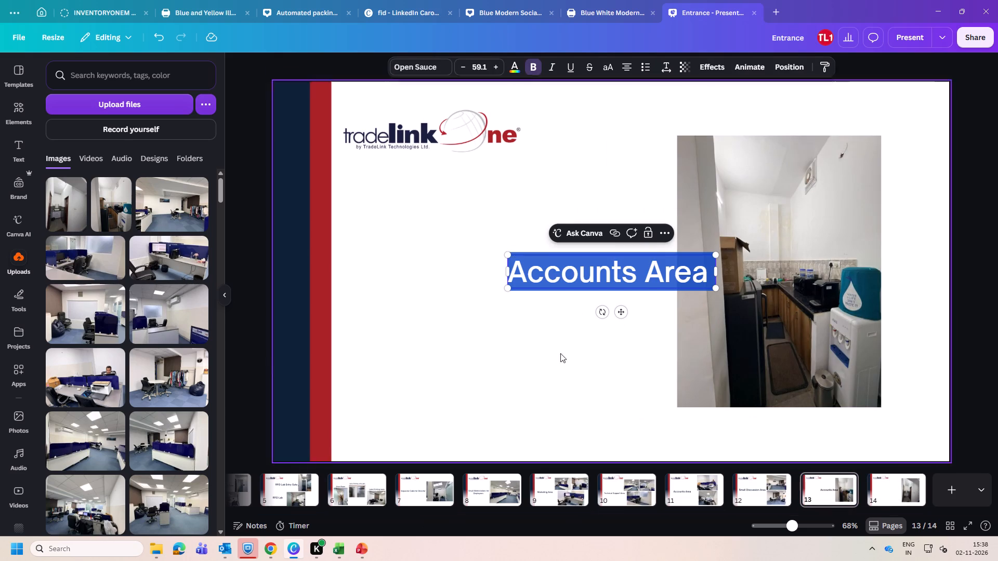
pyautogui.click(555, 362)
pyautogui.moveTo(602, 261); pyautogui.dragTo(497, 259)
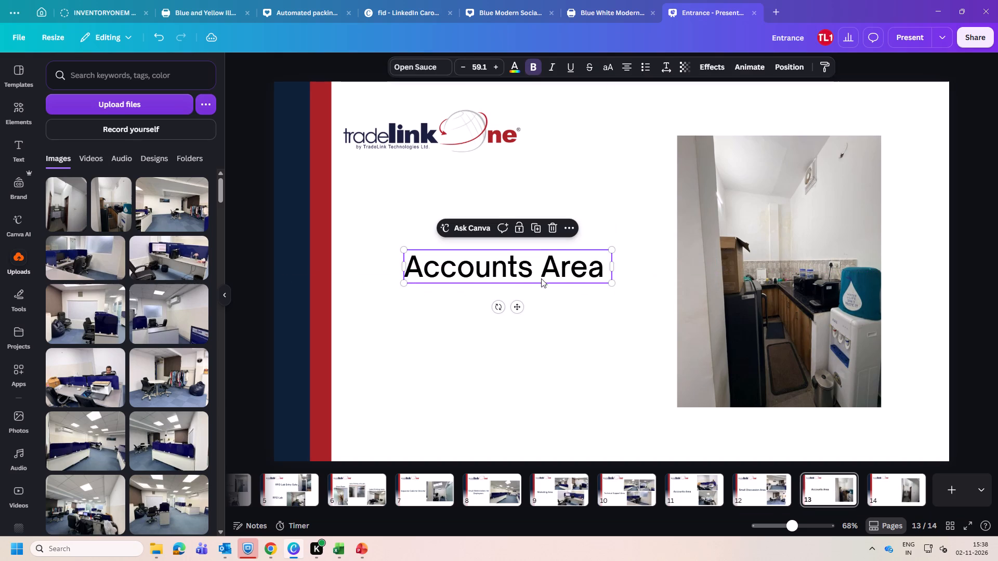
# Change the pasted "Accounts Area" heading on page 13 to read "Kitchen Area".
pyautogui.click(534, 270)
pyautogui.click(534, 270)
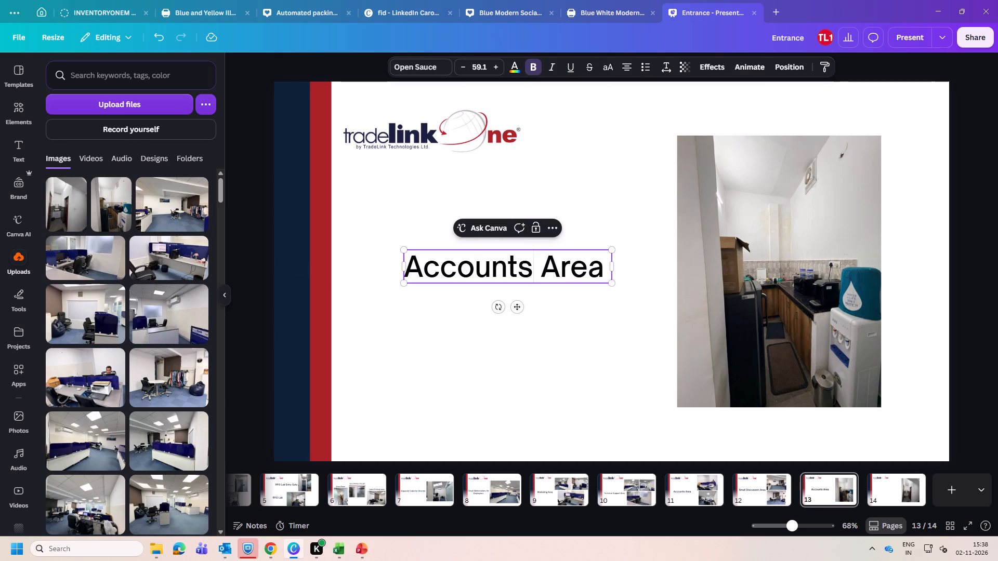
pyautogui.press('BackSpace')
pyautogui.press('BackSpace')
pyautogui.press('BackSpace')
pyautogui.press('BackSpace')
pyautogui.press('BackSpace')
pyautogui.press('BackSpace')
pyautogui.press('BackSpace')
pyautogui.press('BackSpace')
pyautogui.press('BackSpace')
pyautogui.press('BackSpace')
pyautogui.press('BackSpace')
pyautogui.press('BackSpace')
pyautogui.press('BackSpace')
pyautogui.press('BackSpace')
pyautogui.press('BackSpace')
pyautogui.press('BackSpace')
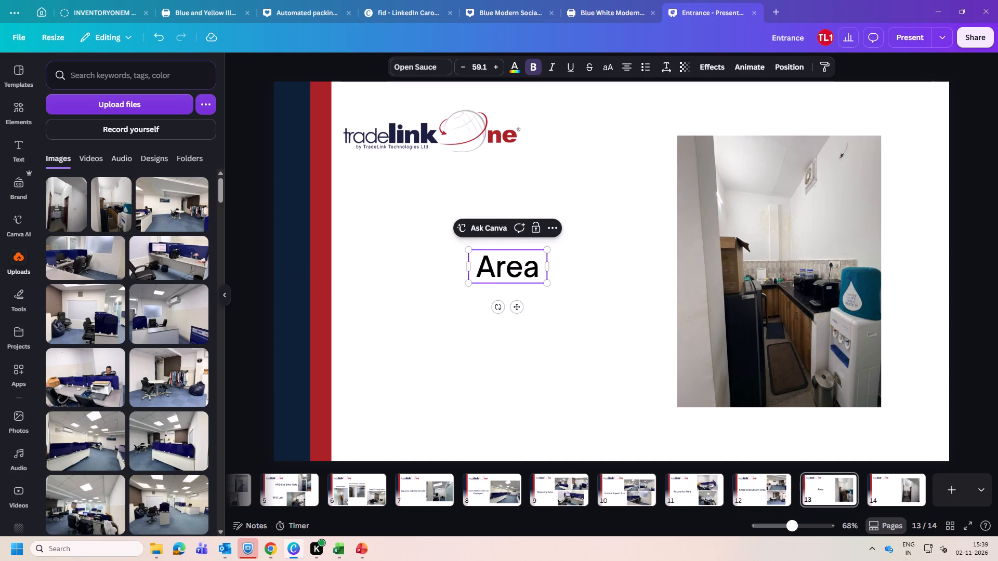
pyautogui.write('Kitchen')
pyautogui.press('space')
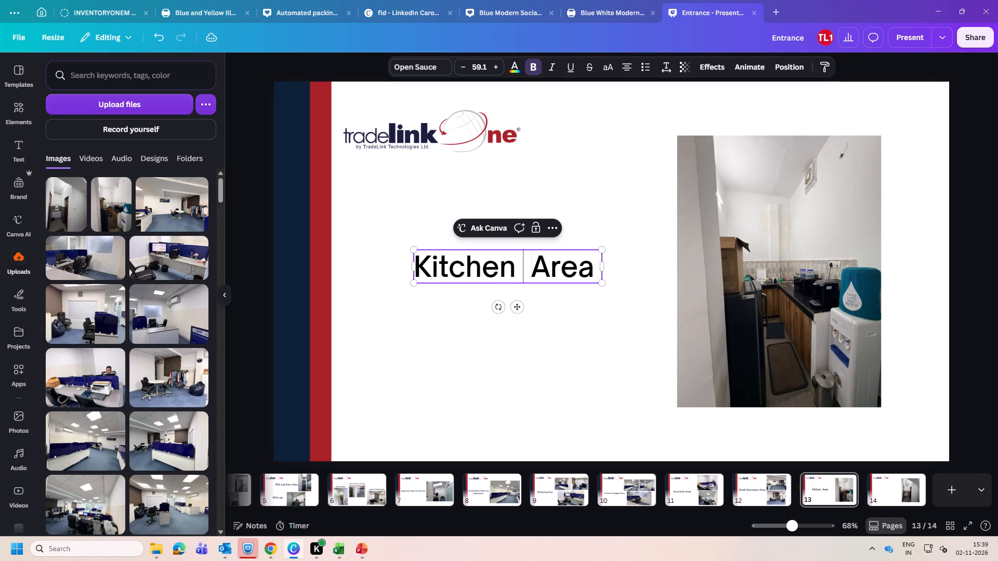
pyautogui.press('BackSpace')
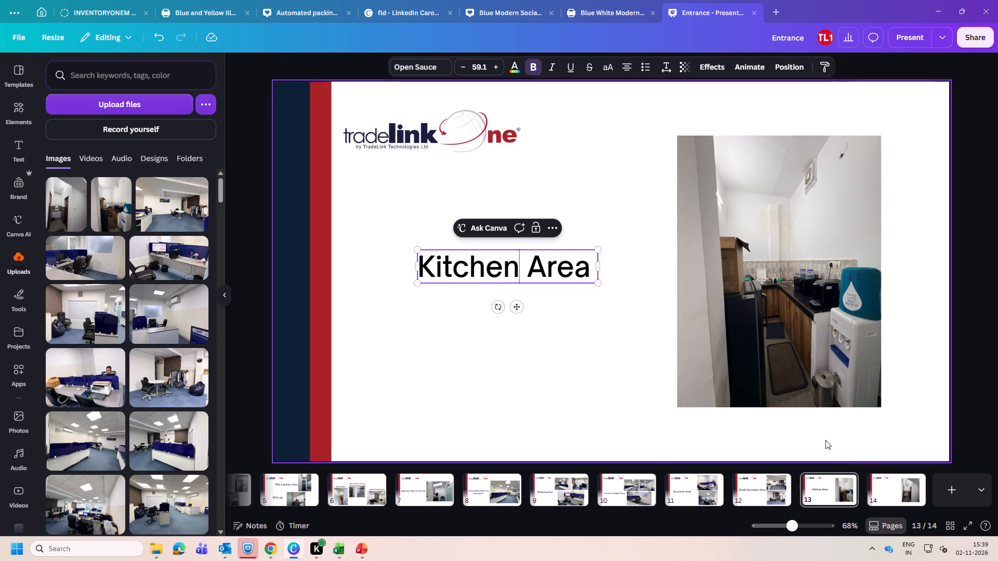
# Recolour the "Kitchen Area" heading on page 13 to the design's dark navy.
pyautogui.click(514, 63)
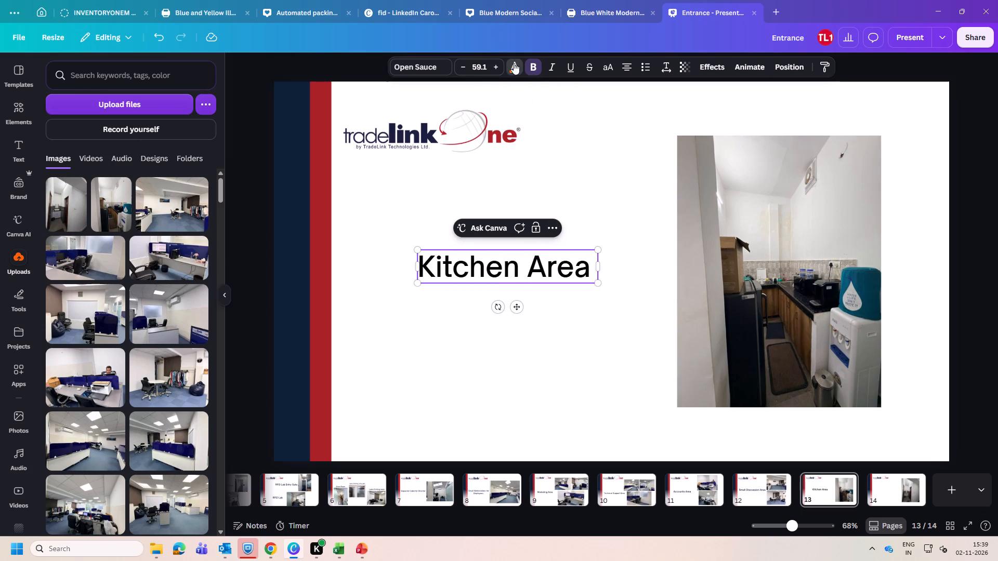
pyautogui.click(102, 146)
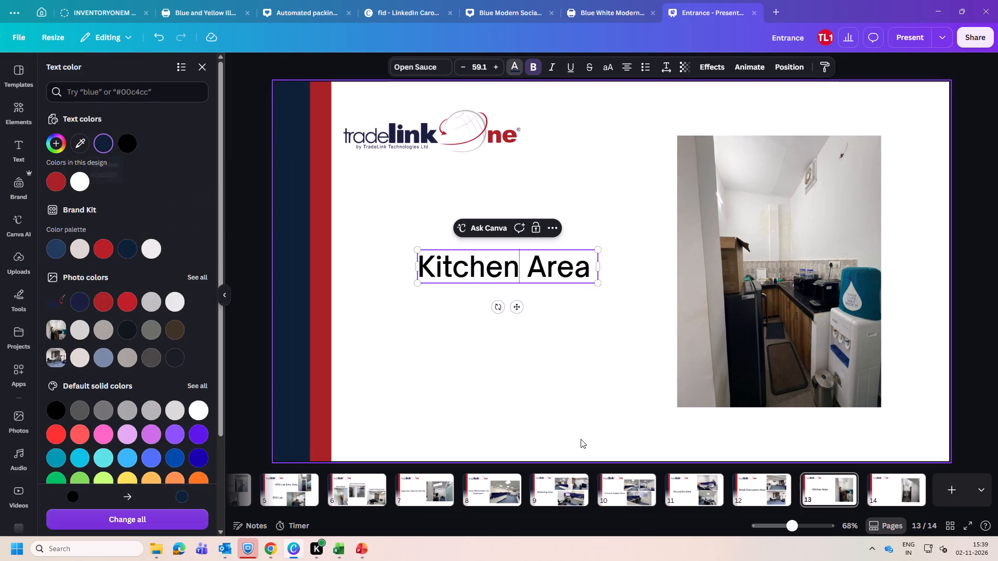
pyautogui.click(520, 392)
pyautogui.click(573, 279)
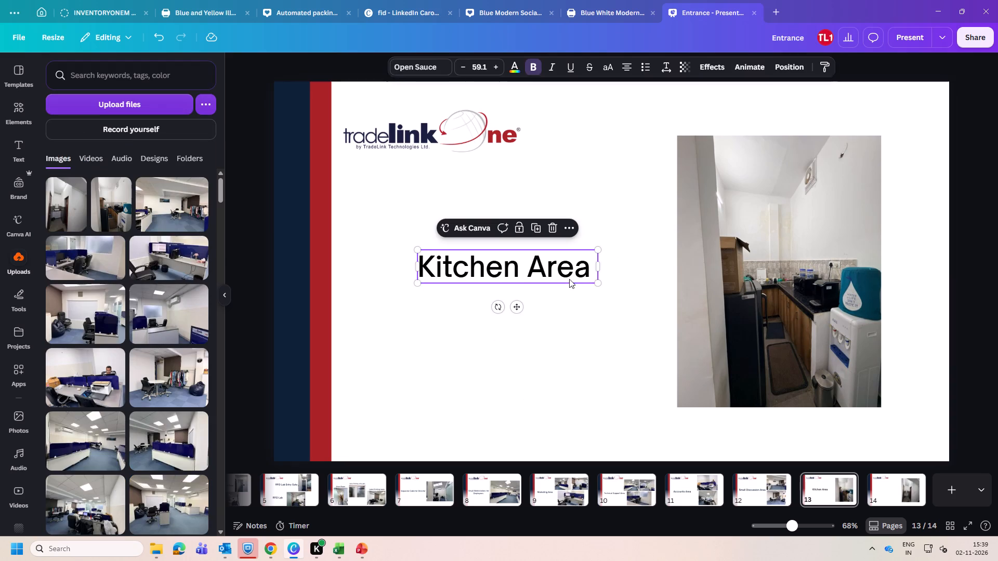
pyautogui.click(515, 71)
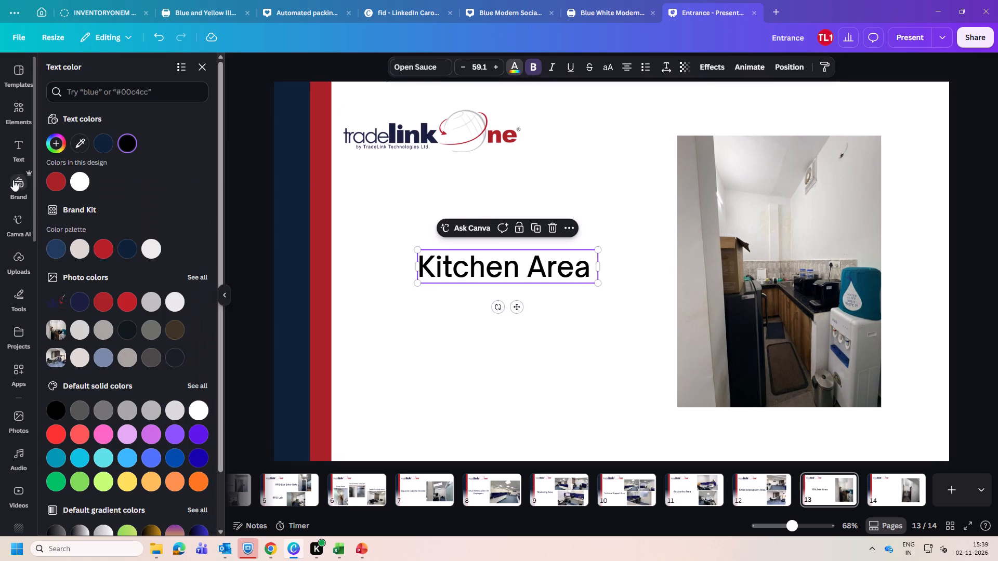
pyautogui.click(100, 138)
# Paste the copied "Accounts Area" heading onto page 14 and change its text to "Washroom Area".
pyautogui.click(883, 488)
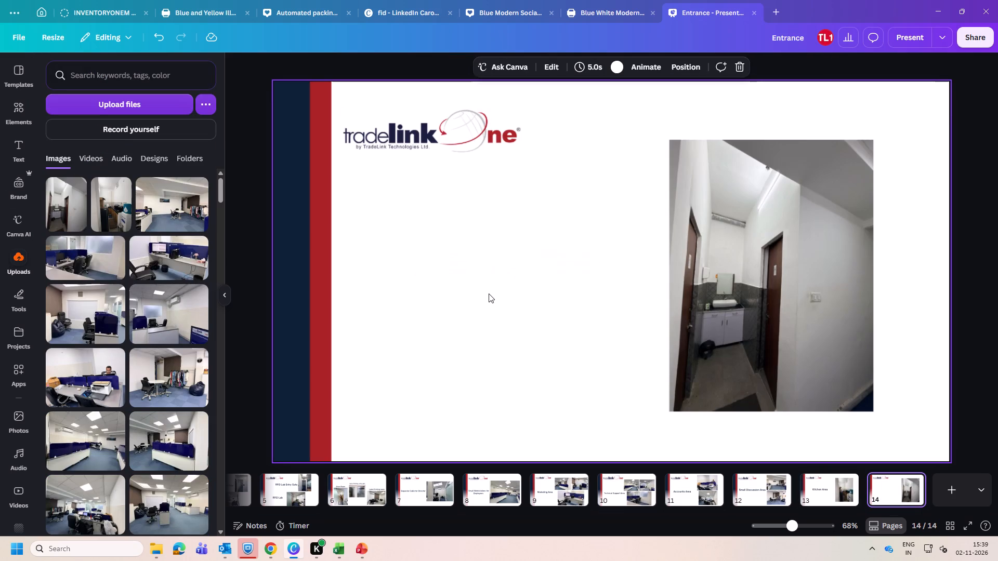
pyautogui.hotkey('ctrl', 'v')
pyautogui.click(638, 279)
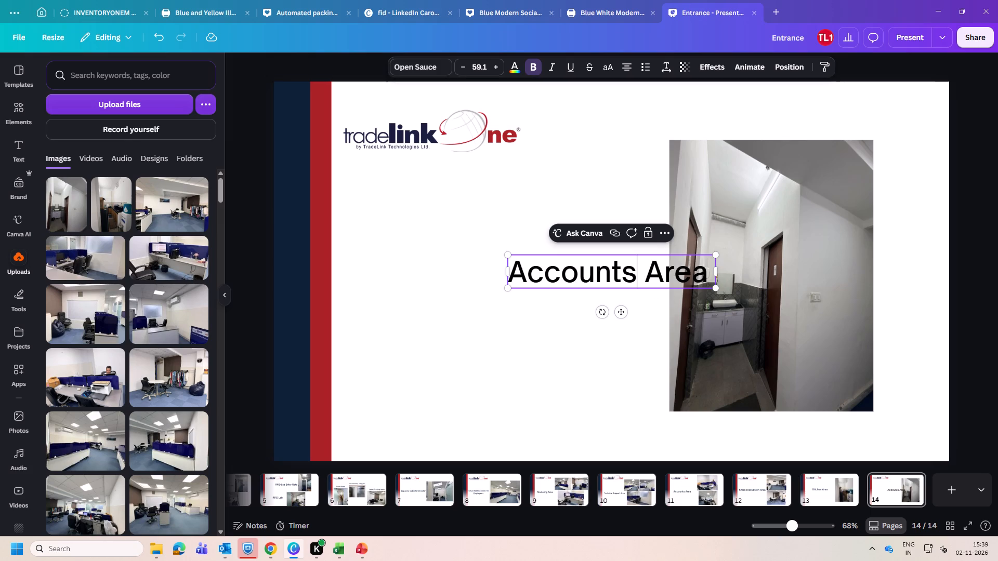
pyautogui.press('BackSpace')
pyautogui.press('BackSpace')
pyautogui.press('BackSpace')
pyautogui.press('BackSpace')
pyautogui.press('BackSpace')
pyautogui.press('BackSpace')
pyautogui.press('BackSpace')
pyautogui.press('BackSpace')
pyautogui.press('BackSpace')
pyautogui.press('BackSpace')
pyautogui.press('BackSpace')
pyautogui.press('BackSpace')
pyautogui.press('BackSpace')
pyautogui.press('BackSpace')
pyautogui.press('BackSpace')
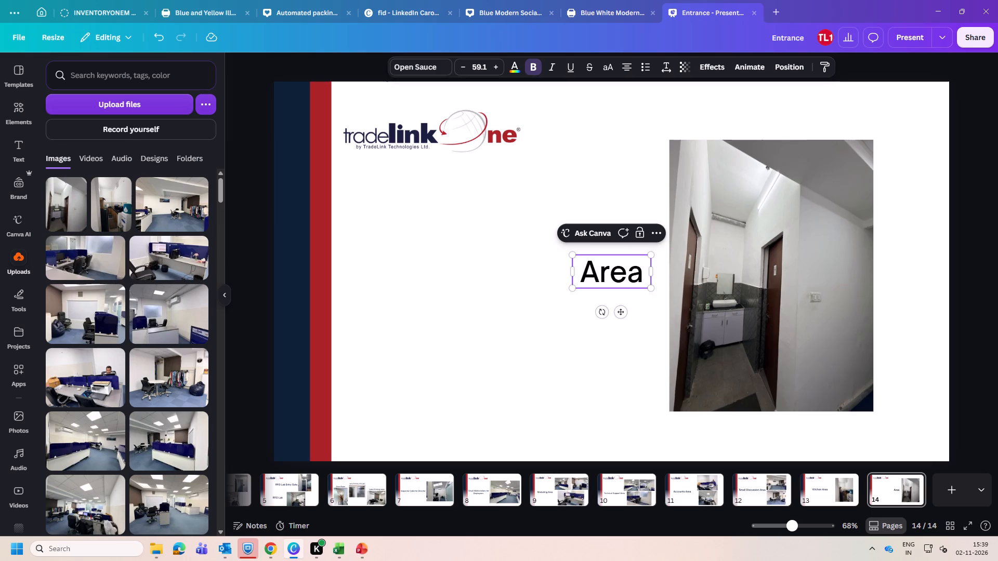
pyautogui.write('Washrr')
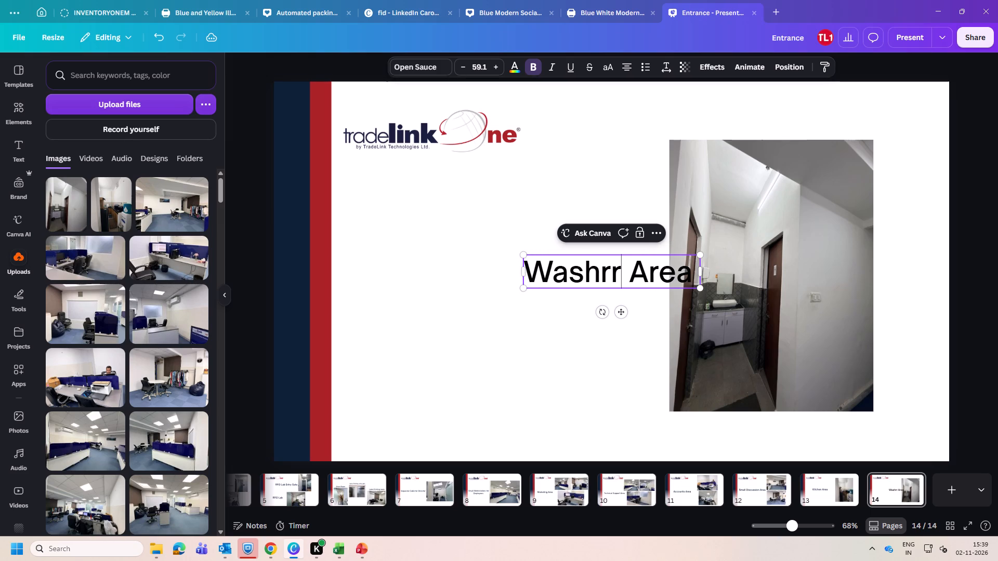
pyautogui.press('BackSpace')
pyautogui.write('oom')
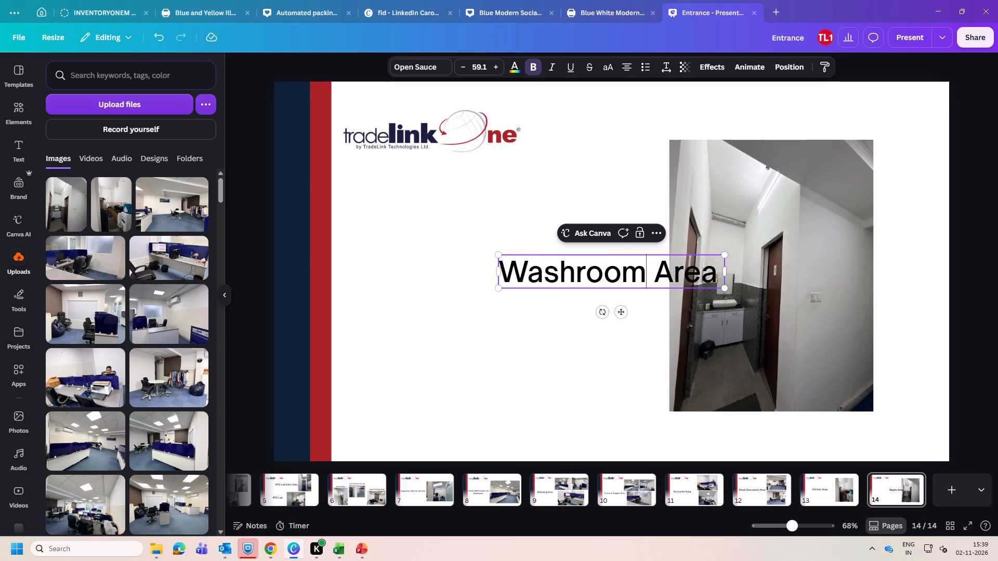
pyautogui.click(589, 427)
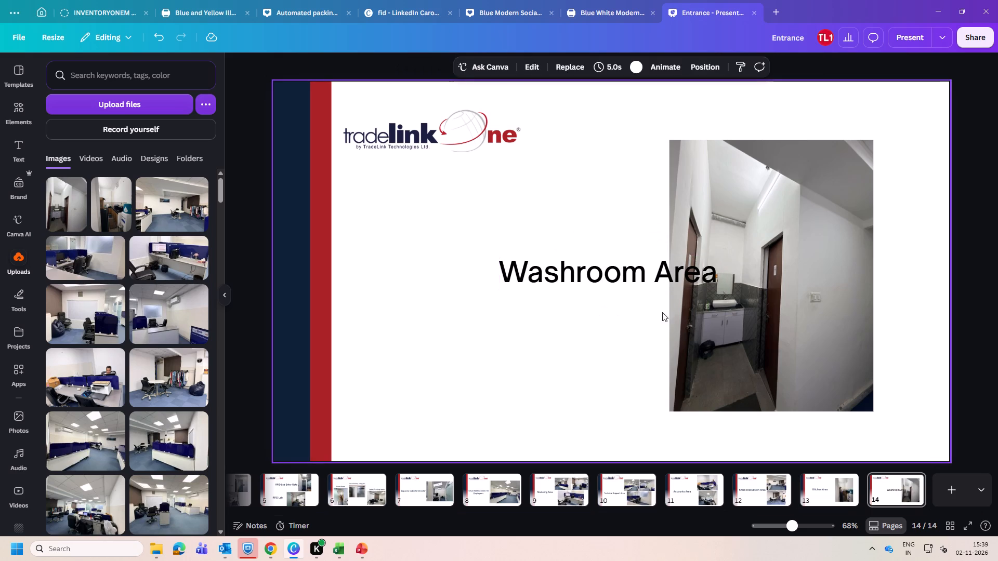
# Move the "Washroom Area" heading clear of the photo, to its left at about mid-height, and colour it dark navy.
pyautogui.moveTo(661, 262); pyautogui.dragTo(555, 265)
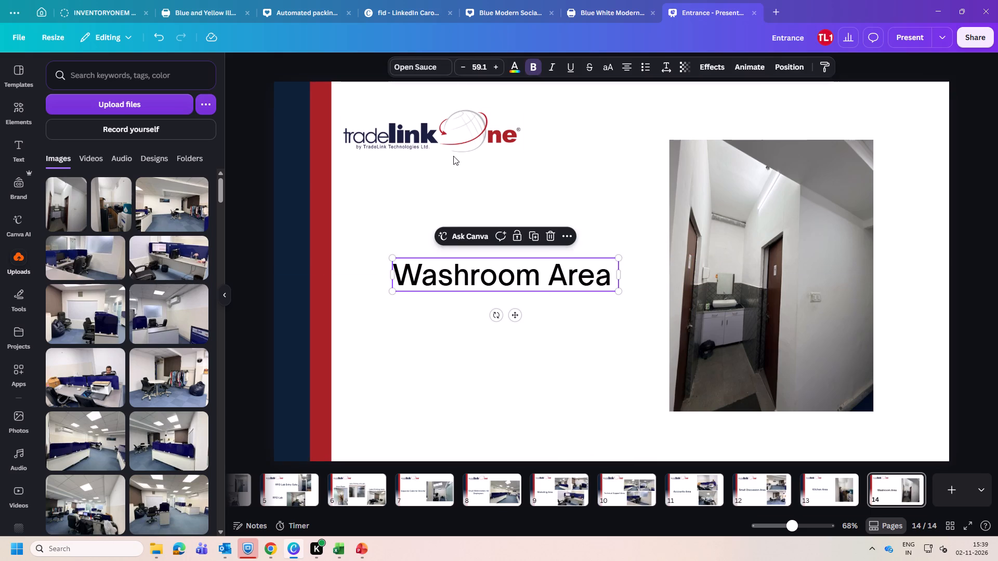
pyautogui.click(514, 66)
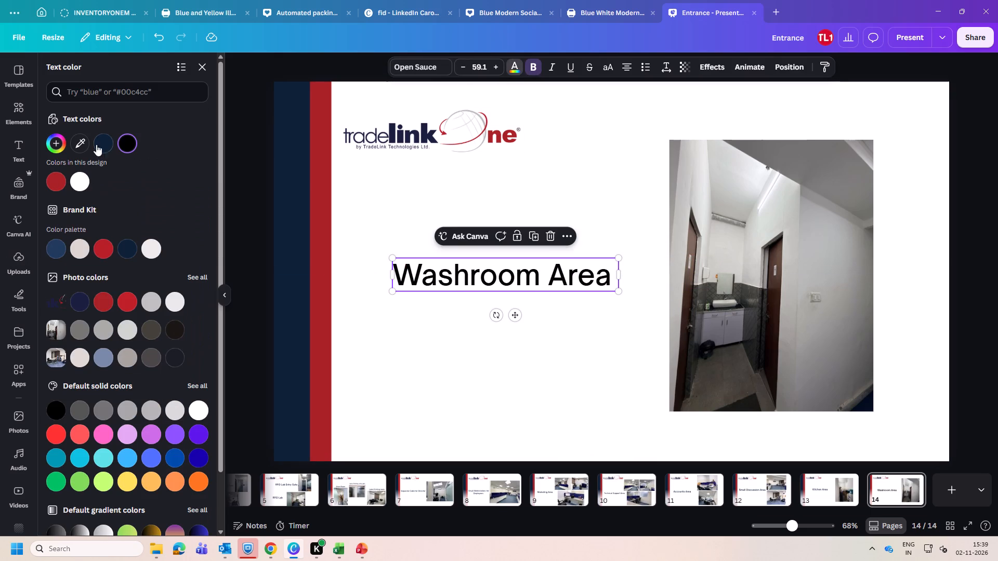
pyautogui.click(96, 144)
pyautogui.click(422, 374)
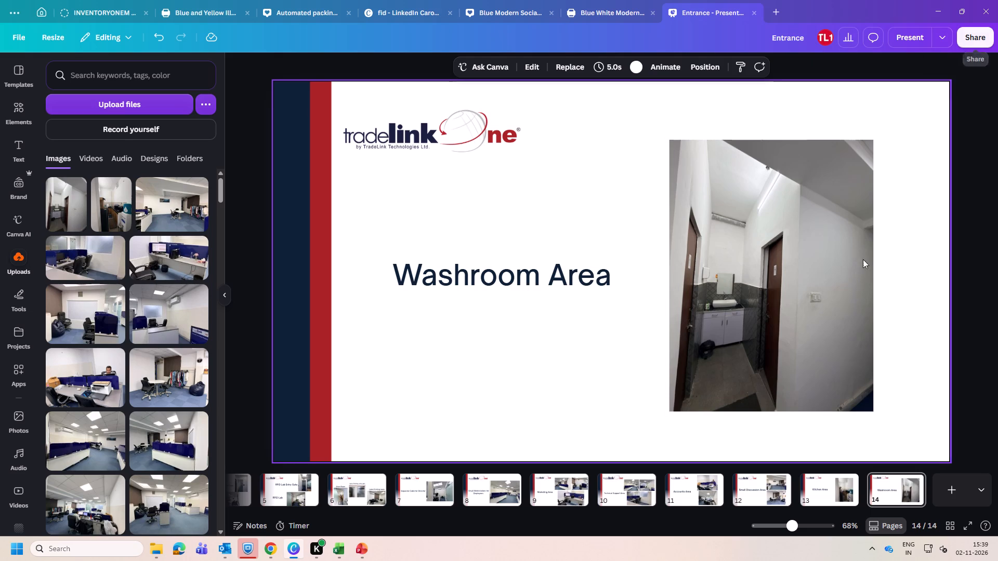
# Review the presentation's pages from the logo cover through page 14, and preview page 14 full screen.
pyautogui.click(815, 494)
pyautogui.click(759, 495)
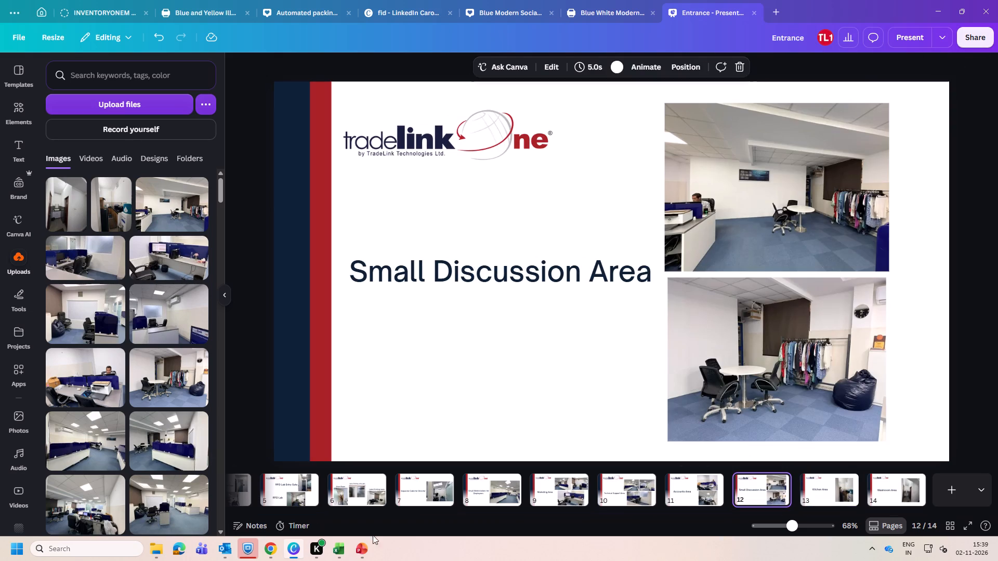
pyautogui.moveTo(526, 512); pyautogui.dragTo(278, 522)
pyautogui.click(261, 475)
pyautogui.press('Right')
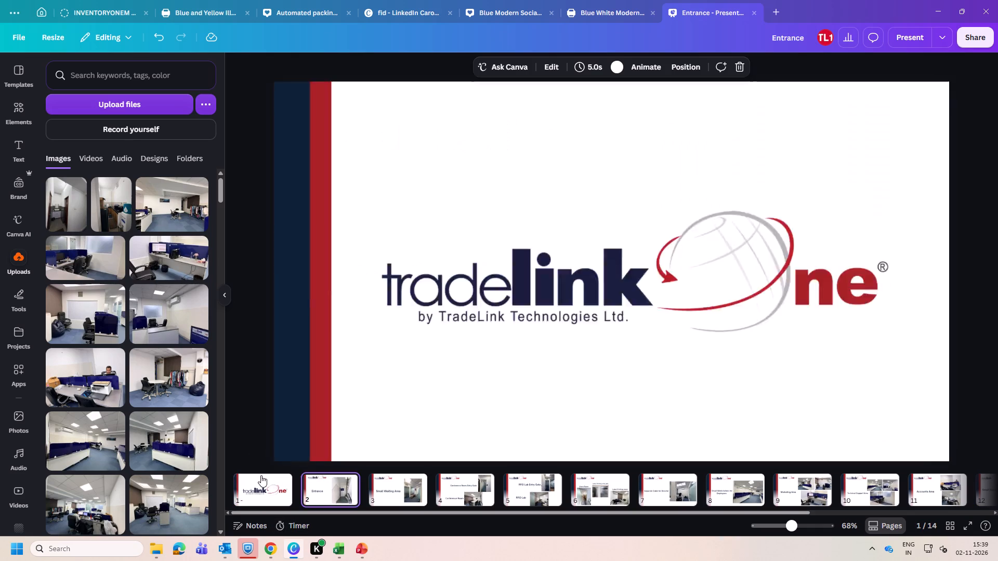
pyautogui.press('Right')
pyautogui.press('Right')
pyautogui.press('Right')
pyautogui.press('Right')
pyautogui.press('Right')
pyautogui.press('Right')
pyautogui.press('Right')
pyautogui.press('Right')
pyautogui.press('Right')
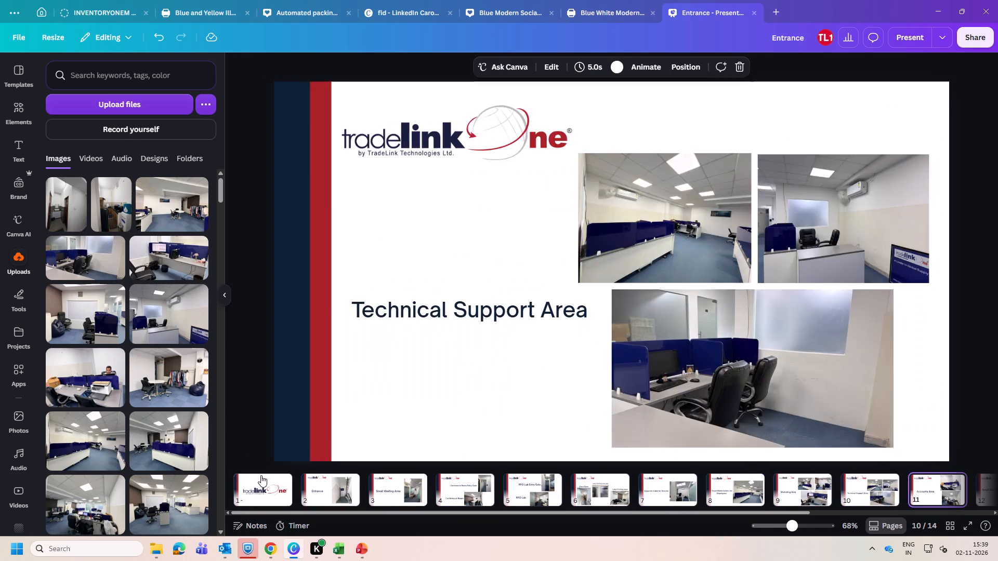
pyautogui.press('Right')
pyautogui.press('Right')
pyautogui.press('Right')
pyautogui.press('Right')
pyautogui.press('Right')
pyautogui.press('Right')
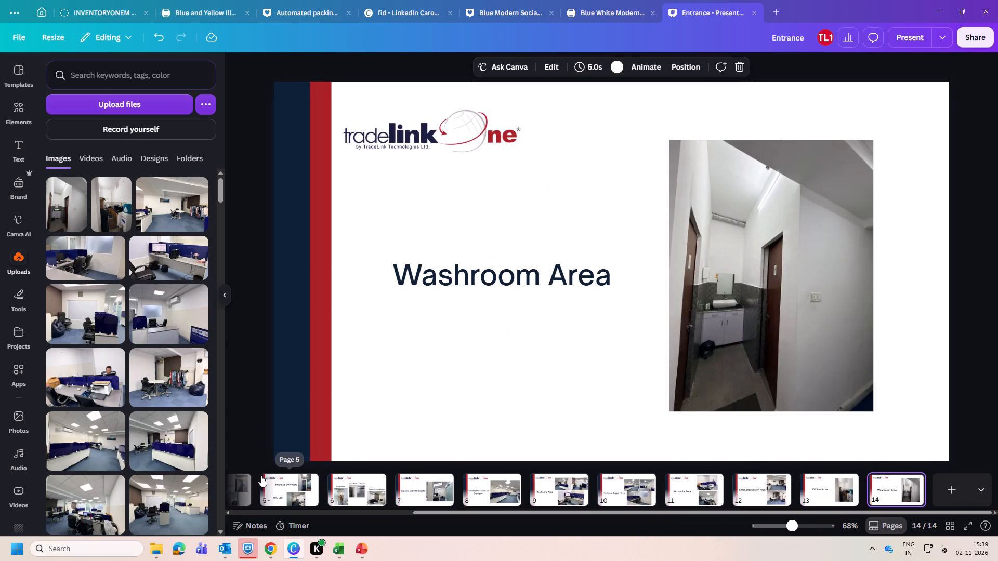
pyautogui.click(925, 36)
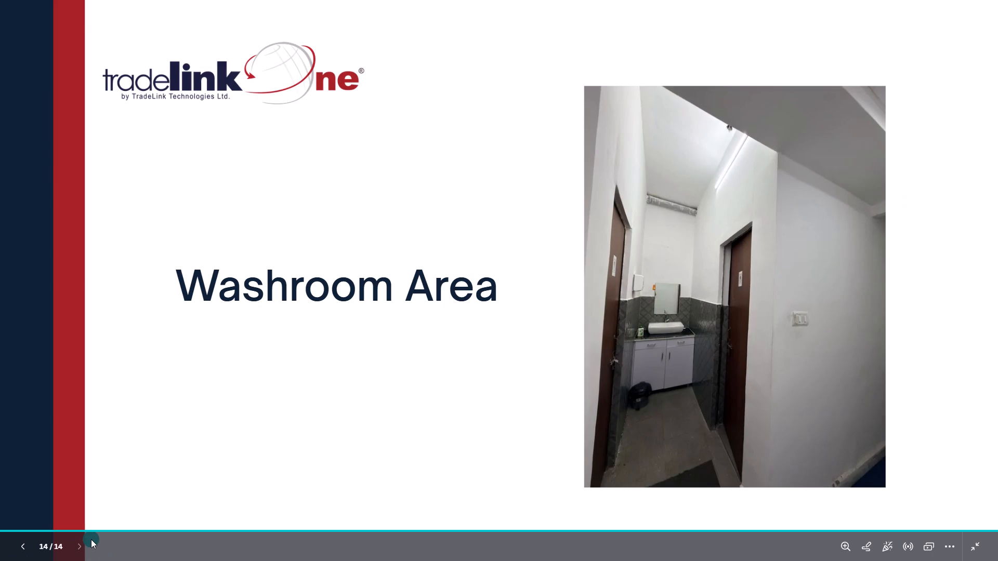
pyautogui.press('Escape')
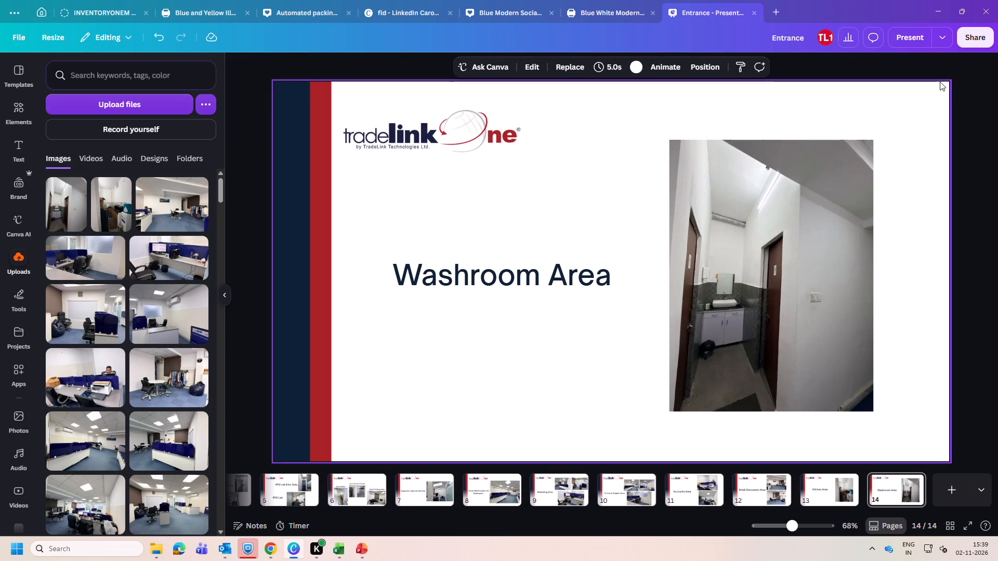
# Download all pages as a digital PDF and save it to the Desktop as "Entrance".
pyautogui.click(978, 33)
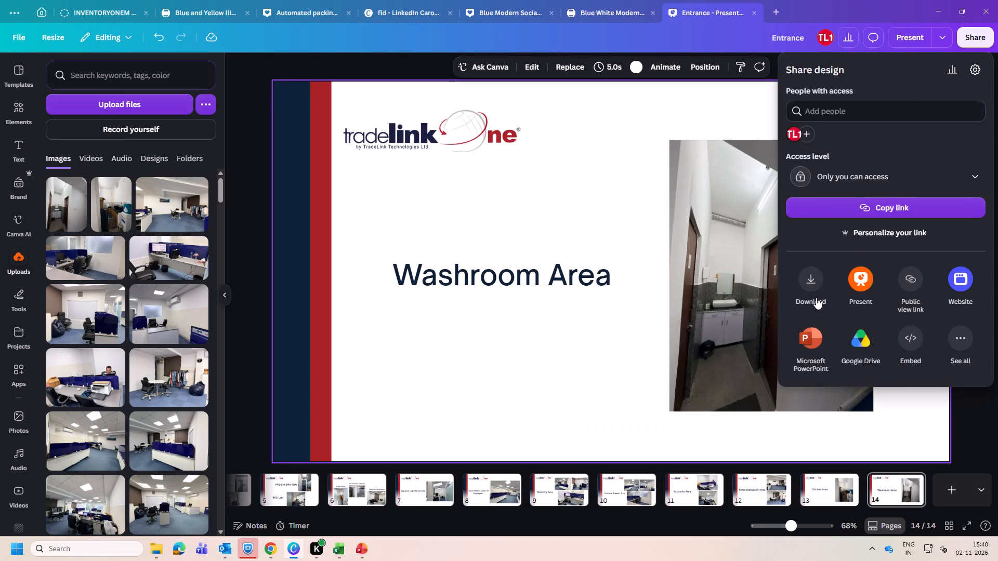
pyautogui.click(805, 284)
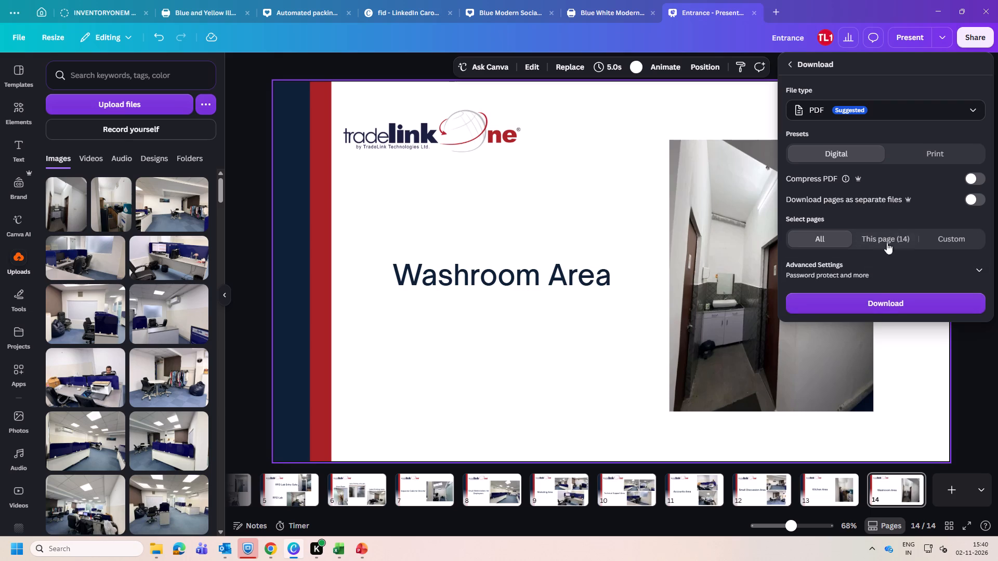
pyautogui.click(879, 303)
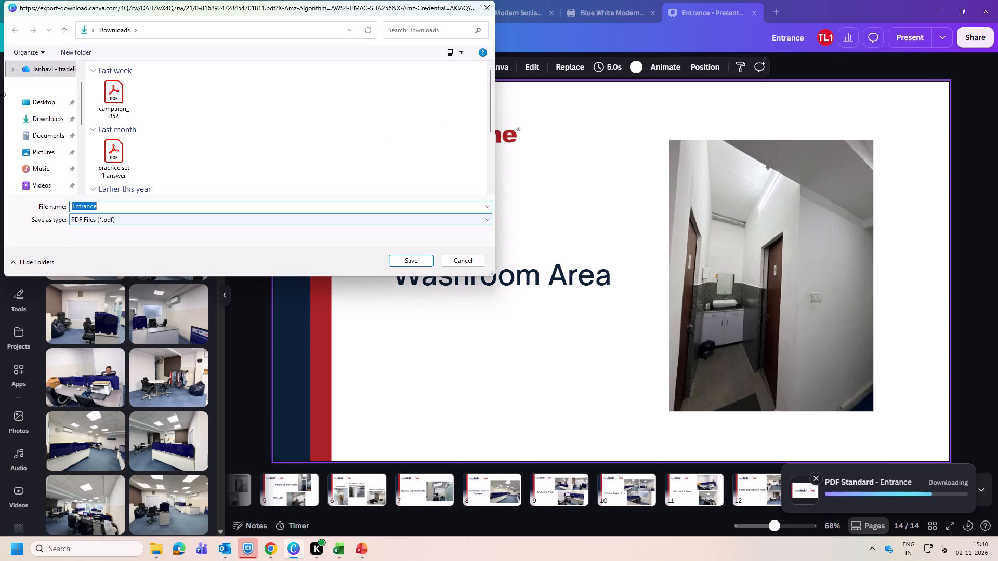
pyautogui.click(45, 100)
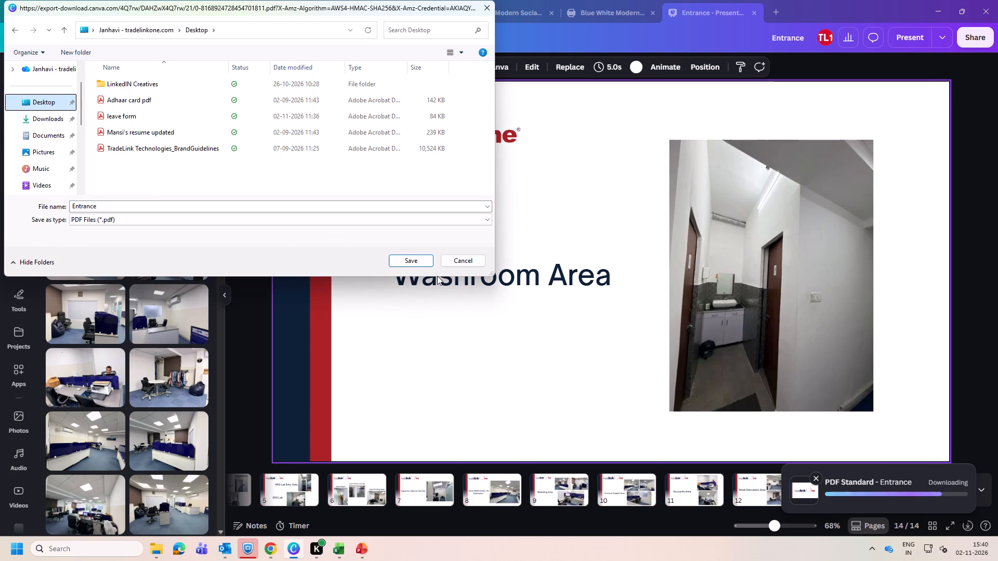
pyautogui.click(414, 262)
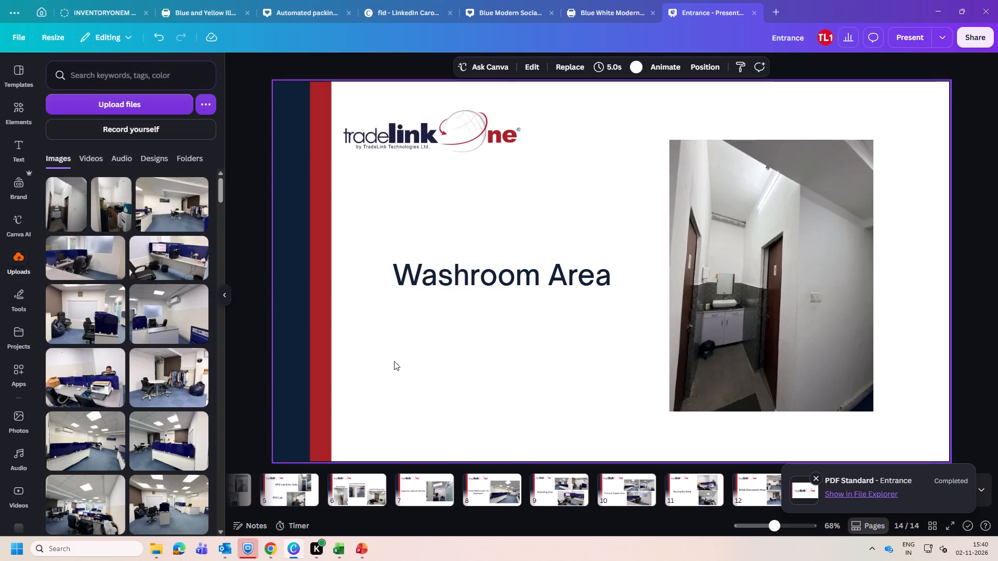
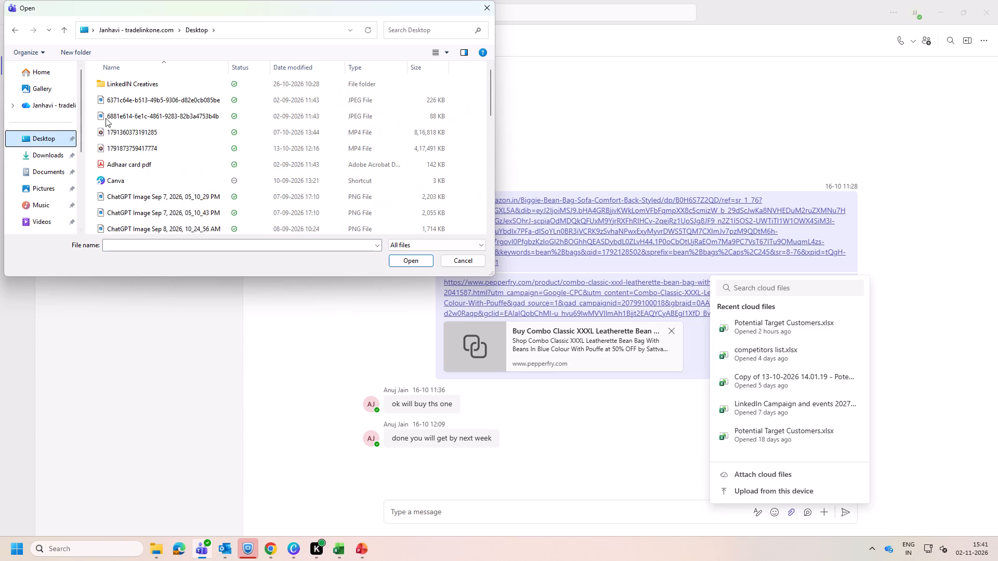
# Choose the "Entrance" PDF from the Desktop as the attachment for the colleague's Teams chat.
pyautogui.scroll(-1, 167, 128)
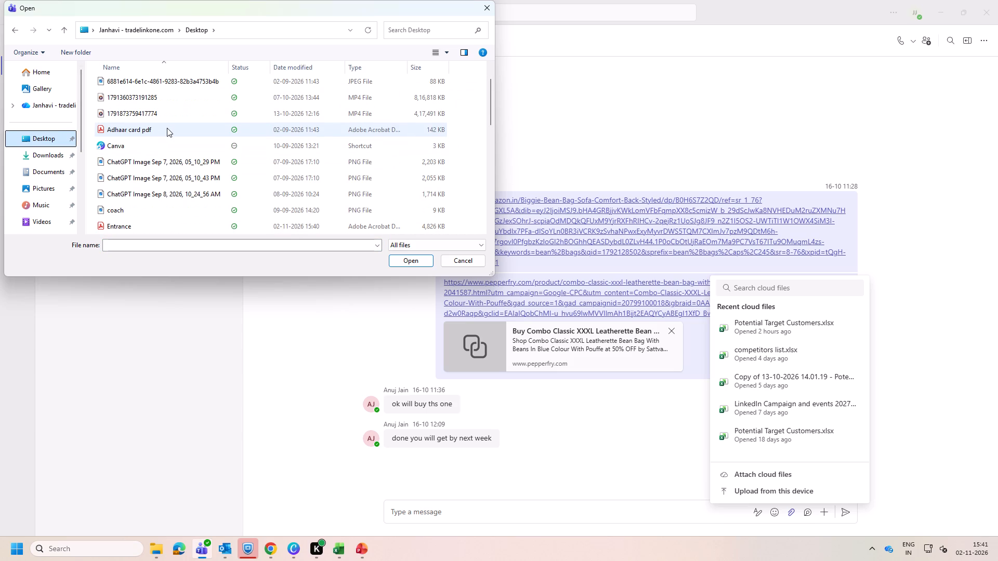
pyautogui.click(151, 220)
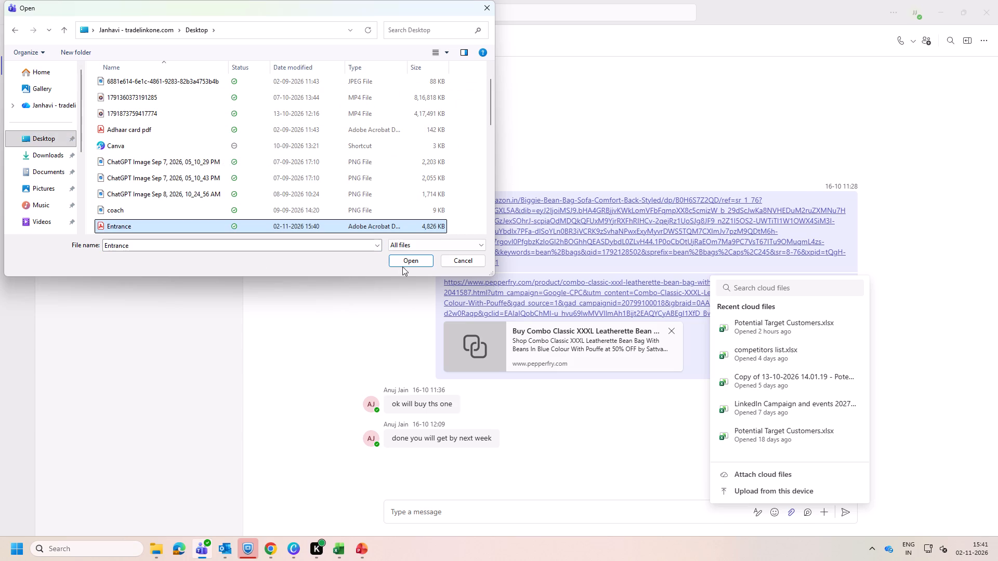